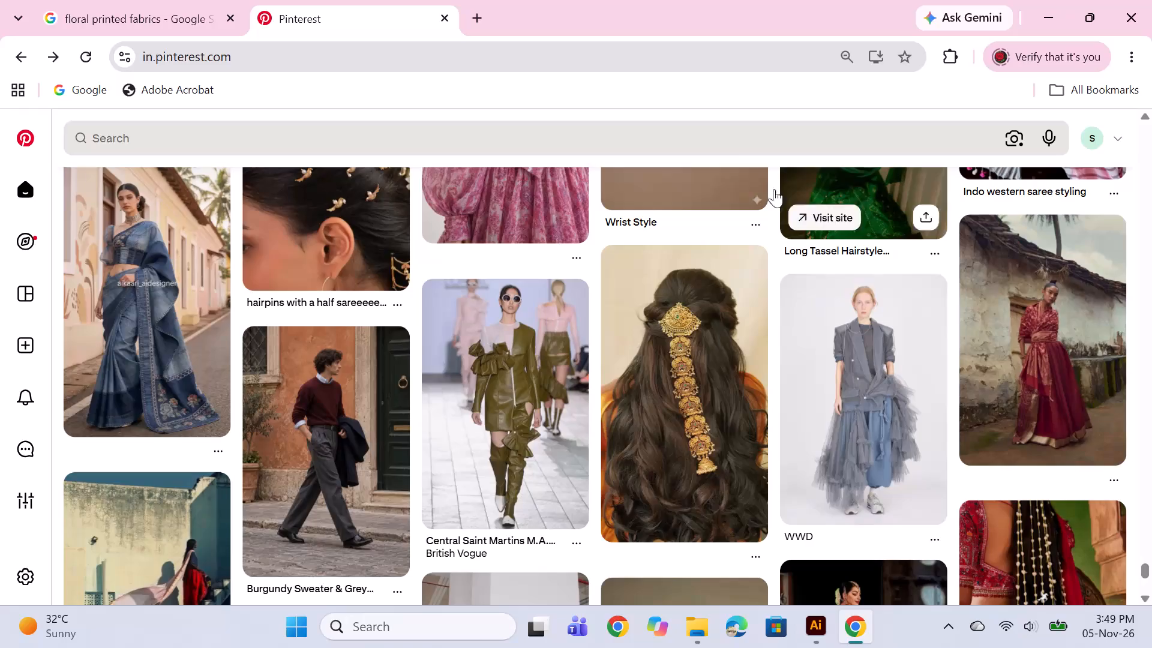
Switch to Illustrator and create a new document with the preset settings.
{"action": "left_click", "coordinate": [815, 625]}
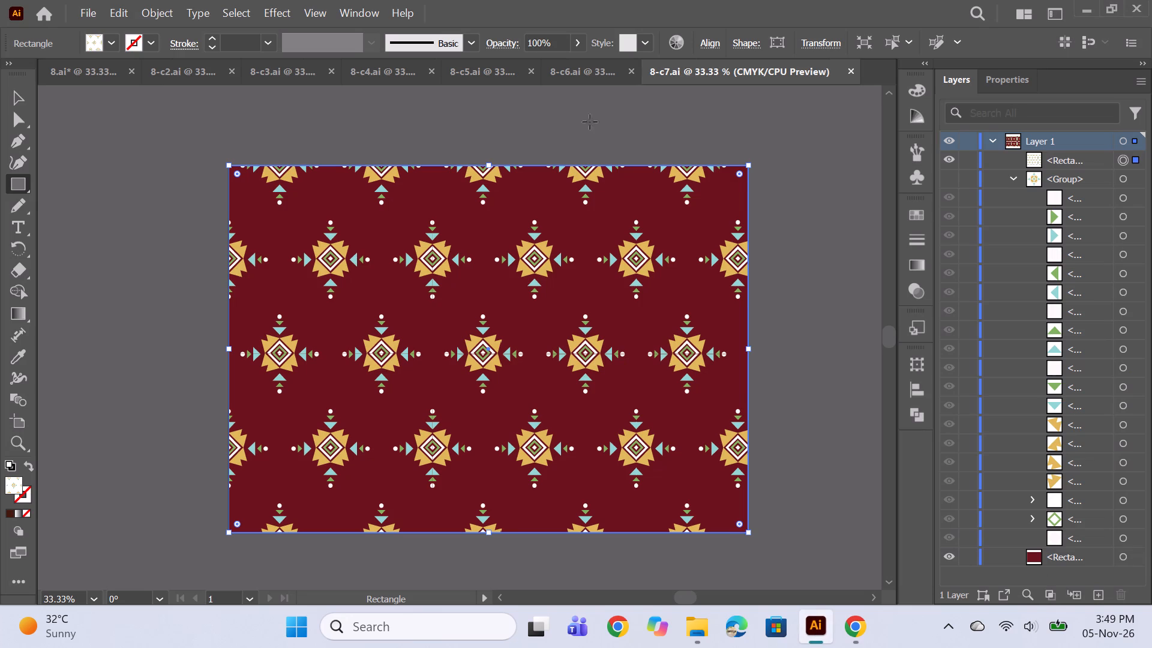
{"action": "key", "text": "ctrl+n"}
{"action": "key", "text": "Return"}
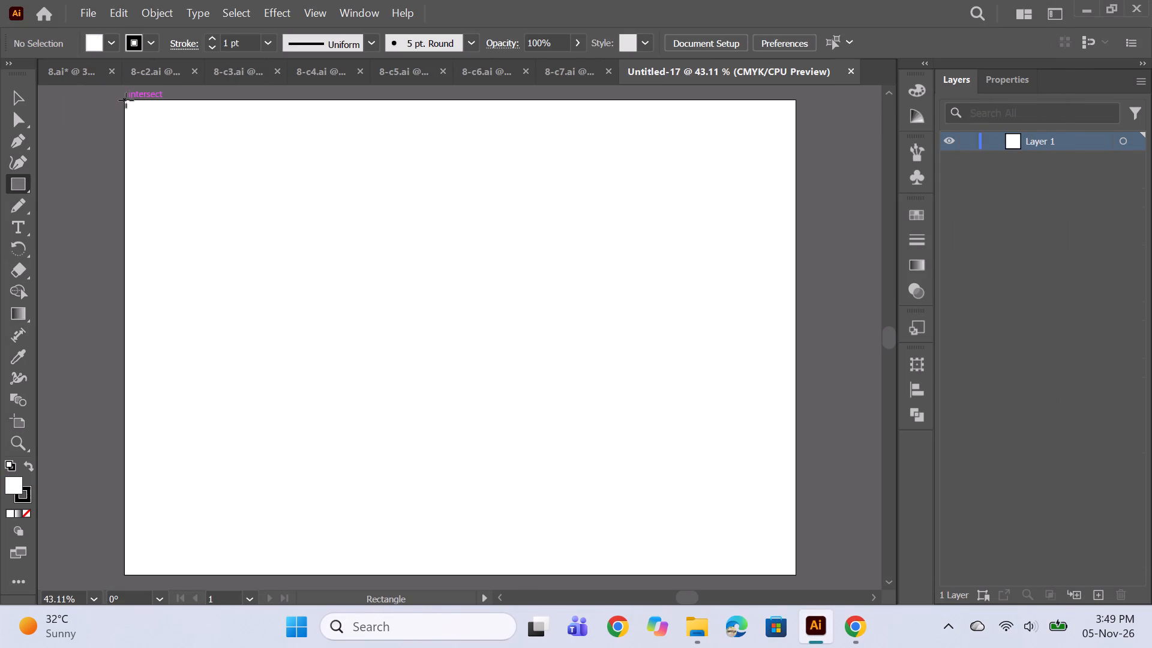
Draw a rectangle covering the whole artboard as the pattern background.
{"action": "left_click_drag", "start_coordinate": [125, 100], "coordinate": [782, 570]}
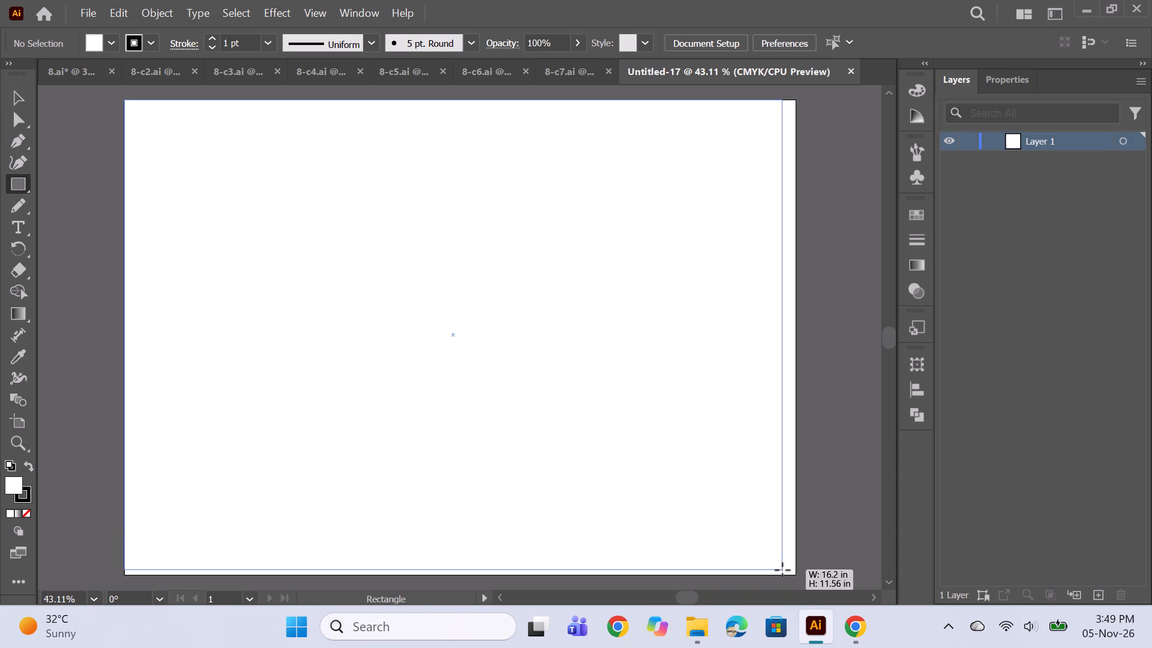
{"action": "left_click_drag", "start_coordinate": [782, 570], "coordinate": [795, 575]}
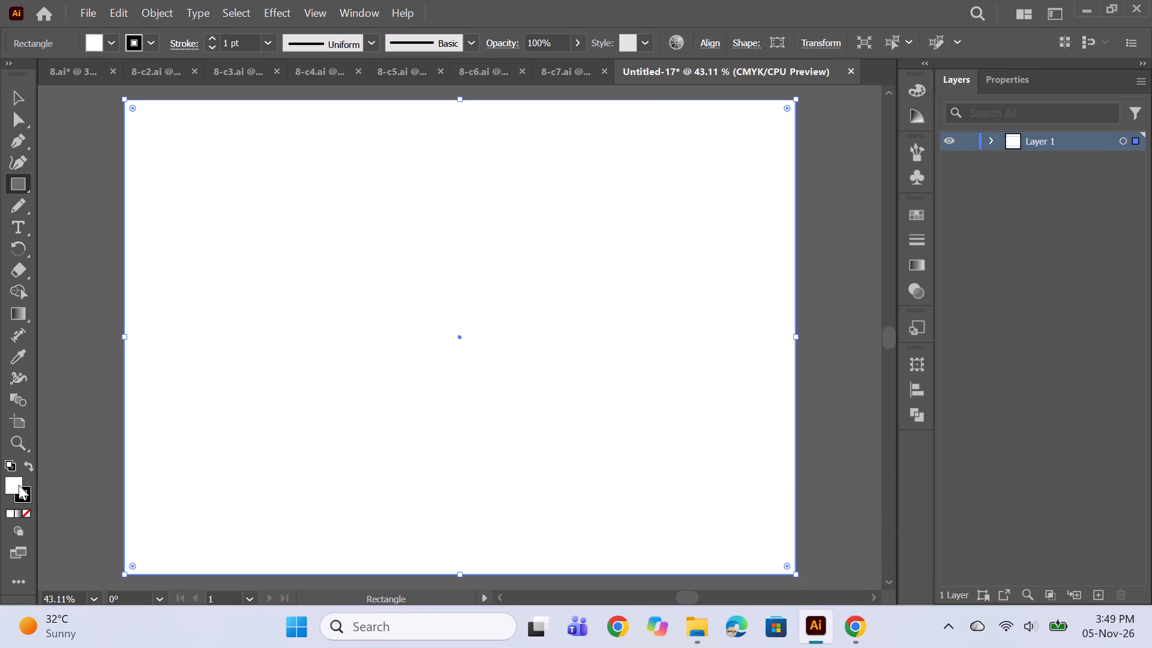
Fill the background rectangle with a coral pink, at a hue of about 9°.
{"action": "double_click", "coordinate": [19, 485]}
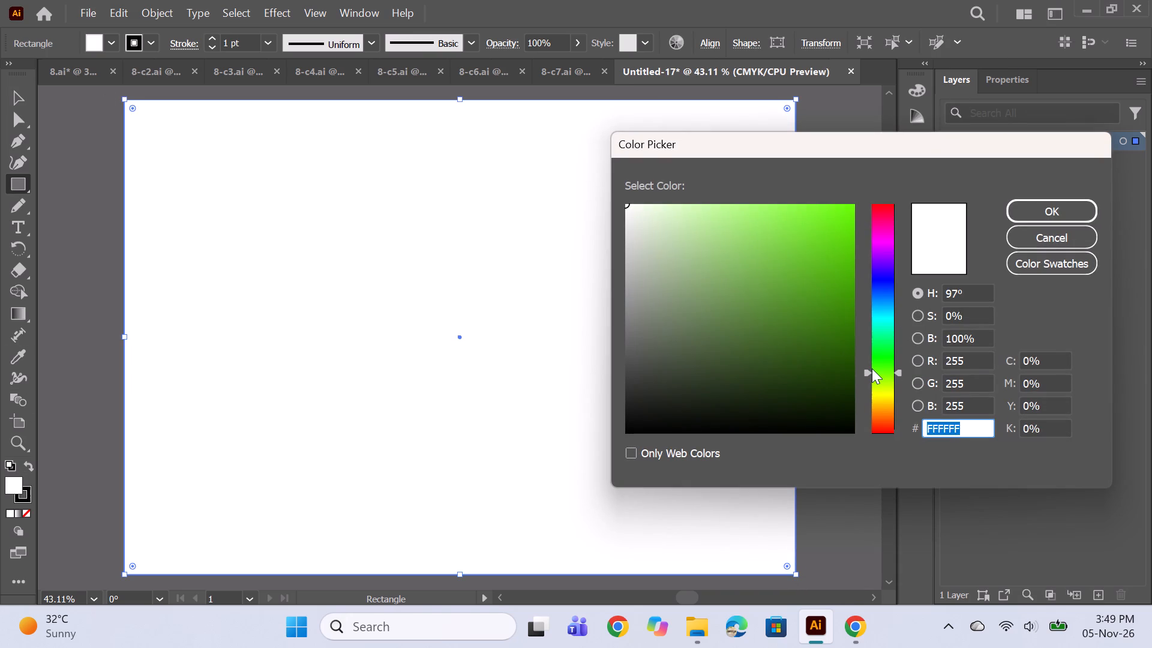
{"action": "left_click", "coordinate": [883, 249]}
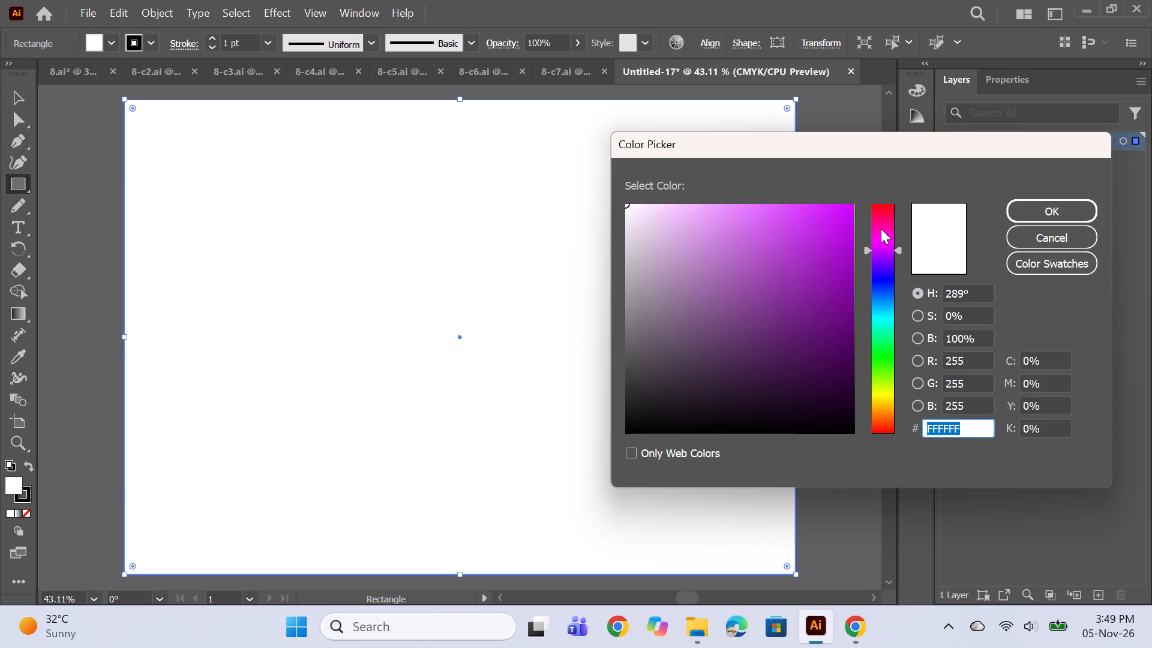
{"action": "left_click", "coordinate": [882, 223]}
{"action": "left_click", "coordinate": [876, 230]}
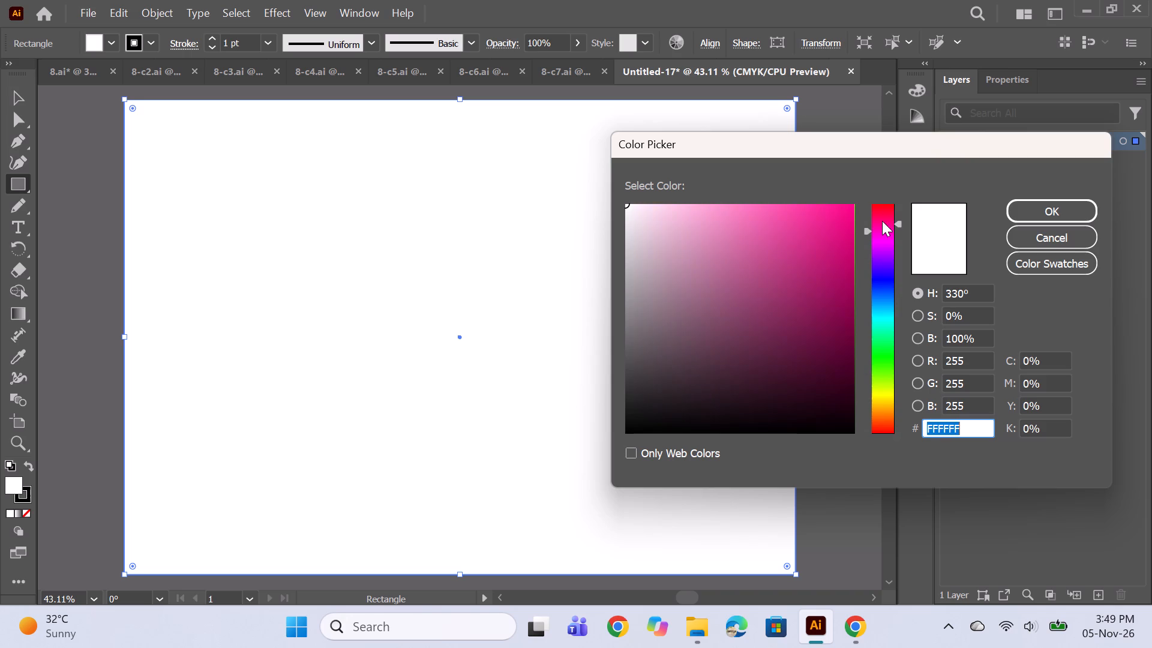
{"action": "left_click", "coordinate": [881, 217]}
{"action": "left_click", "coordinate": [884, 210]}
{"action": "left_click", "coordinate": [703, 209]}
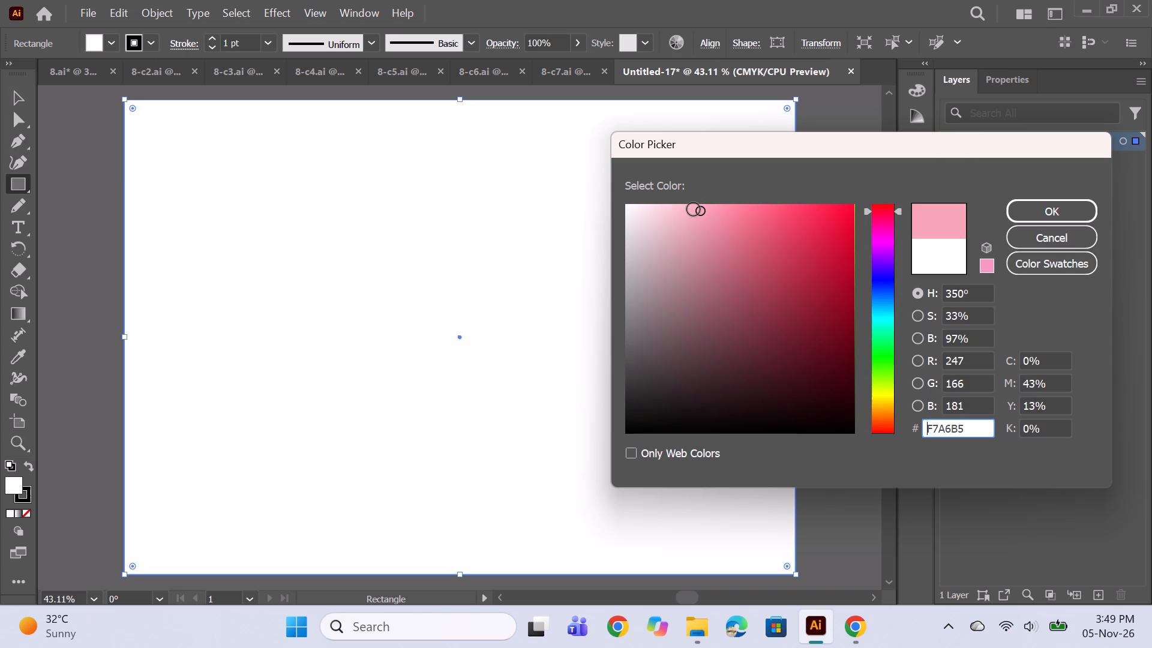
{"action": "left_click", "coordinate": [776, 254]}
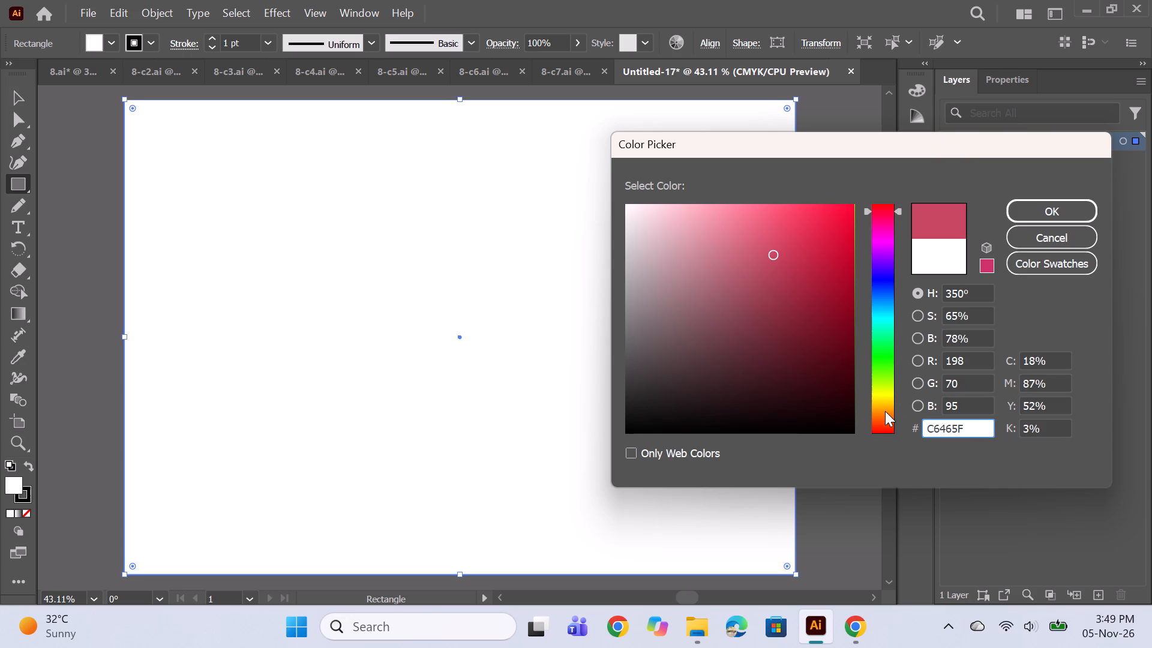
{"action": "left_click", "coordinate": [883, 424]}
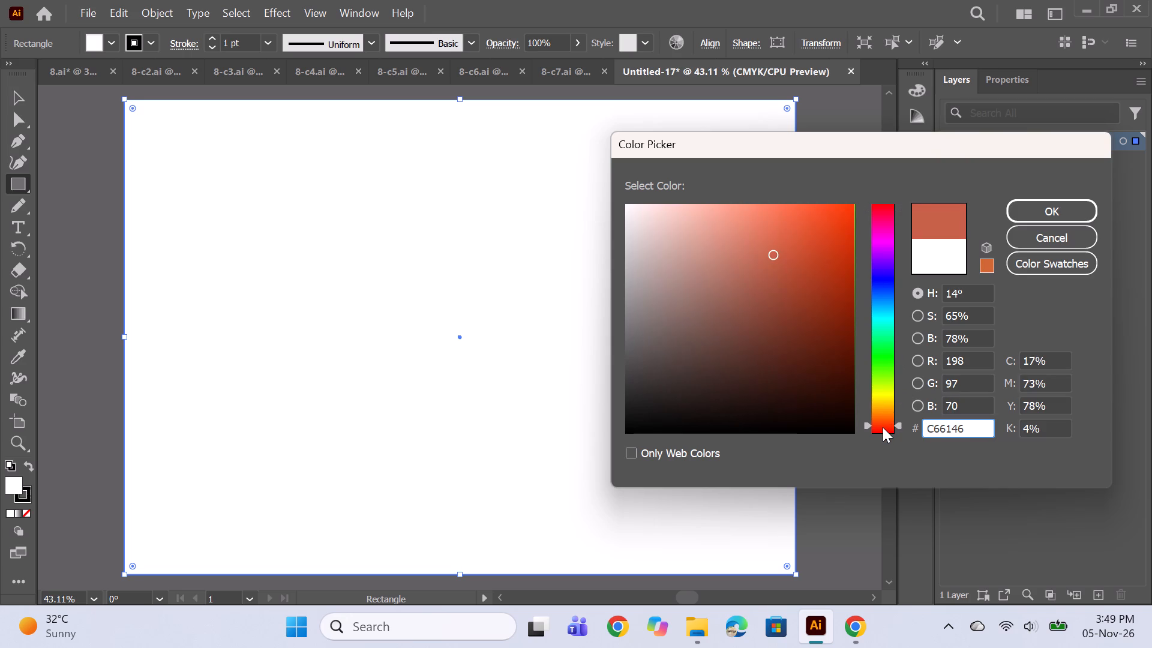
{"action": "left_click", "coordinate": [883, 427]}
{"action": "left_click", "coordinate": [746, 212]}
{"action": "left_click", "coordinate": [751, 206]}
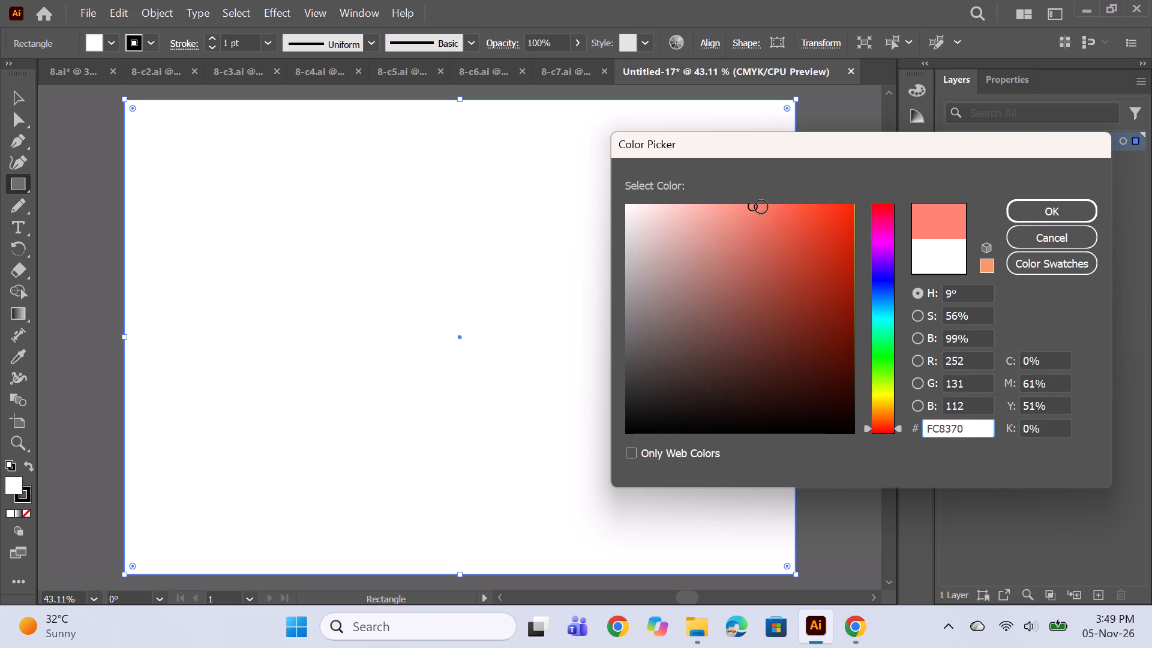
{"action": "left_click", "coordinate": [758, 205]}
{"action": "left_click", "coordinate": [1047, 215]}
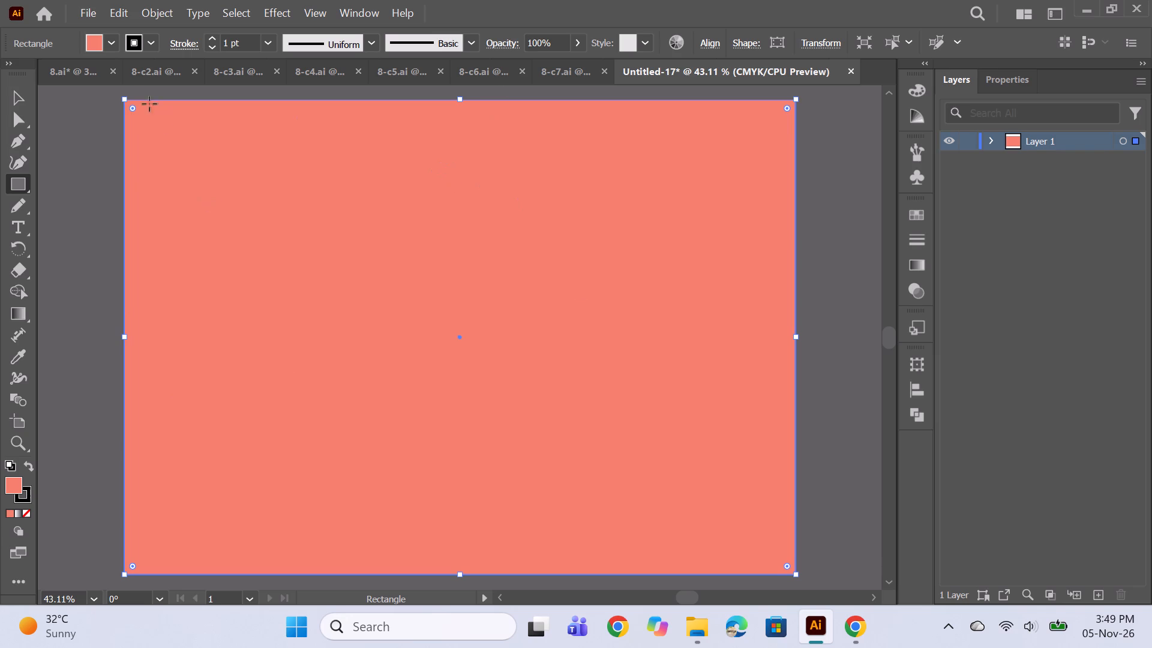
Look through the open colour variations from 8.ai to 8-c7.ai to compare their backgrounds, and return to the new document.
{"action": "left_click", "coordinate": [70, 64]}
{"action": "left_click", "coordinate": [288, 67]}
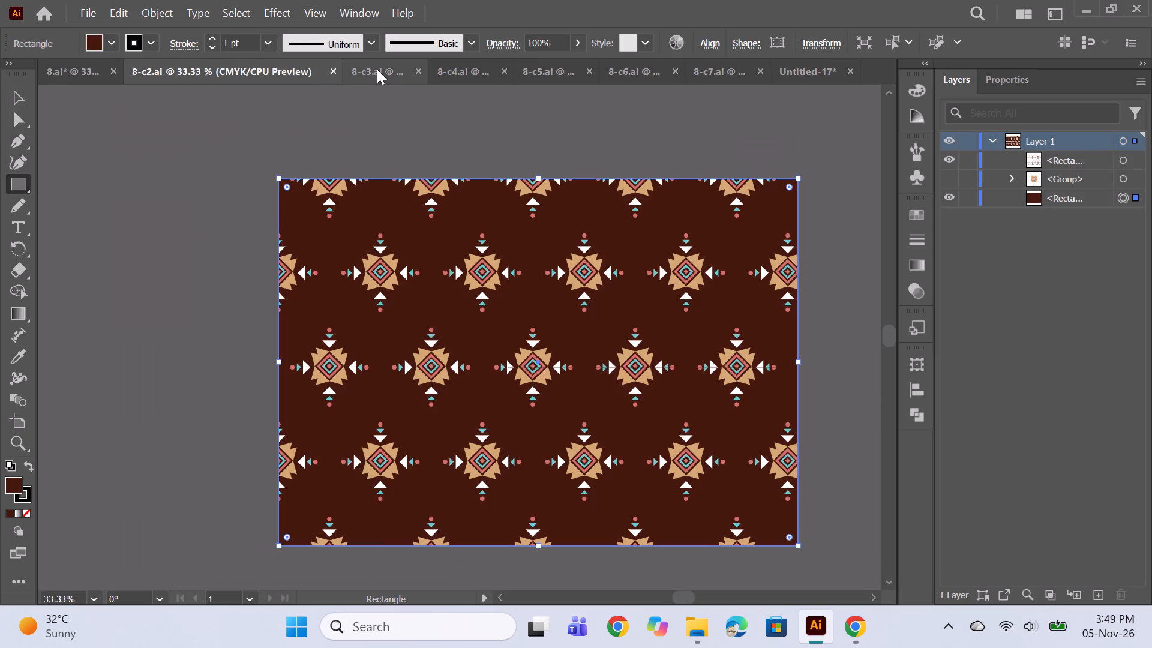
{"action": "left_click", "coordinate": [374, 68]}
{"action": "left_click", "coordinate": [450, 72]}
{"action": "left_click", "coordinate": [540, 69]}
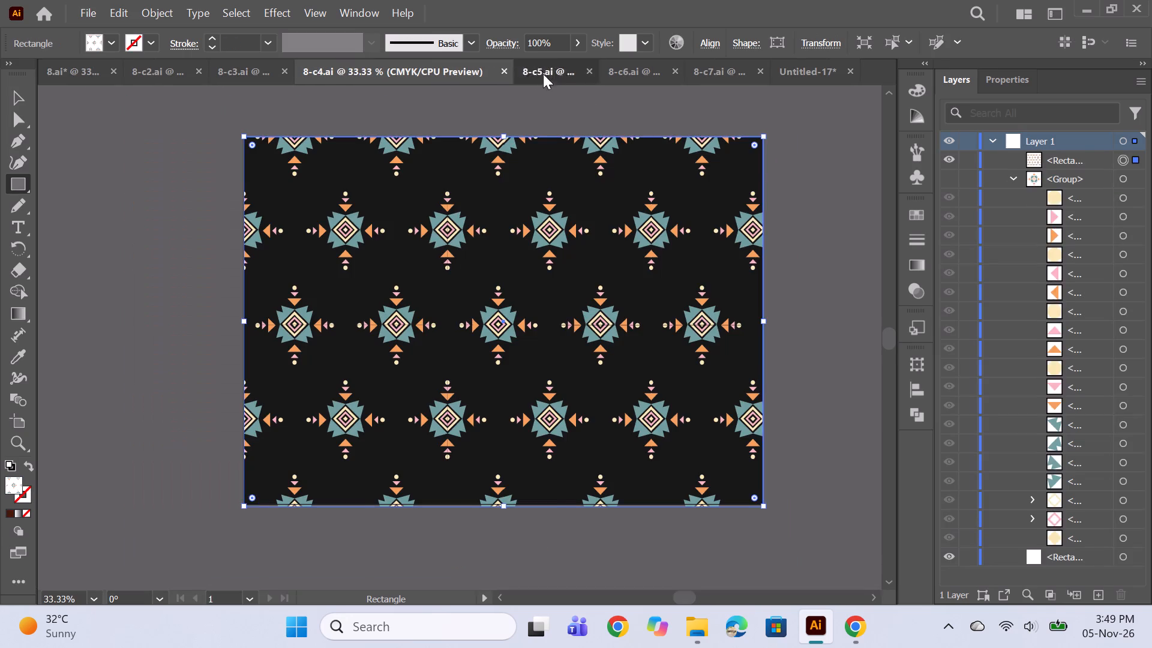
{"action": "left_click", "coordinate": [624, 77]}
{"action": "left_click", "coordinate": [704, 73]}
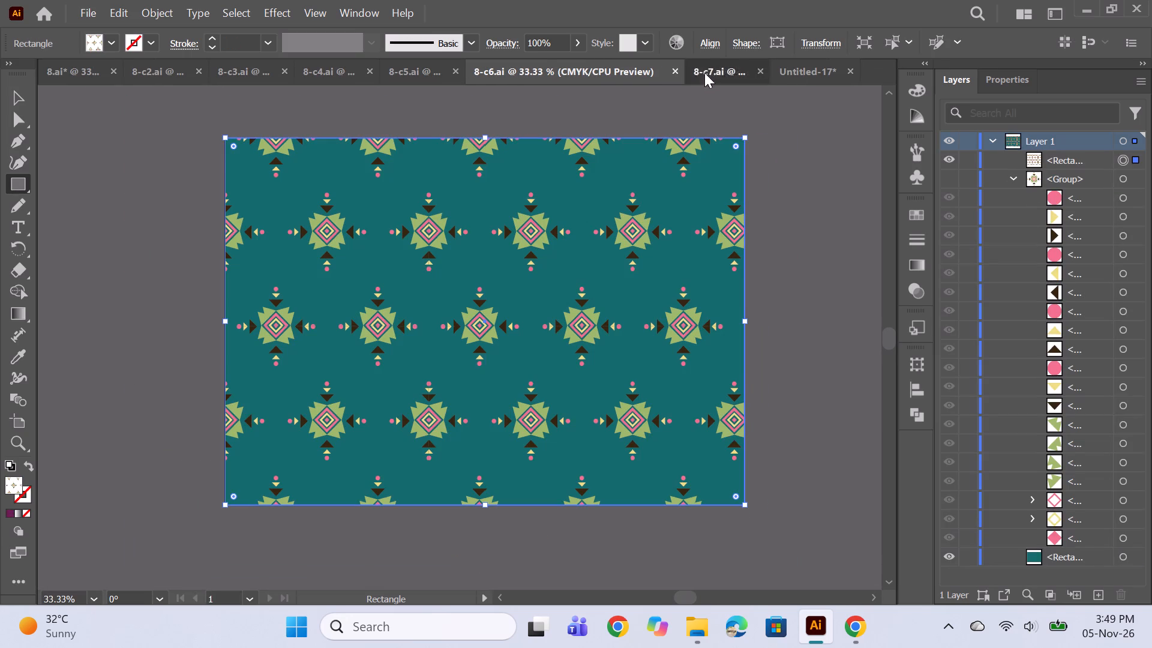
{"action": "left_click", "coordinate": [798, 75]}
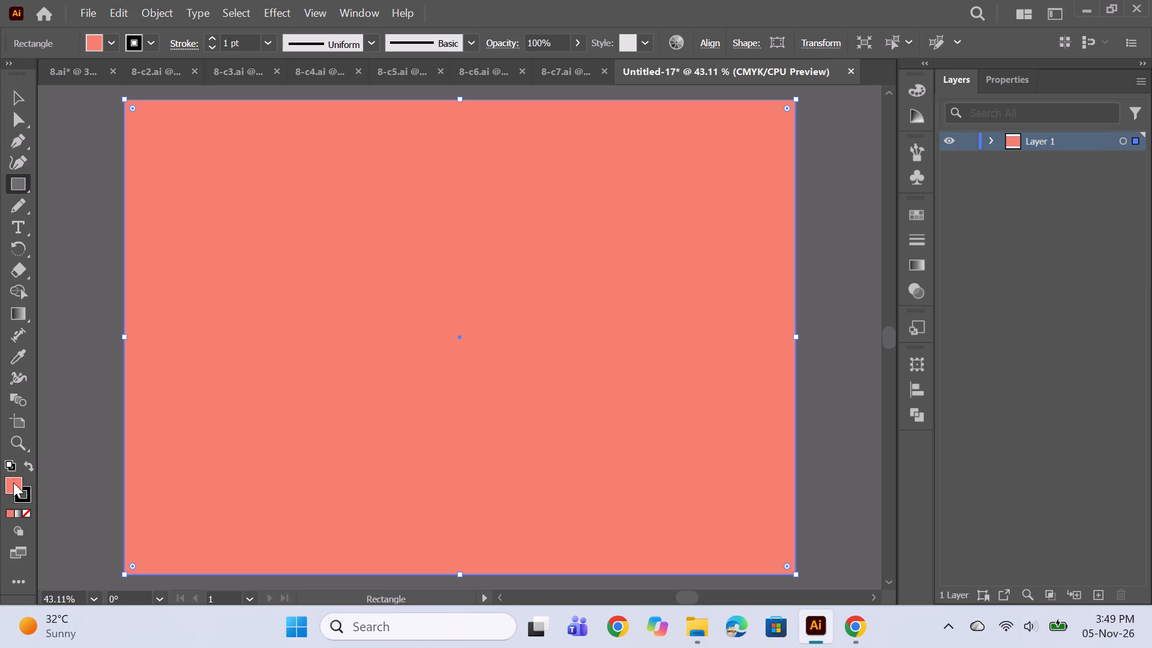
Change the background rectangle's fill to a light peach orange, at a hue of 21°.
{"action": "double_click", "coordinate": [13, 483]}
{"action": "left_click", "coordinate": [885, 420]}
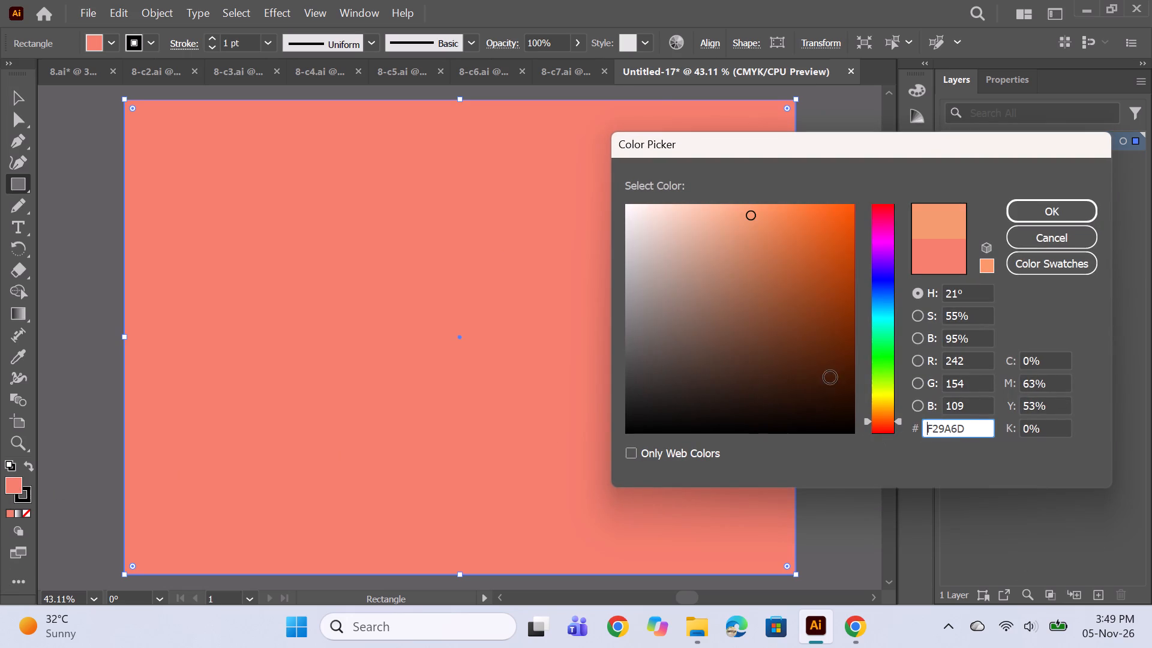
{"action": "left_click", "coordinate": [745, 208]}
{"action": "left_click", "coordinate": [1067, 211]}
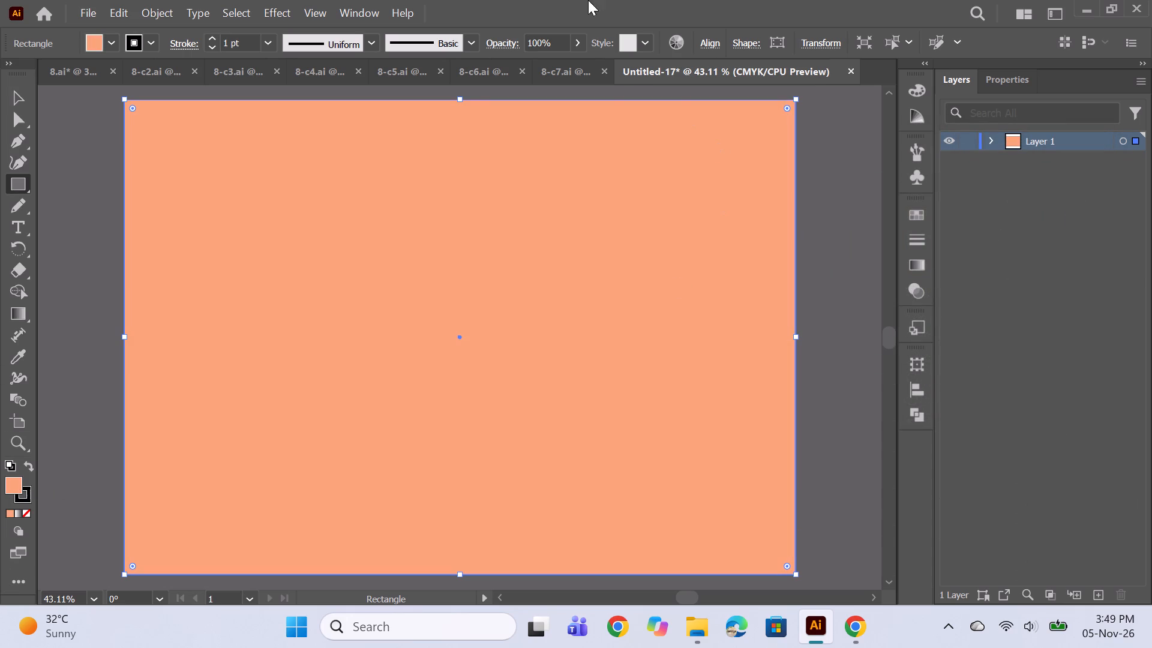
Paste the copied geometric motif onto the middle of the peach background.
{"action": "key", "text": "ctrl+v"}
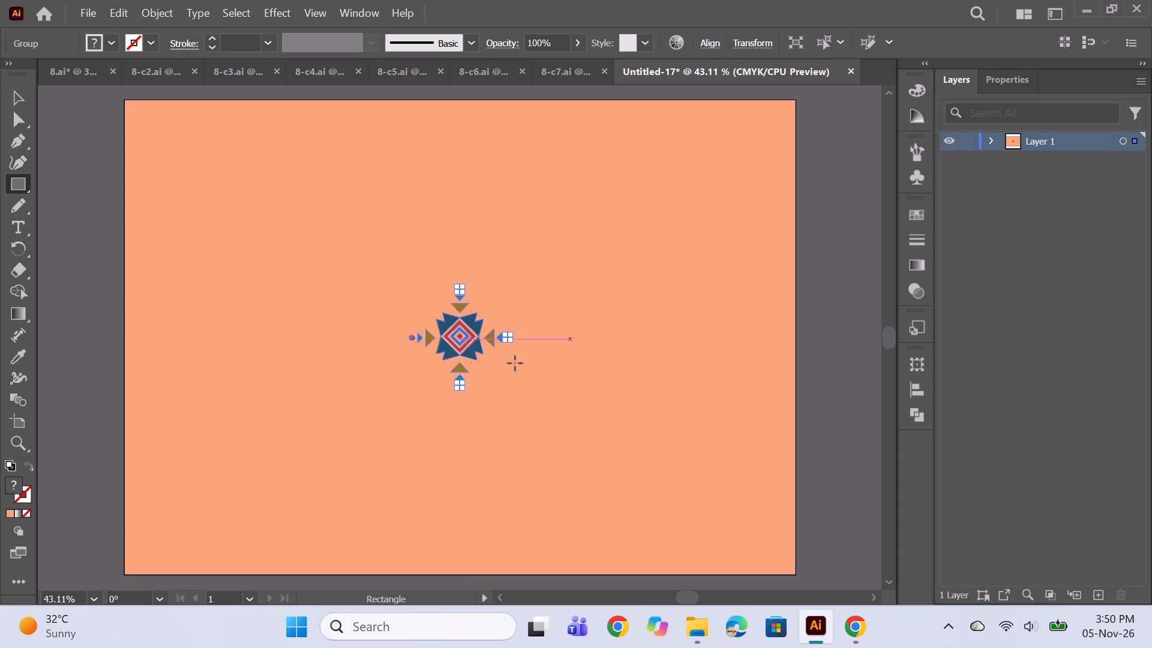
Expand the motif group's layer contents and recolour the small centre diamond to dark navy blue 20386D.
{"action": "scroll", "coordinate": [482, 334], "scroll_direction": "up", "scroll_amount": 5, "text": "alt"}
{"action": "key", "text": "space"}
{"action": "key", "text": "space"}
{"action": "key", "text": "space"}
{"action": "key", "text": "space"}
{"action": "key", "text": "space"}
{"action": "key", "text": "space"}
{"action": "key", "text": "space"}
{"action": "left_click_drag", "start_coordinate": [603, 229], "coordinate": [680, 206]}
{"action": "key", "text": "space"}
{"action": "key", "text": "space"}
{"action": "key", "text": "space"}
{"action": "key", "text": "space"}
{"action": "key", "text": "space"}
{"action": "key", "text": "space"}
{"action": "key", "text": "space"}
{"action": "key", "text": "space"}
{"action": "key", "text": "space"}
{"action": "key", "text": "space"}
{"action": "key", "text": "space"}
{"action": "key", "text": "space"}
{"action": "left_click_drag", "start_coordinate": [686, 208], "coordinate": [686, 208]}
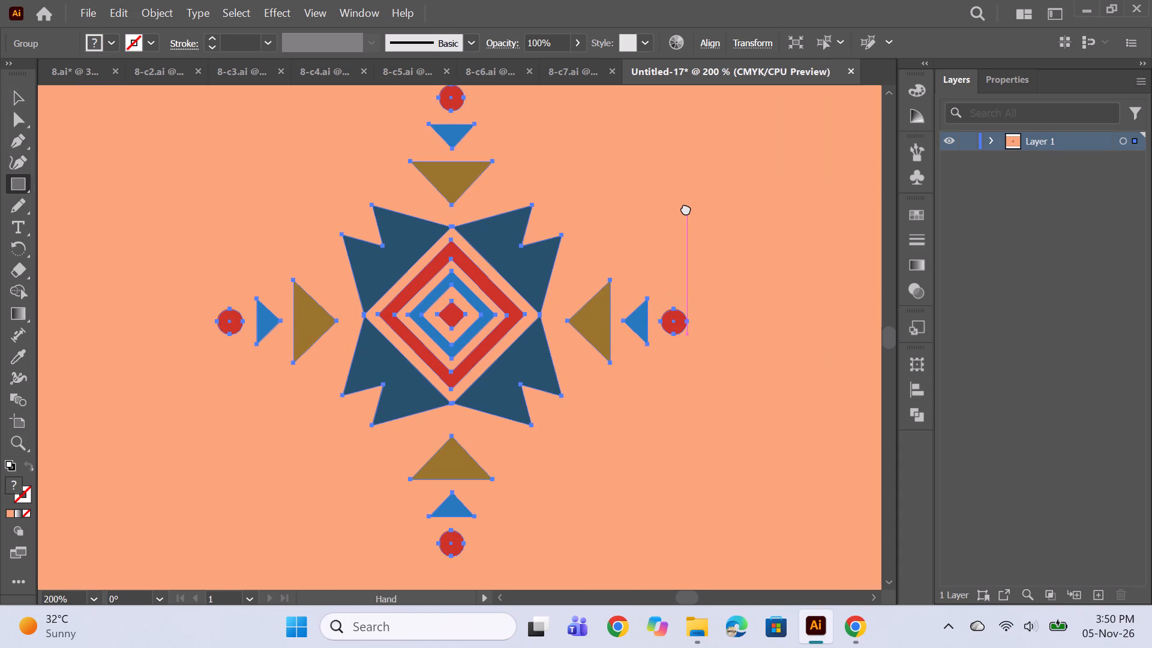
{"action": "left_click_drag", "start_coordinate": [686, 208], "coordinate": [686, 214]}
{"action": "left_click", "coordinate": [985, 143]}
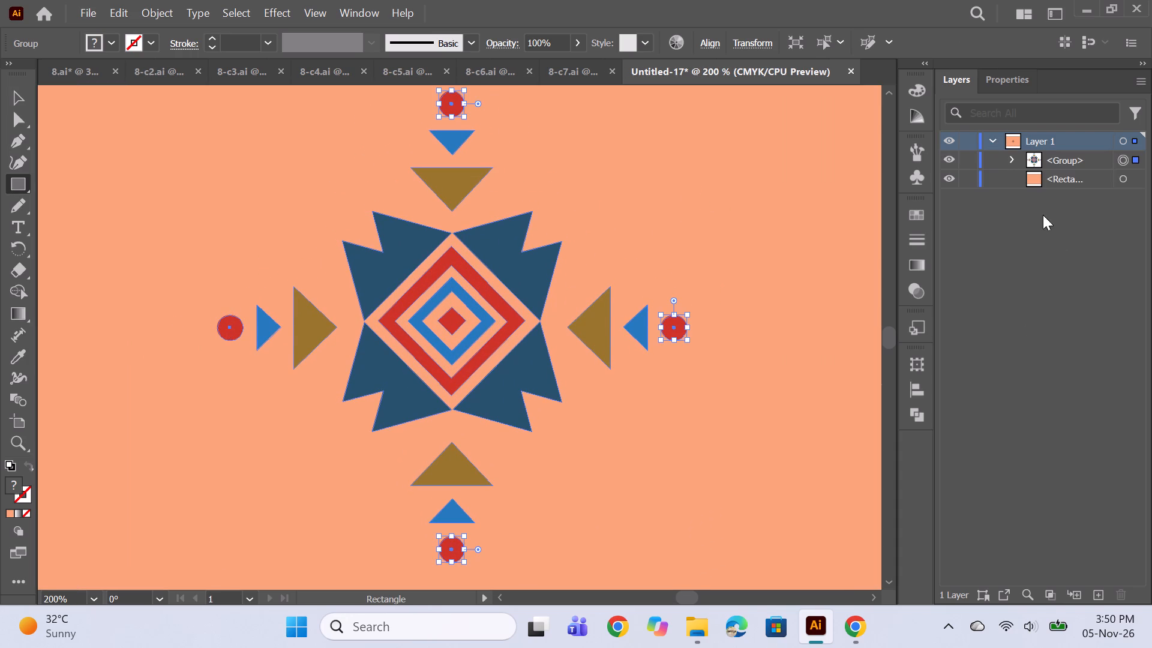
{"action": "left_click", "coordinate": [1010, 161]}
{"action": "scroll", "coordinate": [1079, 253], "scroll_direction": "down", "scroll_amount": 6}
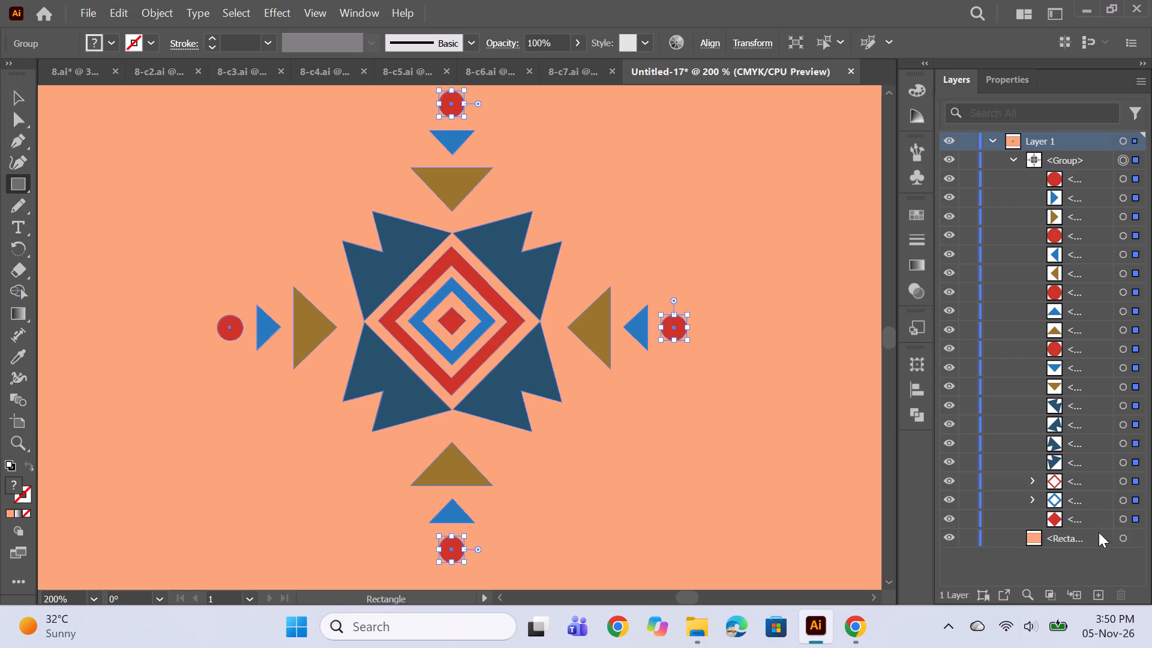
{"action": "left_click", "coordinate": [1123, 519]}
{"action": "double_click", "coordinate": [16, 487]}
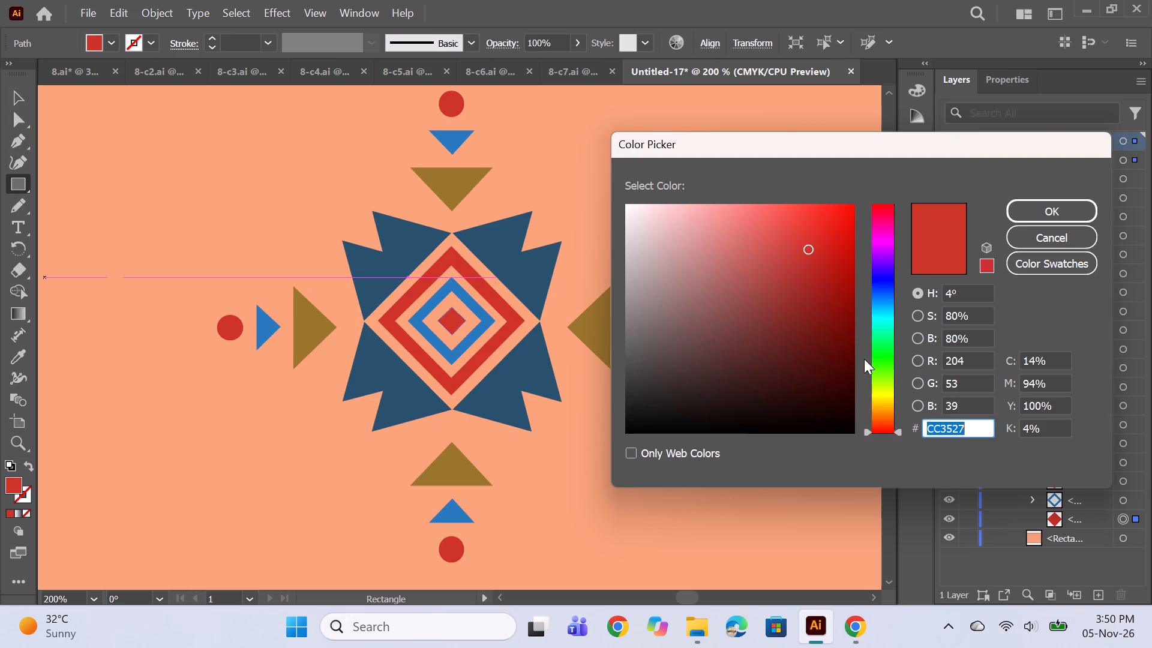
{"action": "left_click", "coordinate": [887, 298]}
{"action": "left_click", "coordinate": [886, 291]}
{"action": "left_click", "coordinate": [884, 284]}
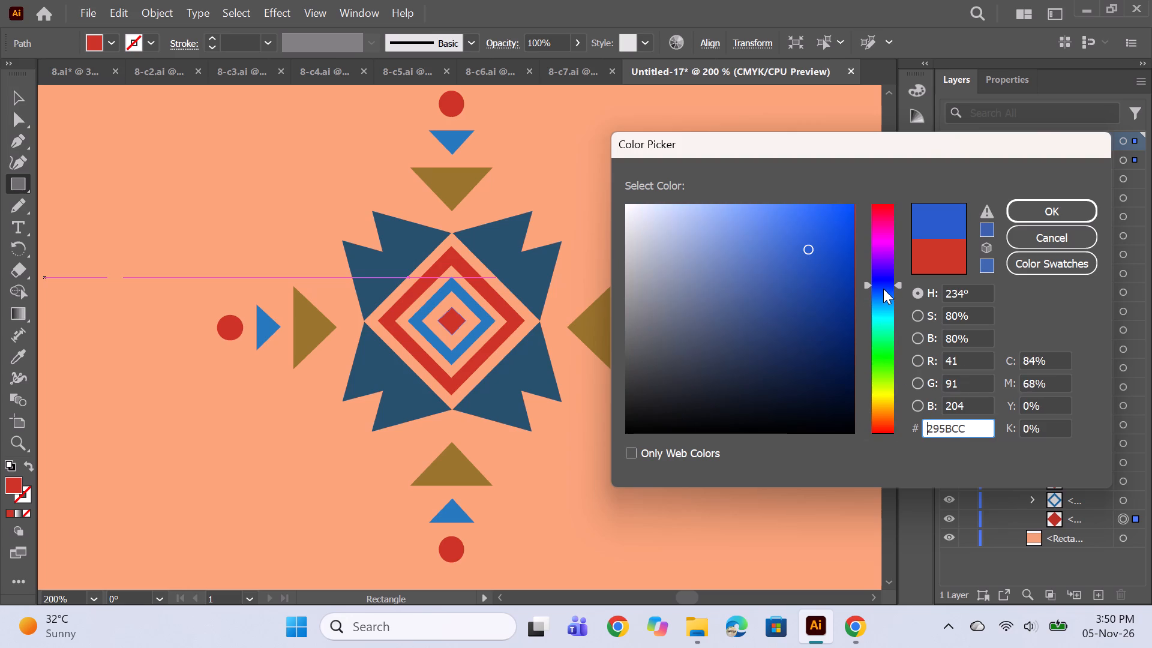
{"action": "left_click", "coordinate": [883, 289]}
{"action": "left_click", "coordinate": [883, 284]}
{"action": "left_click", "coordinate": [888, 275]}
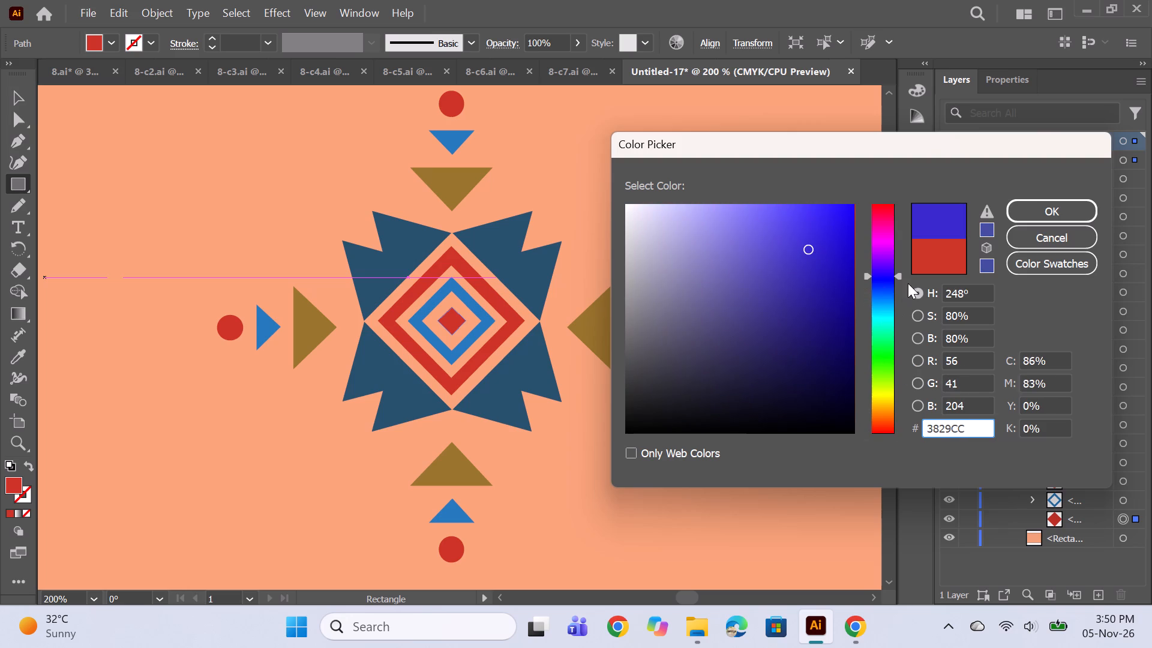
{"action": "left_click", "coordinate": [885, 286]}
{"action": "left_click", "coordinate": [806, 365]}
{"action": "left_click", "coordinate": [812, 338]}
{"action": "left_click_drag", "start_coordinate": [818, 320], "coordinate": [811, 325]}
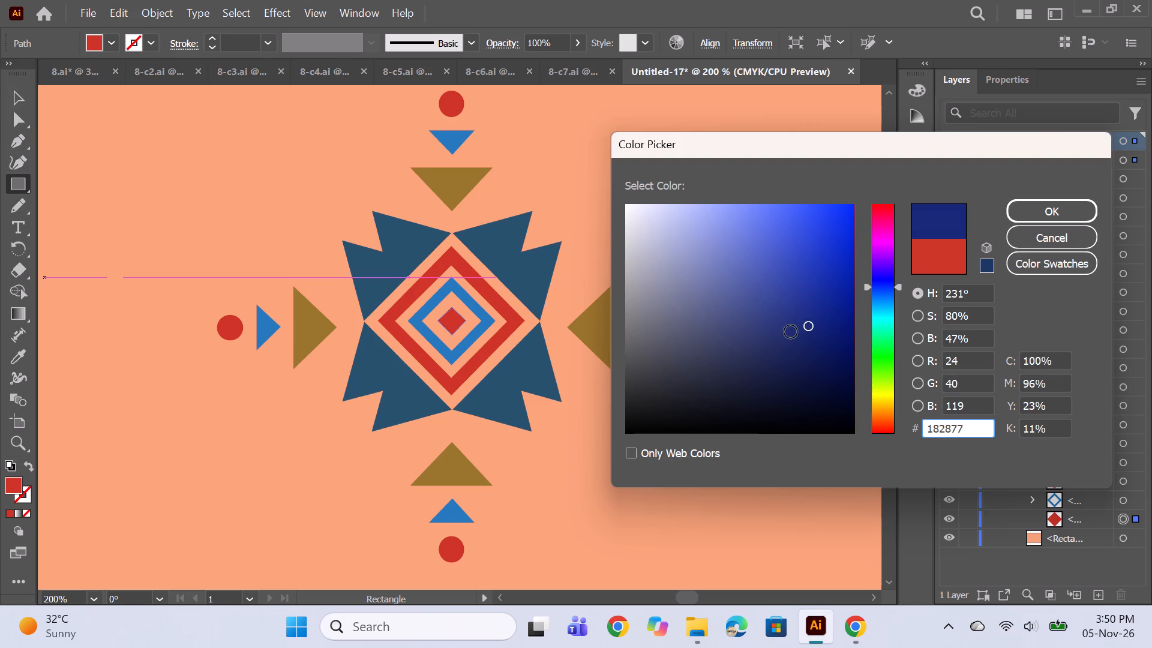
{"action": "left_click", "coordinate": [791, 332]}
{"action": "left_click", "coordinate": [881, 292]}
{"action": "left_click", "coordinate": [803, 345]}
{"action": "left_click", "coordinate": [799, 327]}
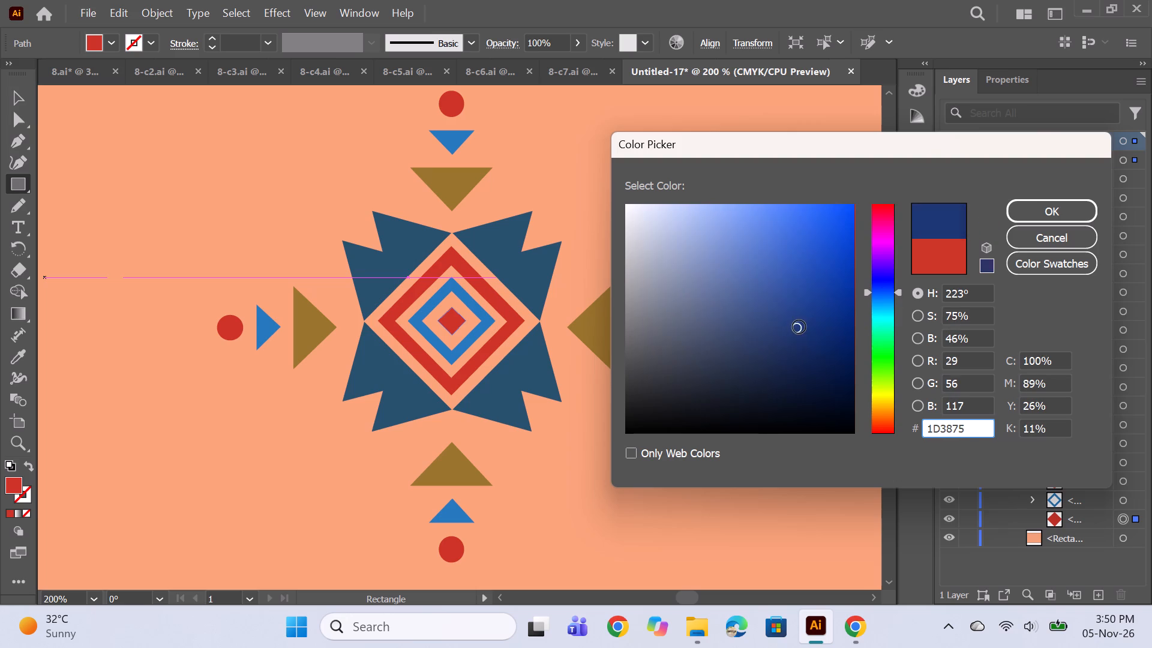
{"action": "left_click", "coordinate": [790, 332]}
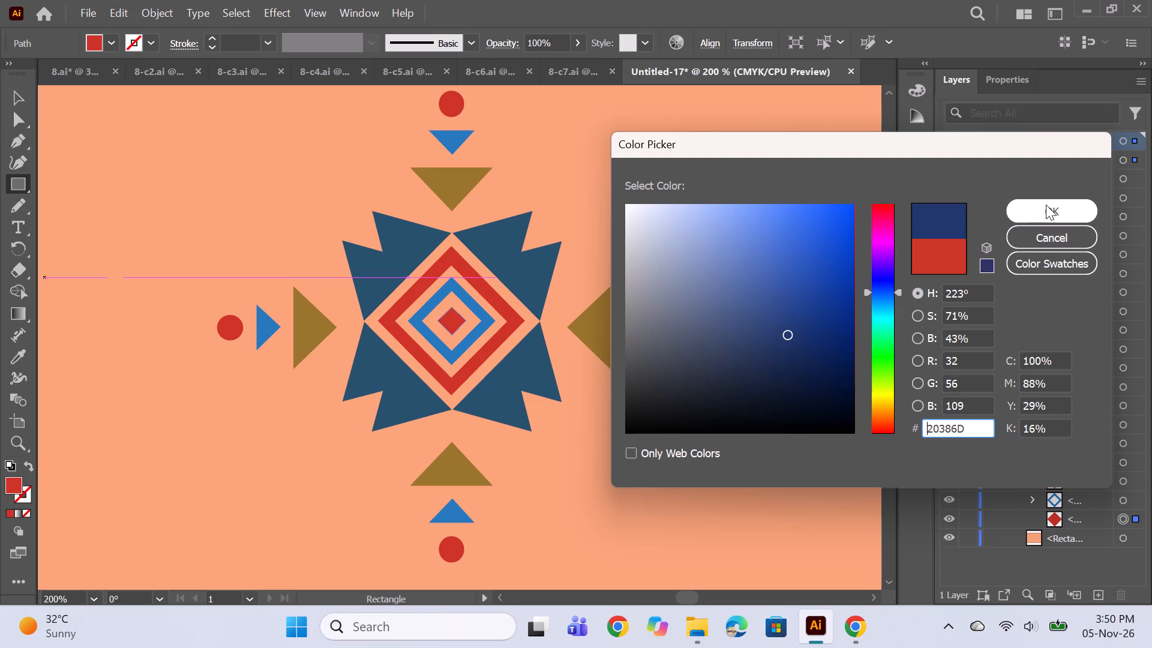
{"action": "left_click", "coordinate": [1046, 206]}
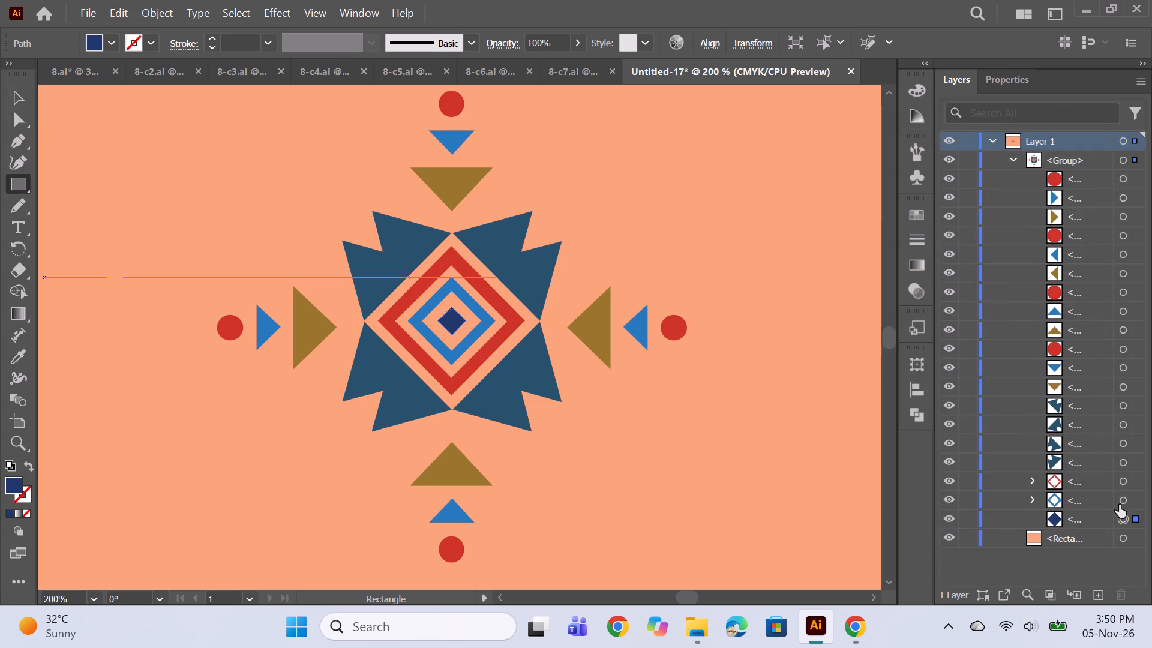
Recolour the inner blue diamond ring around the centre diamond to a dark green at a hue of 127°.
{"action": "left_click", "coordinate": [1123, 502]}
{"action": "double_click", "coordinate": [13, 485]}
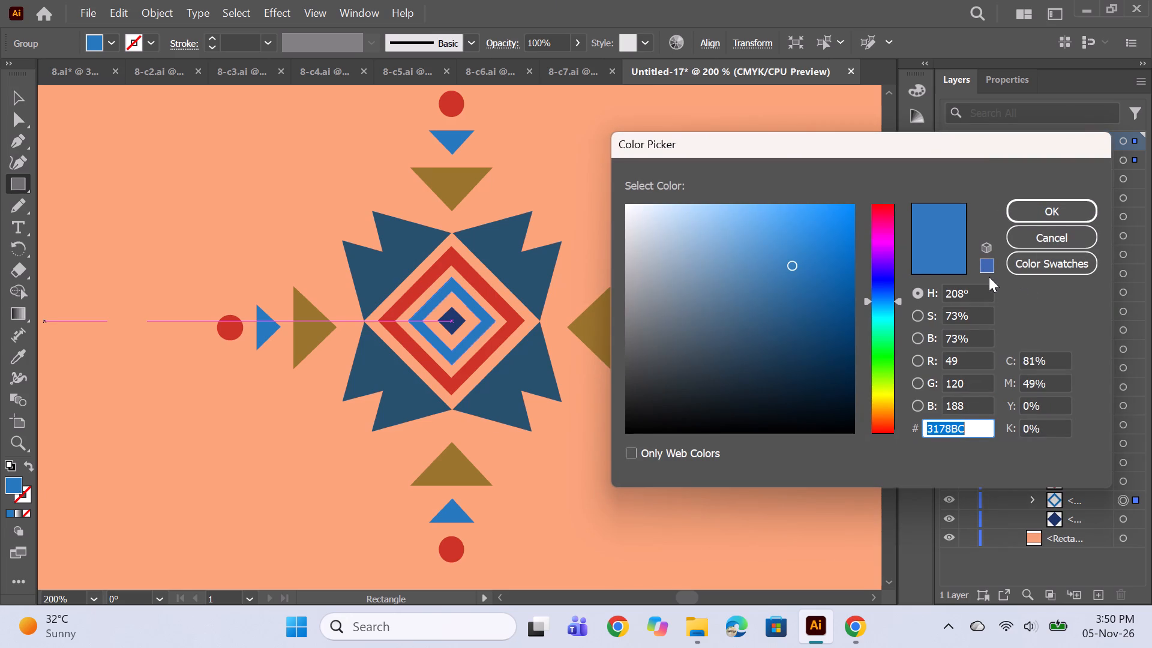
{"action": "left_click", "coordinate": [884, 254]}
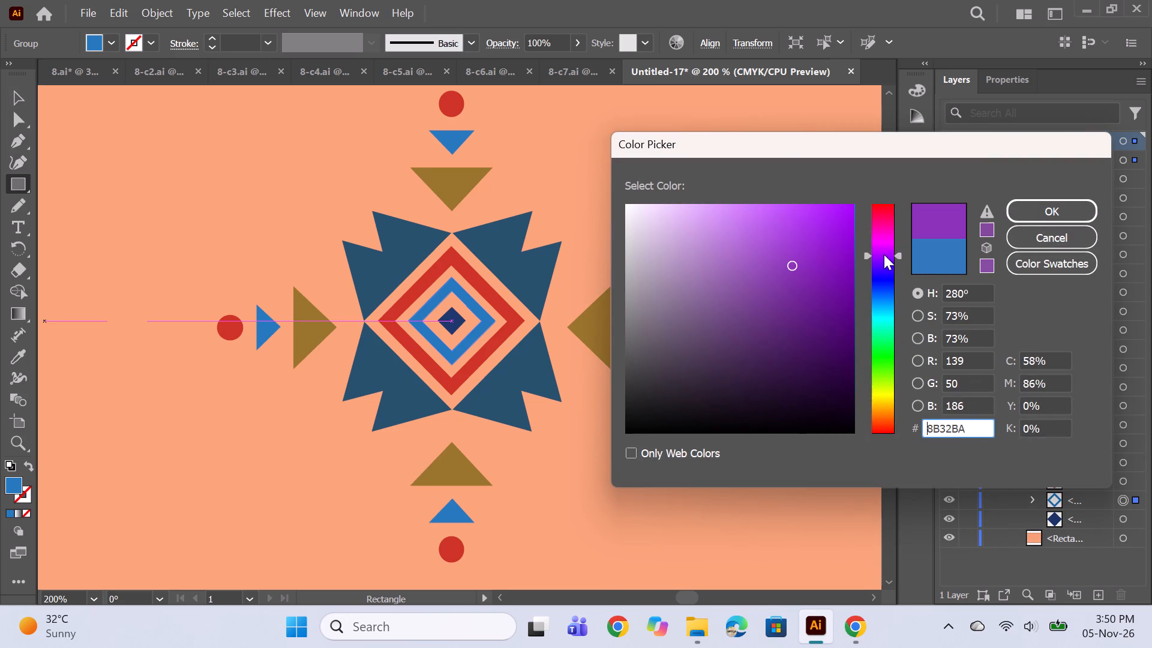
{"action": "left_click", "coordinate": [886, 243]}
{"action": "left_click", "coordinate": [886, 236]}
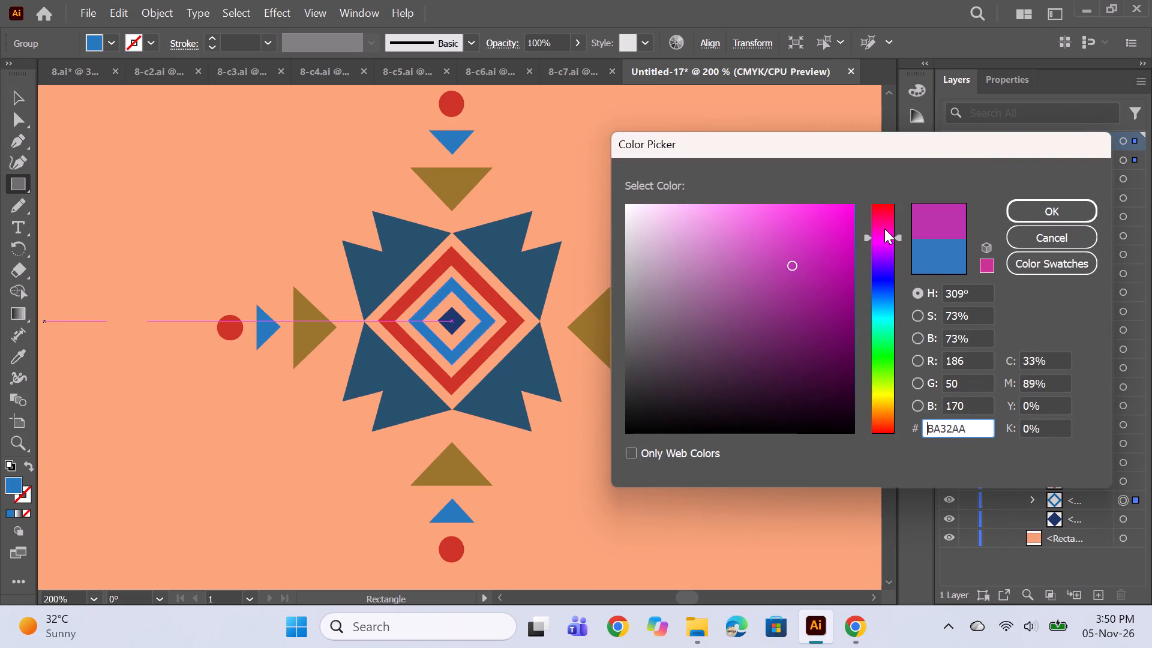
{"action": "left_click", "coordinate": [884, 229]}
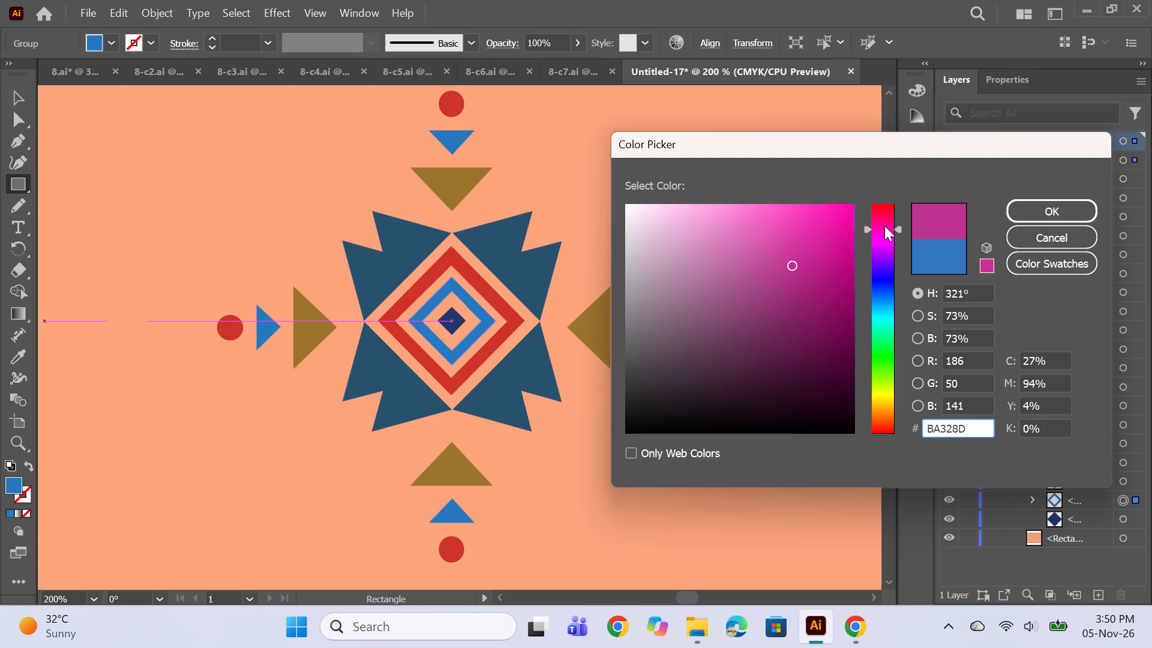
{"action": "left_click", "coordinate": [880, 358]}
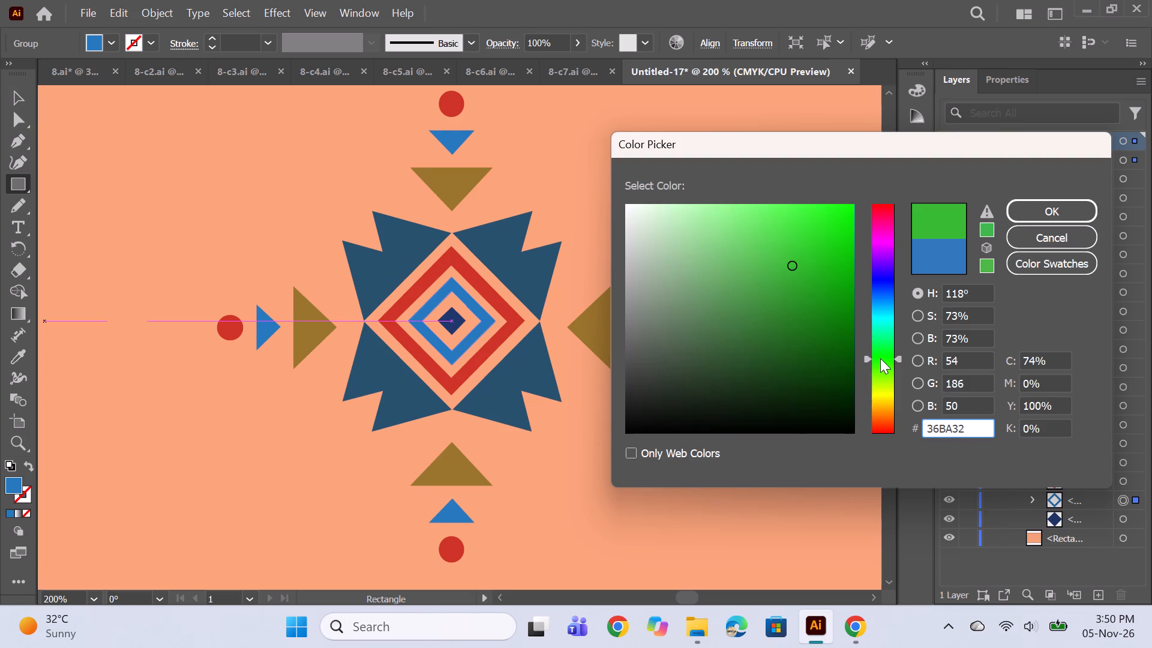
{"action": "left_click", "coordinate": [883, 352]}
{"action": "left_click", "coordinate": [819, 355]}
{"action": "left_click", "coordinate": [818, 341]}
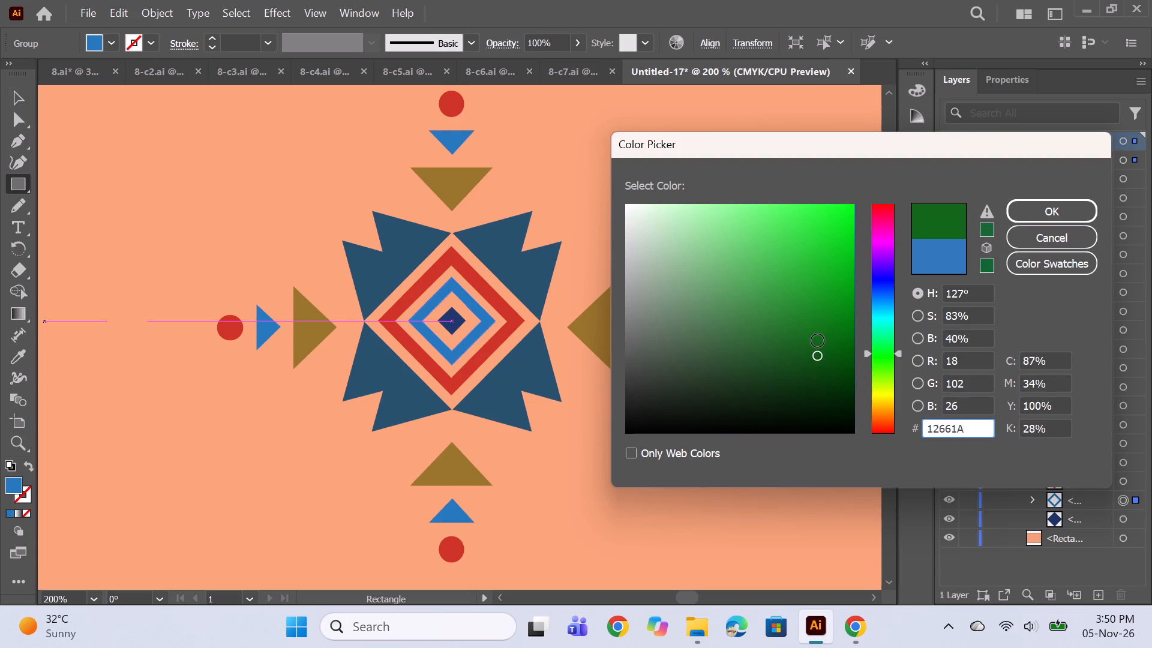
{"action": "left_click", "coordinate": [821, 346]}
{"action": "left_click", "coordinate": [1043, 215]}
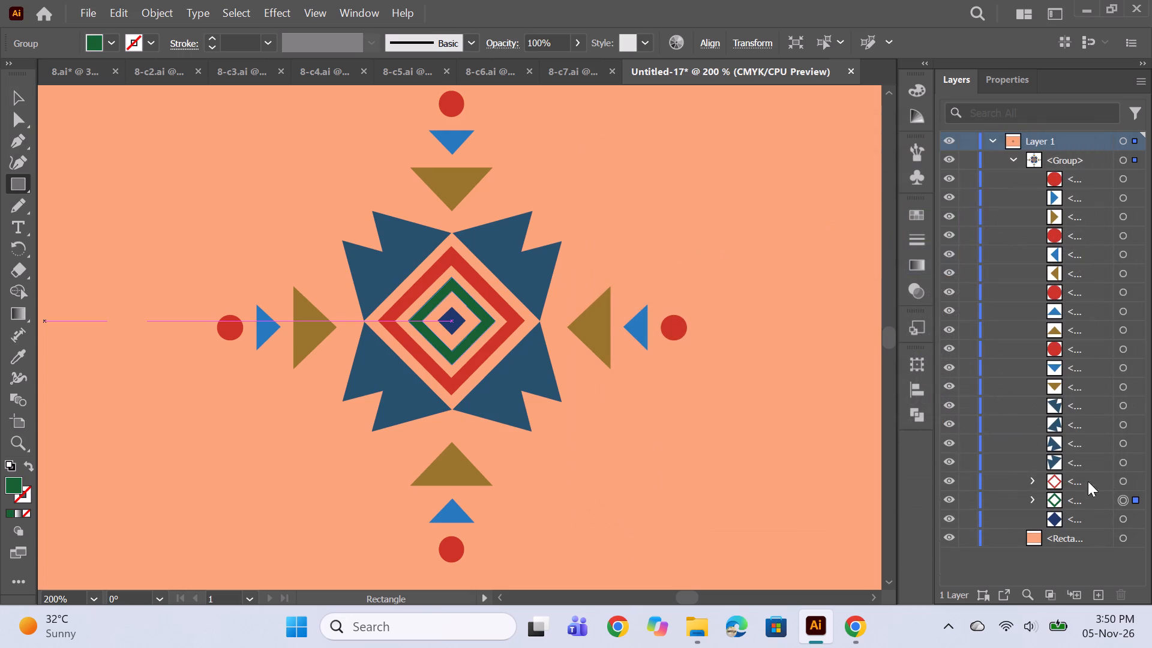
Recolour the red outer diamond ring with the navy blue sampled from the small centre diamond using the Eyedropper.
{"action": "left_click", "coordinate": [1122, 487]}
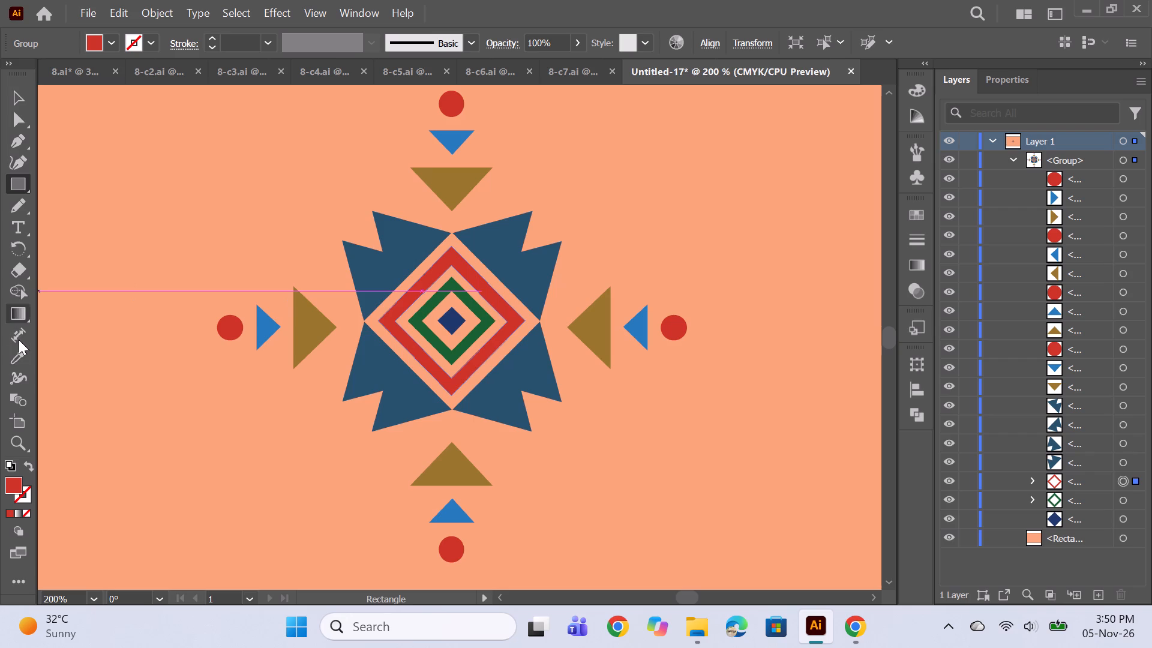
{"action": "left_click_drag", "start_coordinate": [16, 353], "coordinate": [23, 356]}
{"action": "left_click", "coordinate": [454, 321]}
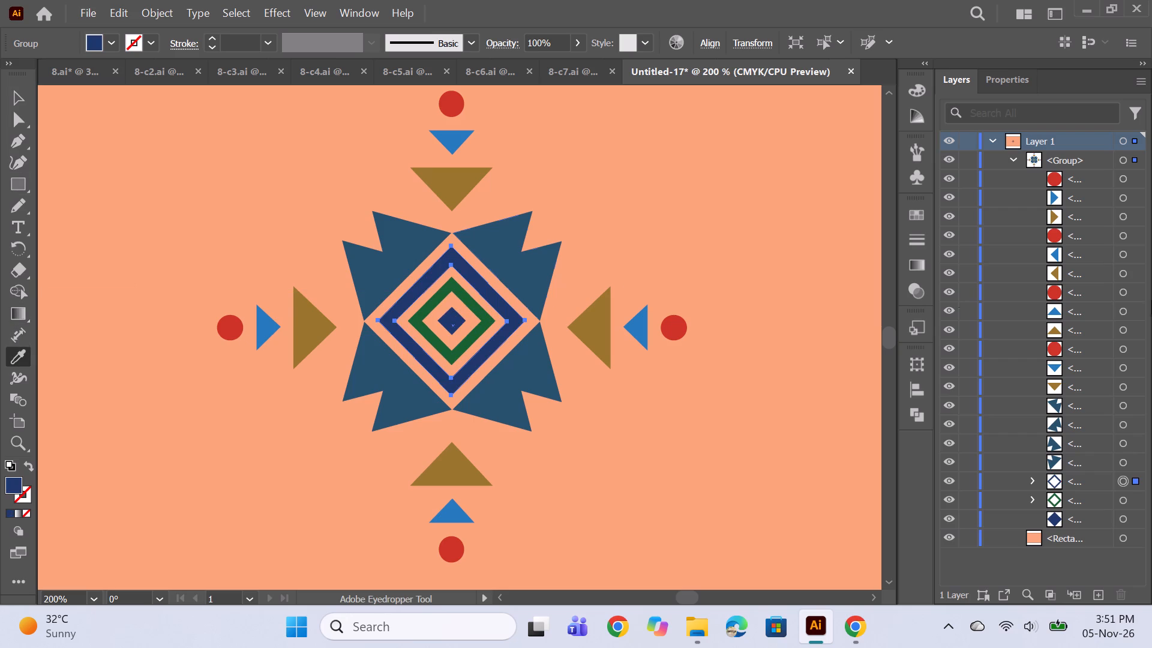
Change the fill of the motif's upper-left jagged corner shape to dark brown 682E12.
{"action": "left_click", "coordinate": [1123, 464]}
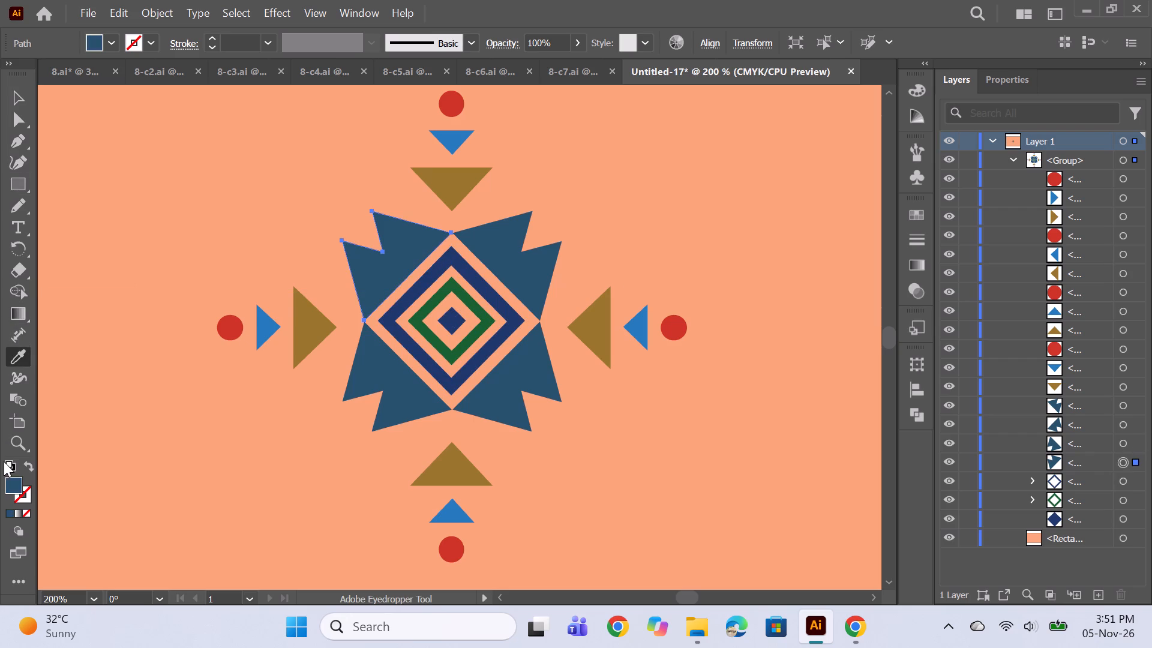
{"action": "double_click", "coordinate": [14, 484]}
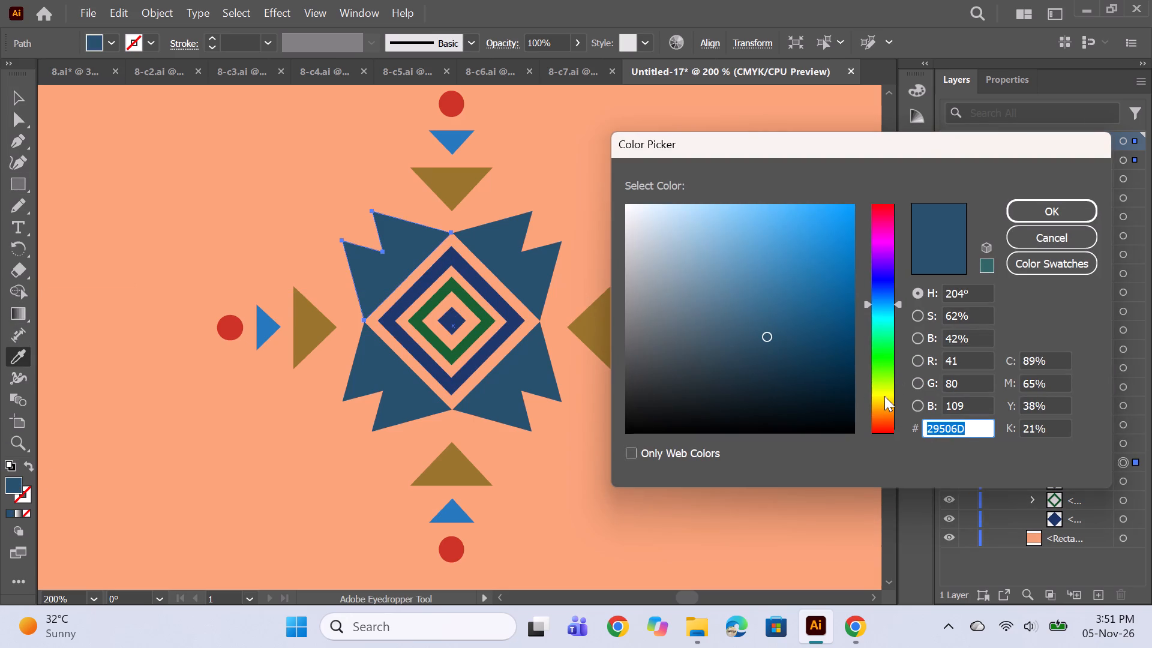
{"action": "left_click", "coordinate": [881, 418]}
{"action": "left_click", "coordinate": [883, 421]}
{"action": "left_click", "coordinate": [805, 338]}
{"action": "left_click", "coordinate": [821, 337]}
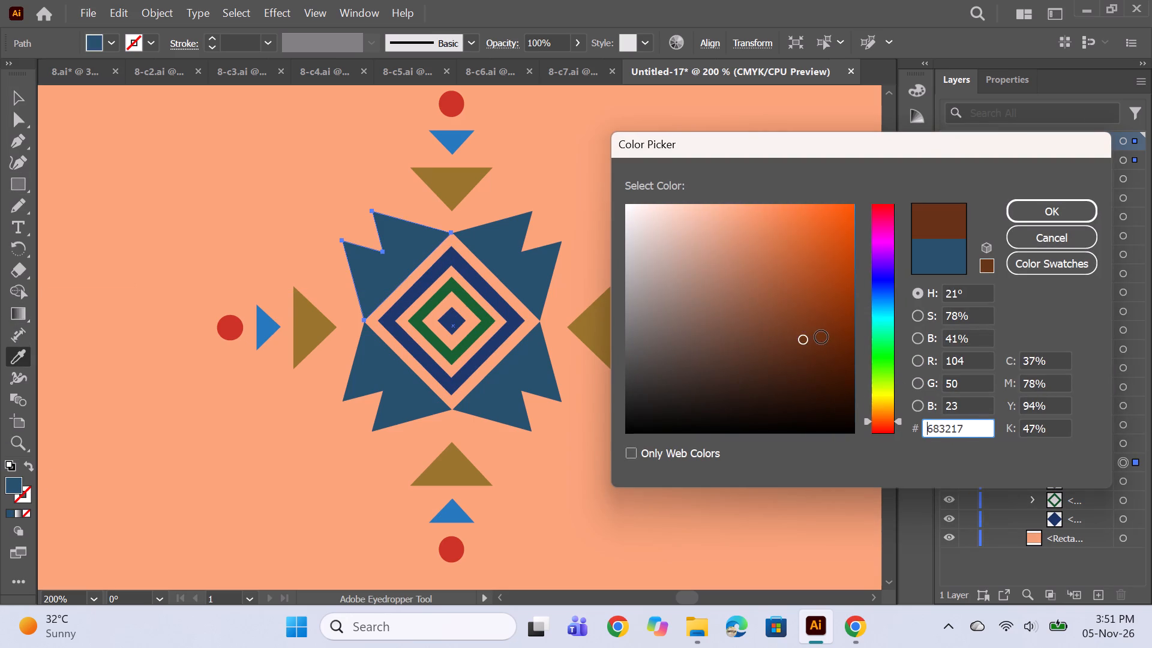
{"action": "left_click", "coordinate": [809, 344]}
{"action": "left_click", "coordinate": [817, 338]}
{"action": "left_click", "coordinate": [1038, 207]}
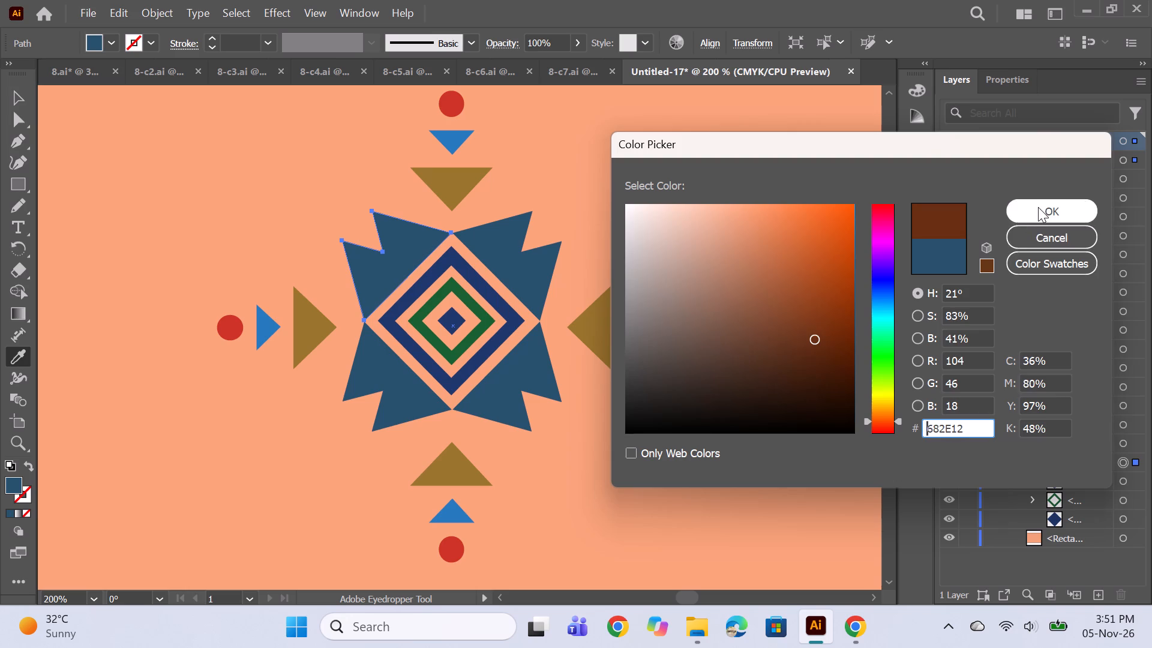
Apply the dark brown of the upper-left jagged shape to the other three jagged corner shapes with the Eyedropper.
{"action": "left_click", "coordinate": [1127, 443]}
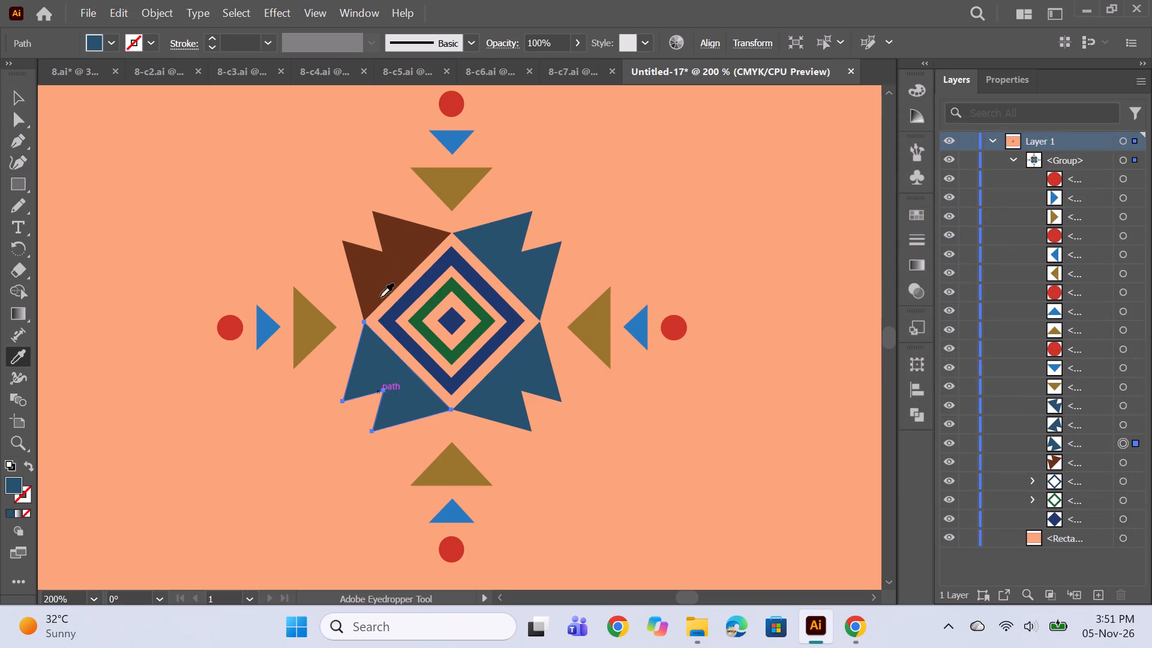
{"action": "left_click", "coordinate": [381, 278]}
{"action": "left_click", "coordinate": [1124, 422]}
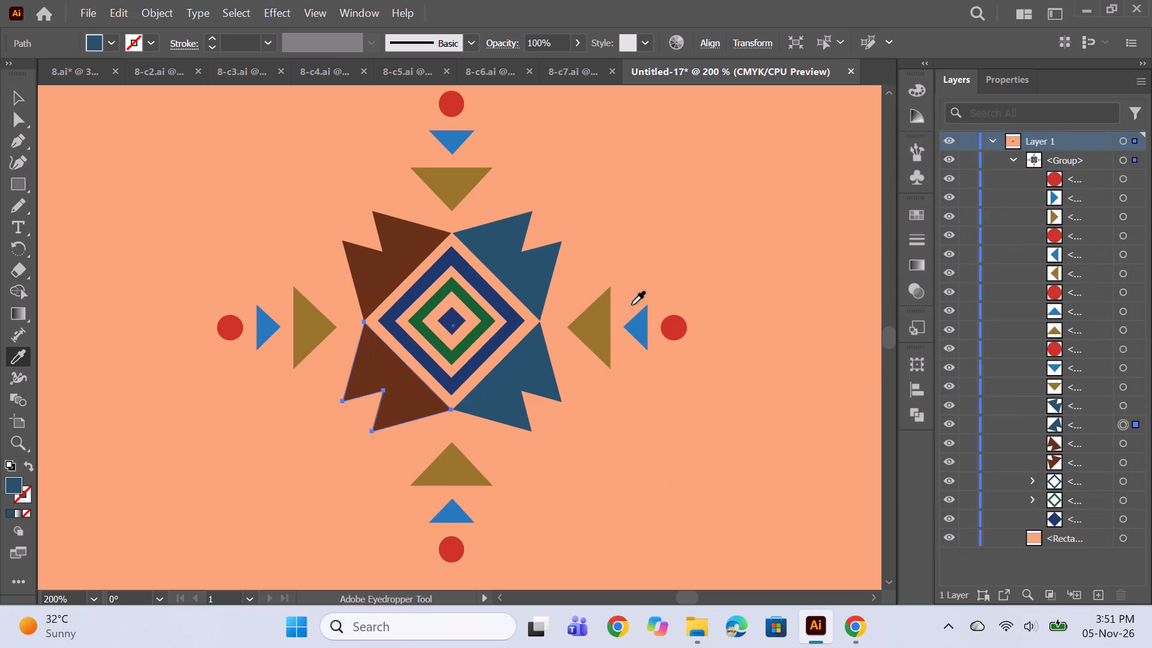
{"action": "left_click", "coordinate": [405, 274]}
{"action": "left_click", "coordinate": [1123, 401]}
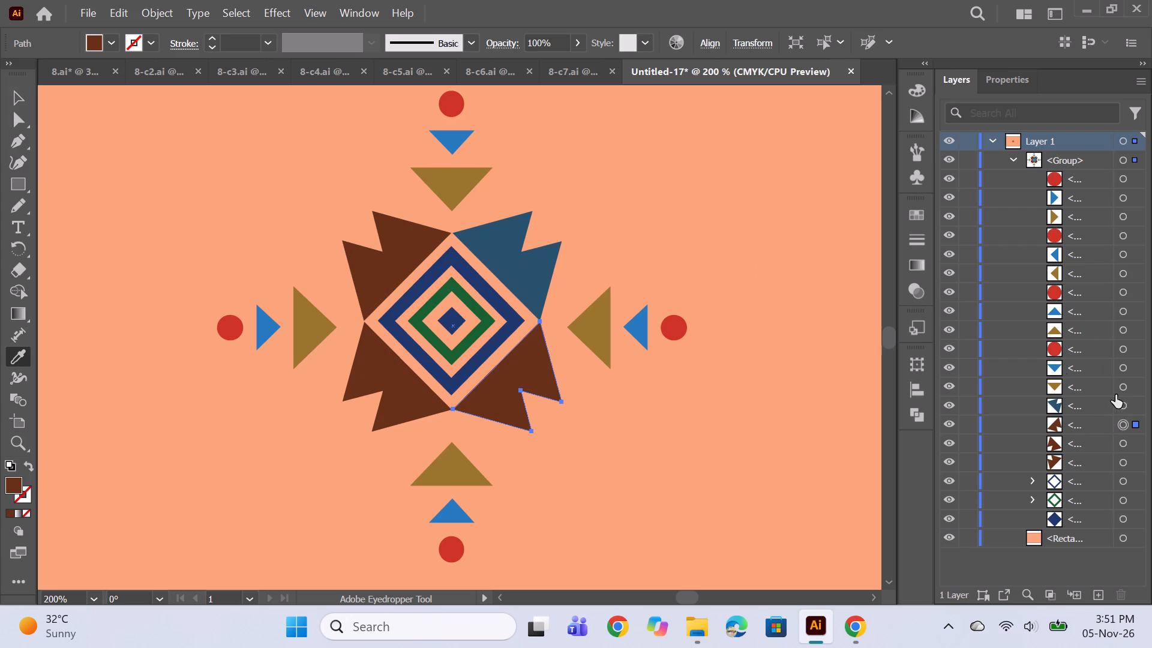
{"action": "left_click", "coordinate": [377, 245]}
{"action": "left_click", "coordinate": [416, 251]}
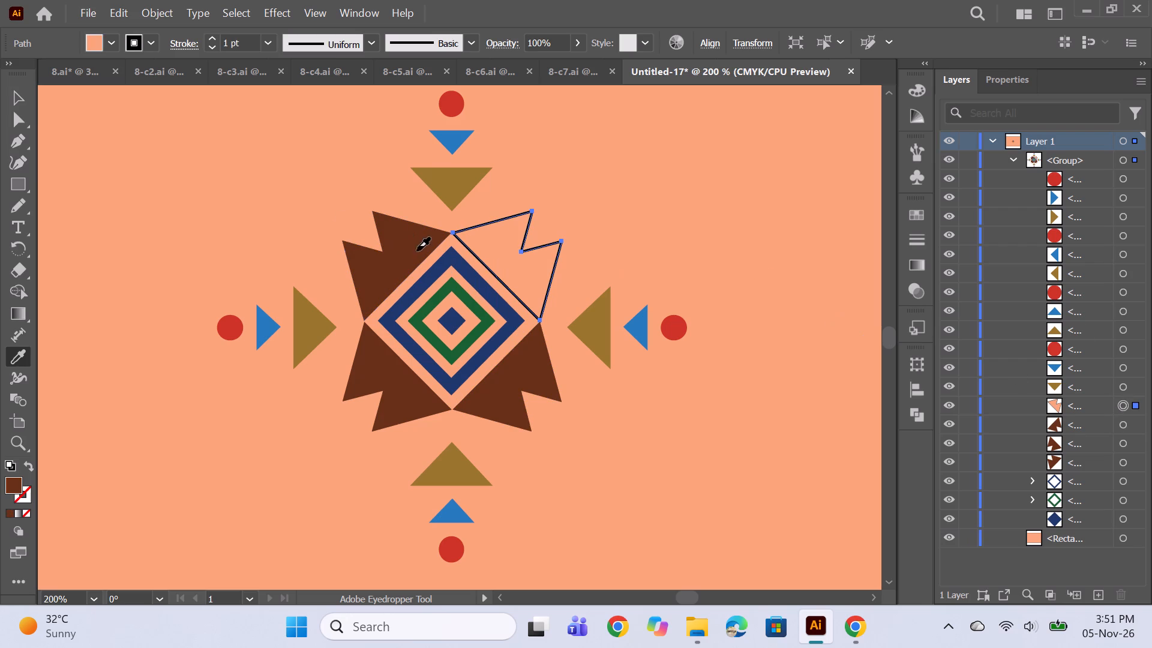
Open the fill colour of the olive triangle directly above the jagged shapes for editing.
{"action": "left_click", "coordinate": [1124, 388]}
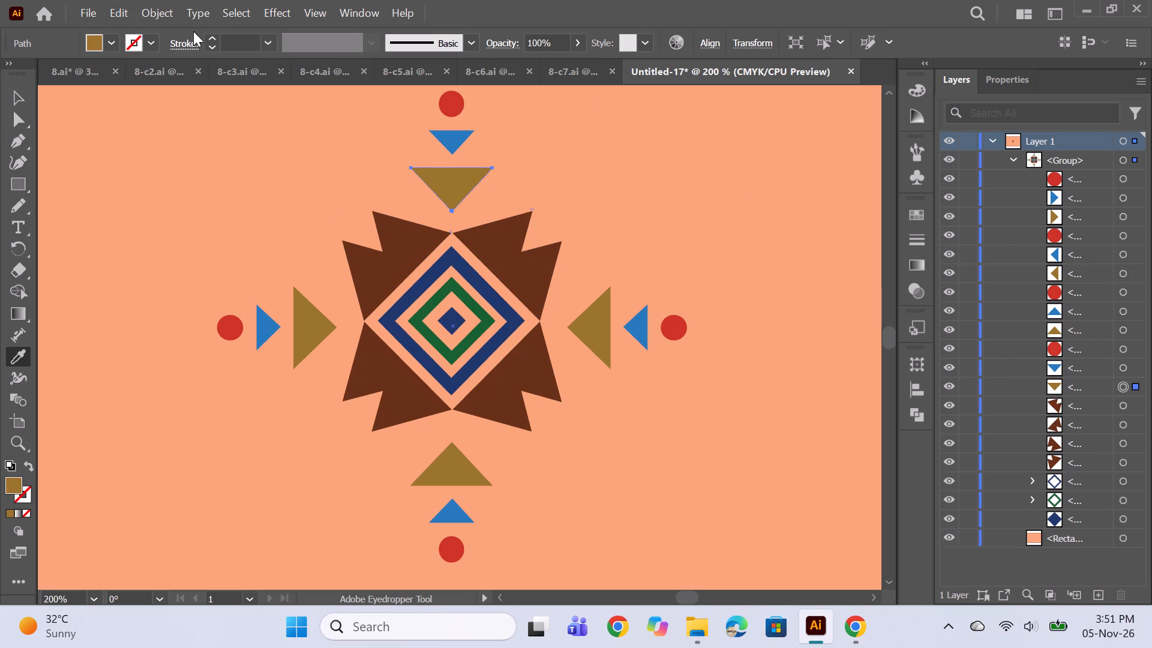
{"action": "double_click", "coordinate": [16, 488]}
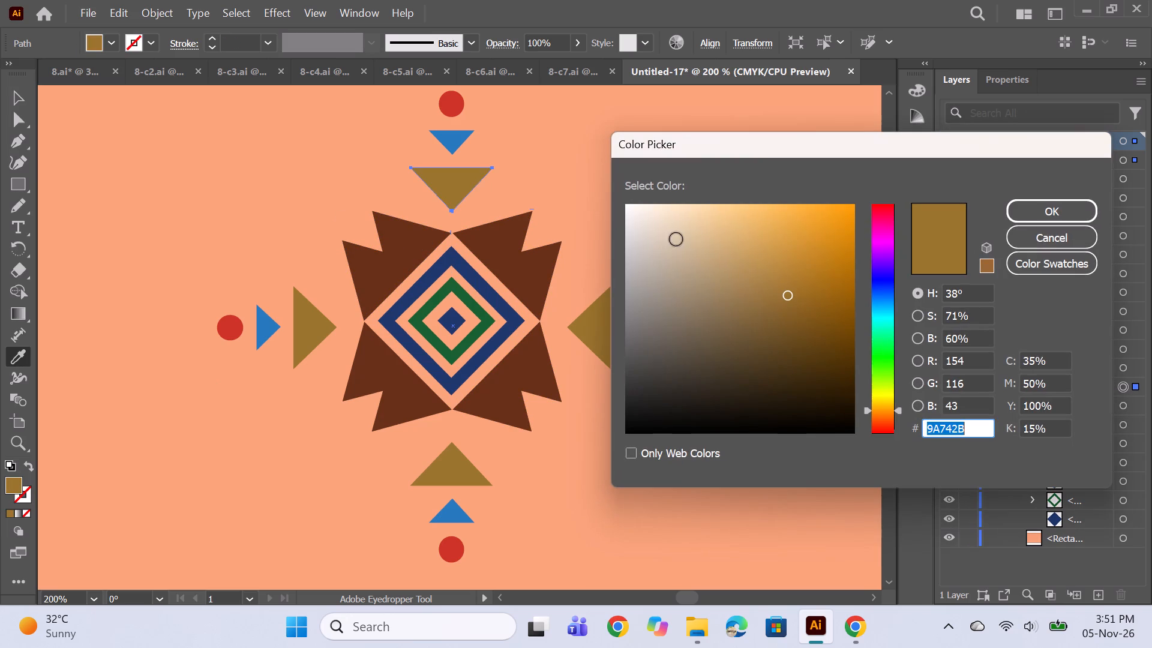
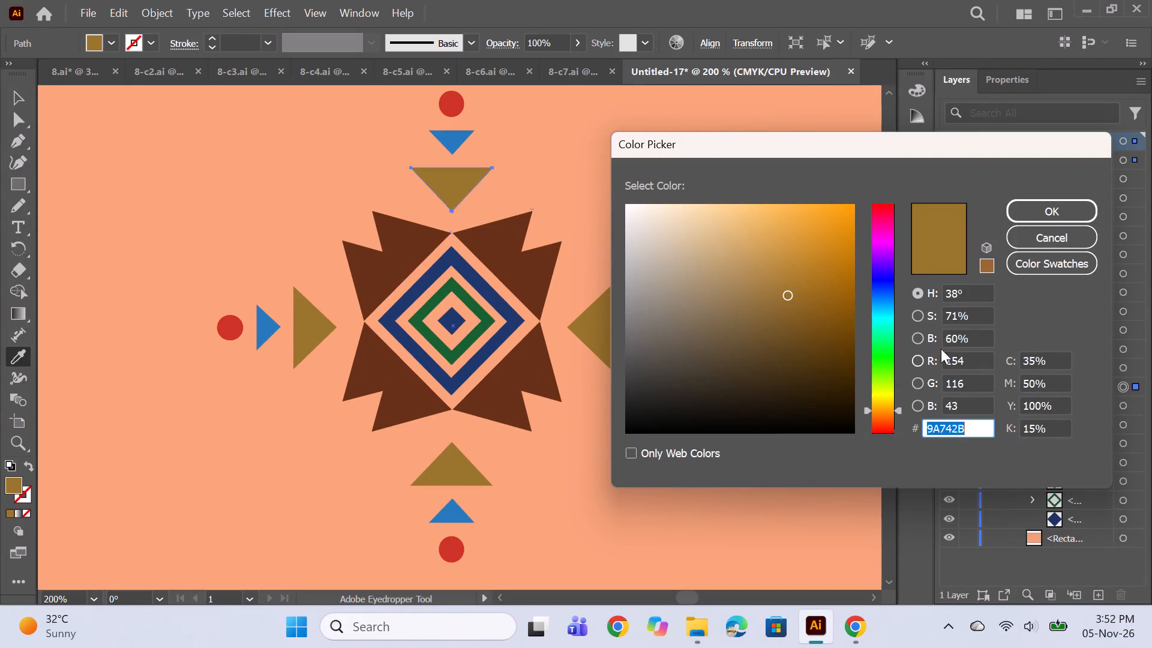
Set the fill of the olive triangle directly above the jagged shapes to black 000000.
{"action": "left_click", "coordinate": [661, 431]}
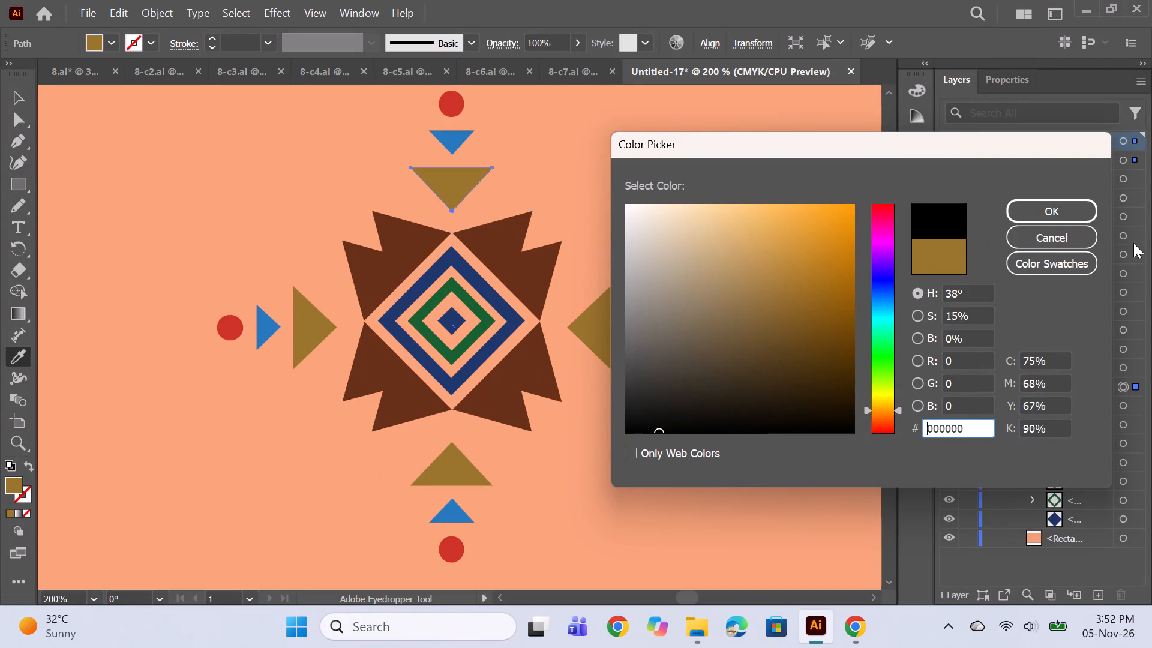
{"action": "left_click", "coordinate": [1070, 219]}
Recolour the motif's top small blue triangle dark green and the top circle navy, sampling both from the central diamonds with the Eyedropper.
{"action": "left_click", "coordinate": [1123, 368]}
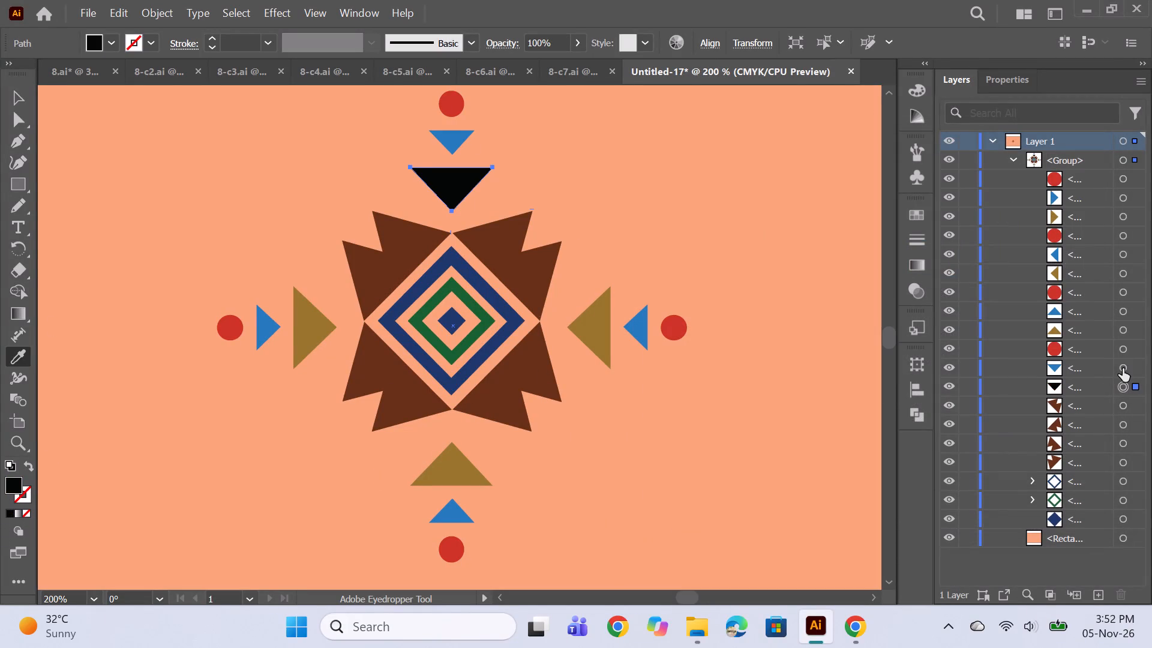
{"action": "left_click", "coordinate": [448, 293]}
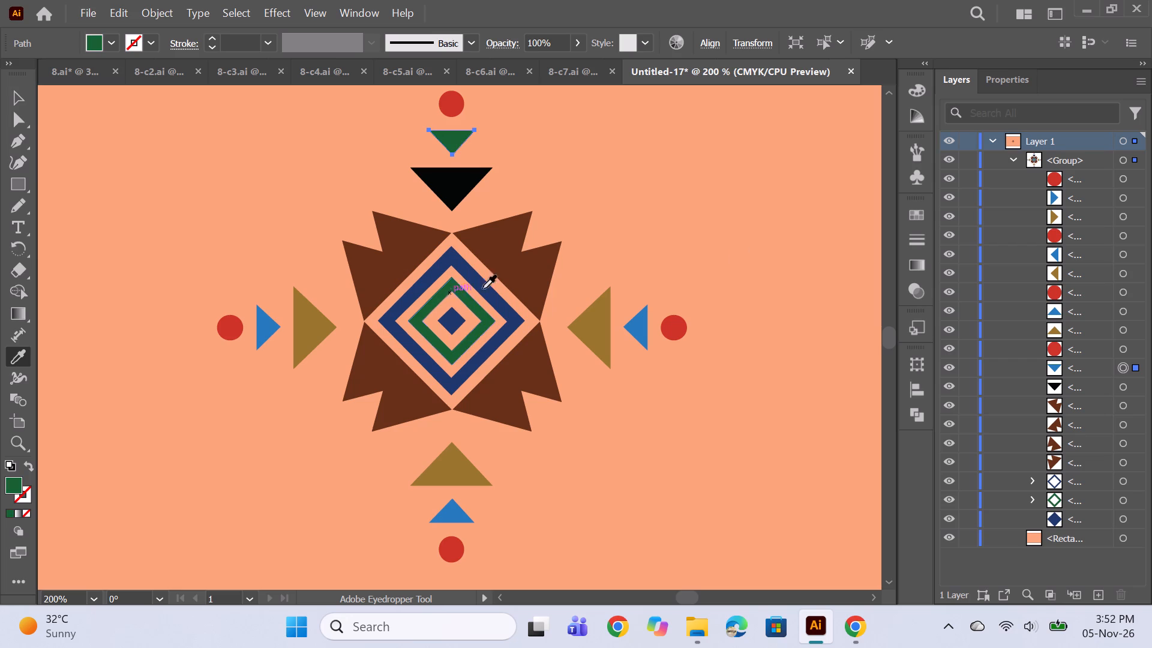
{"action": "left_click", "coordinate": [1123, 349]}
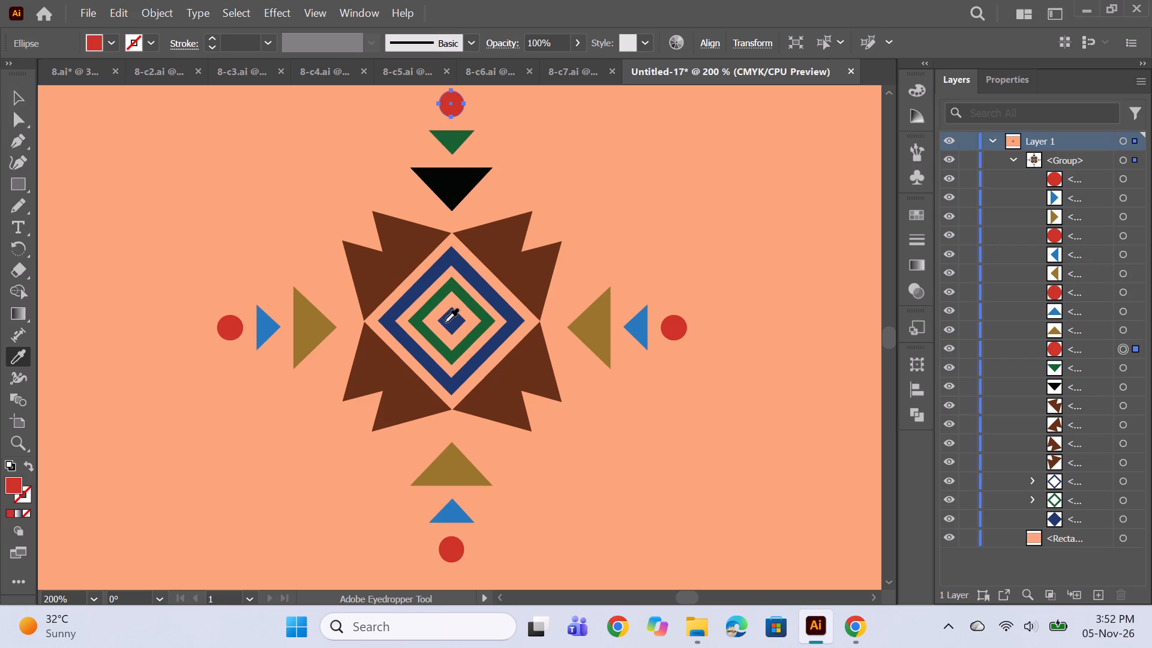
{"action": "left_click", "coordinate": [447, 317]}
Recolour the motif's bottom arm with the Eyedropper: large triangle black, small triangle dark green, circle navy.
{"action": "left_click", "coordinate": [1123, 328]}
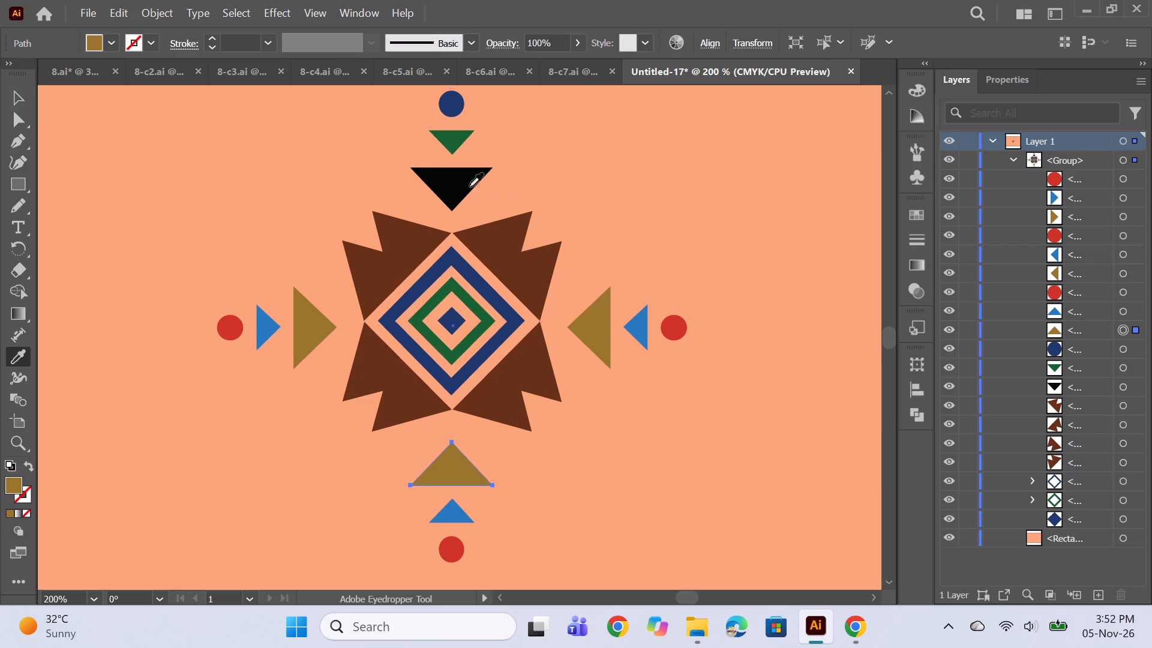
{"action": "left_click", "coordinate": [452, 186]}
{"action": "left_click", "coordinate": [1122, 316]}
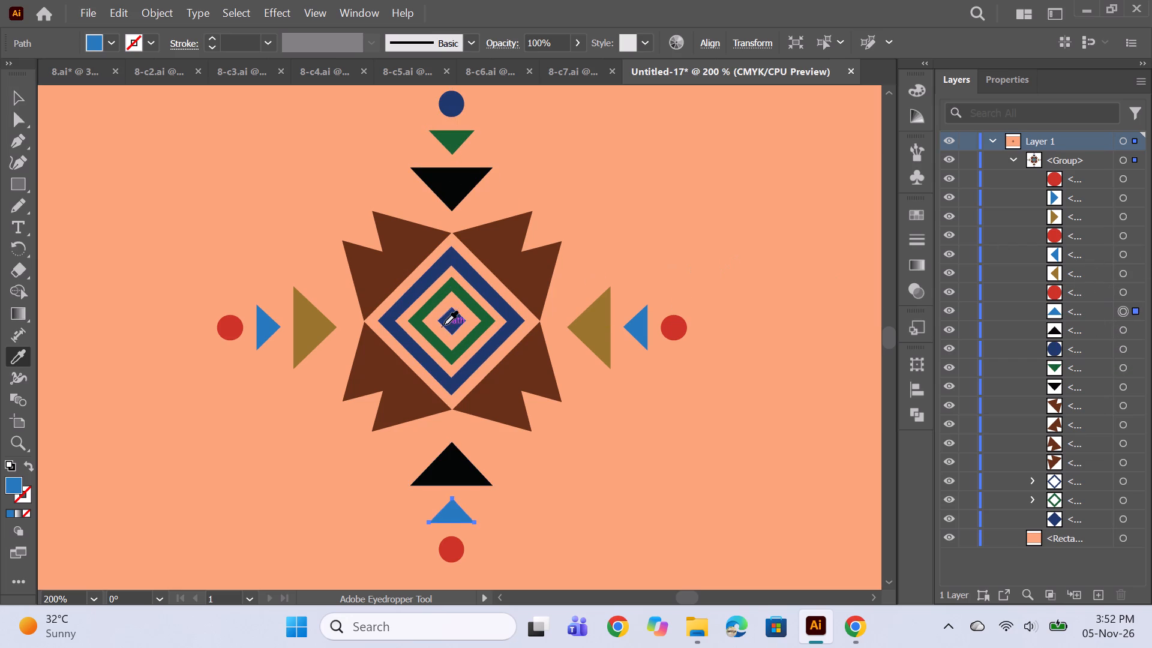
{"action": "left_click", "coordinate": [459, 296]}
{"action": "left_click", "coordinate": [1120, 296]}
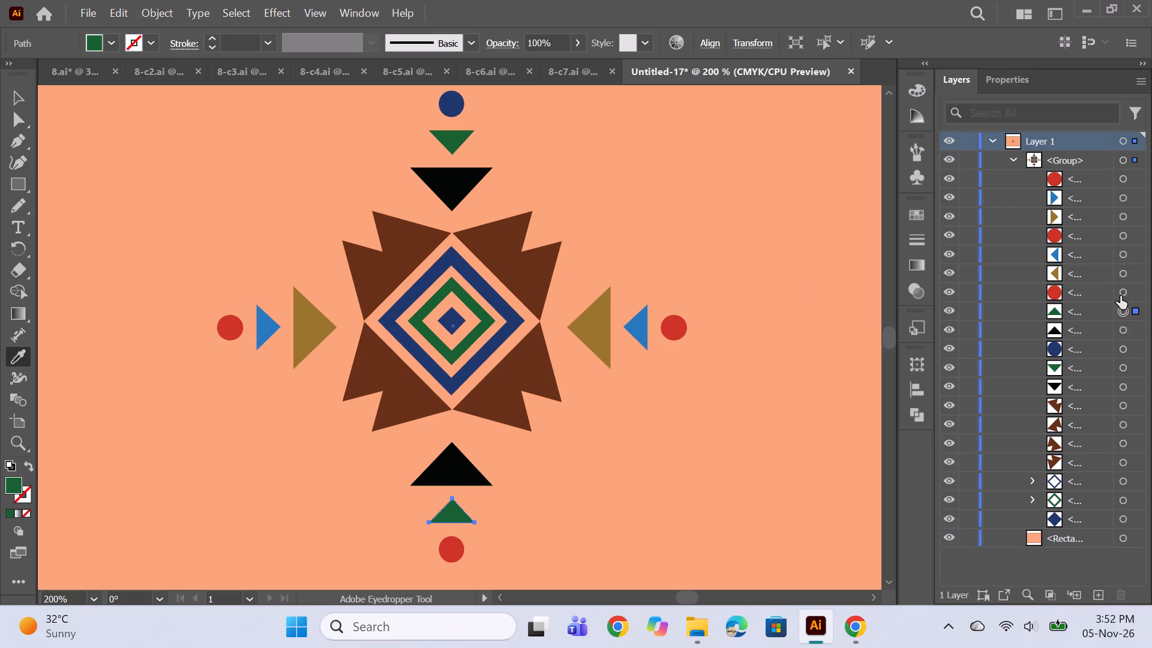
{"action": "left_click", "coordinate": [466, 274]}
Recolour the motif's right arm with the Eyedropper: small triangle dark green, circle navy, large triangle black.
{"action": "left_click", "coordinate": [1123, 274]}
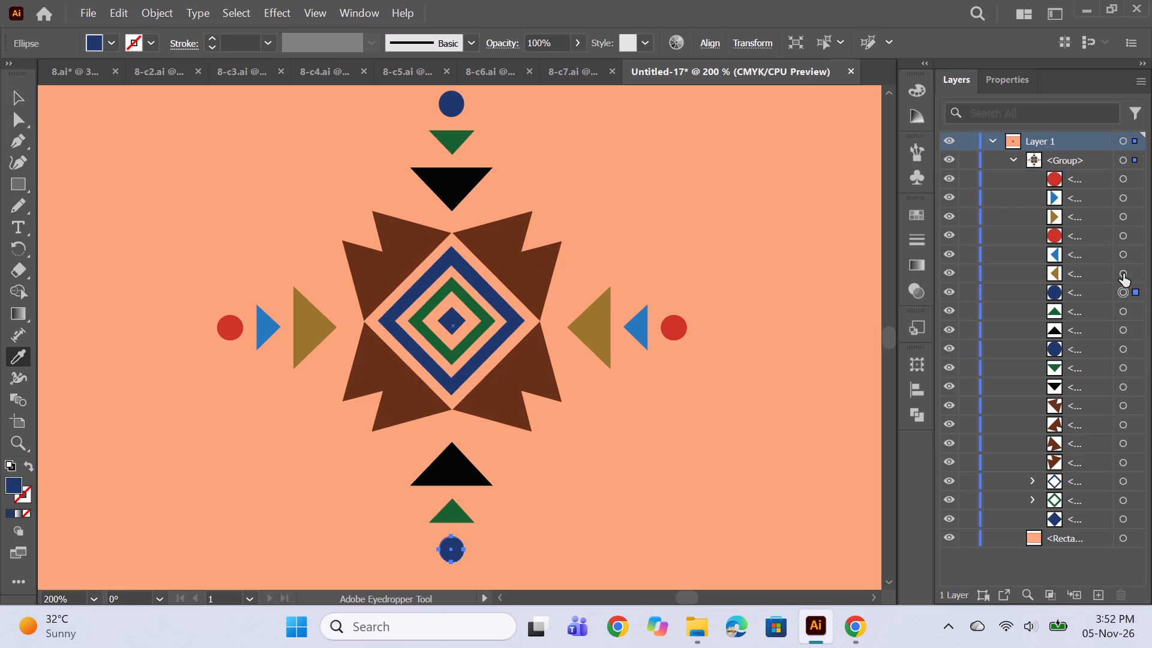
{"action": "left_click", "coordinate": [452, 319]}
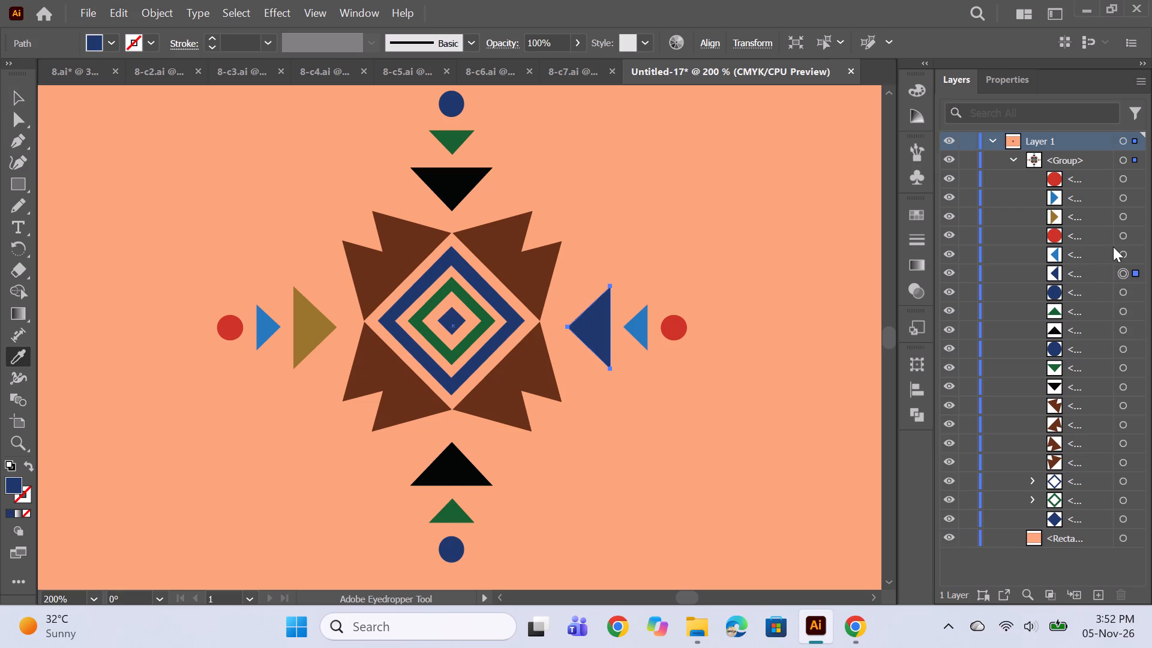
{"action": "left_click", "coordinate": [1117, 249]}
{"action": "left_click", "coordinate": [448, 290]}
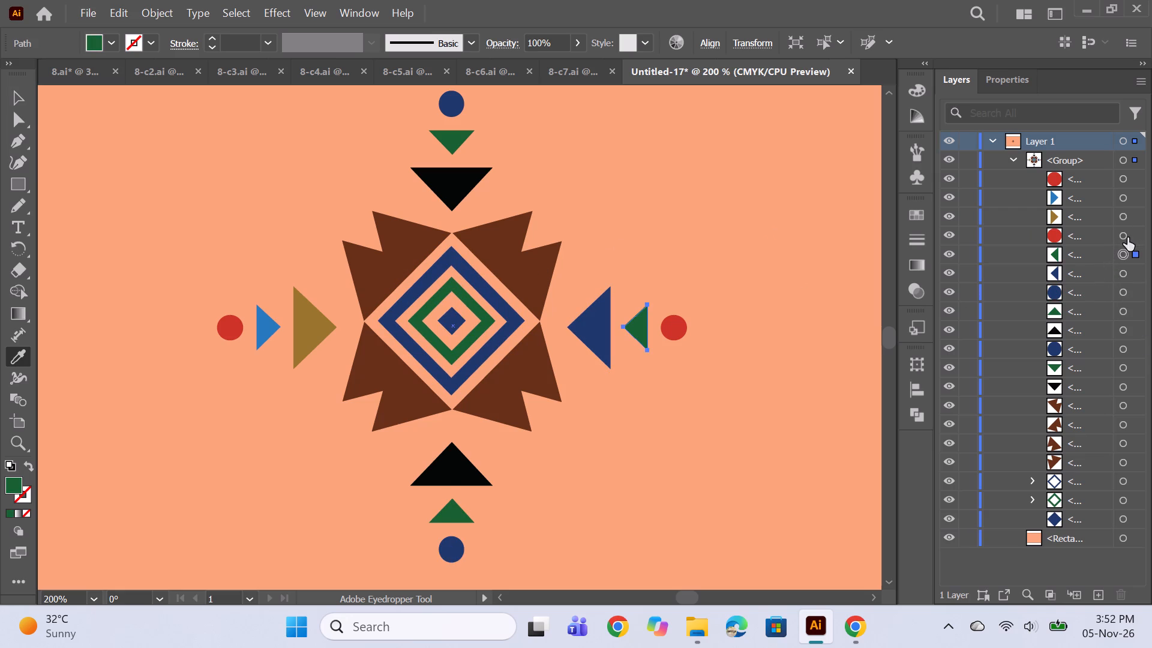
{"action": "left_click", "coordinate": [1127, 237]}
{"action": "left_click", "coordinate": [448, 260]}
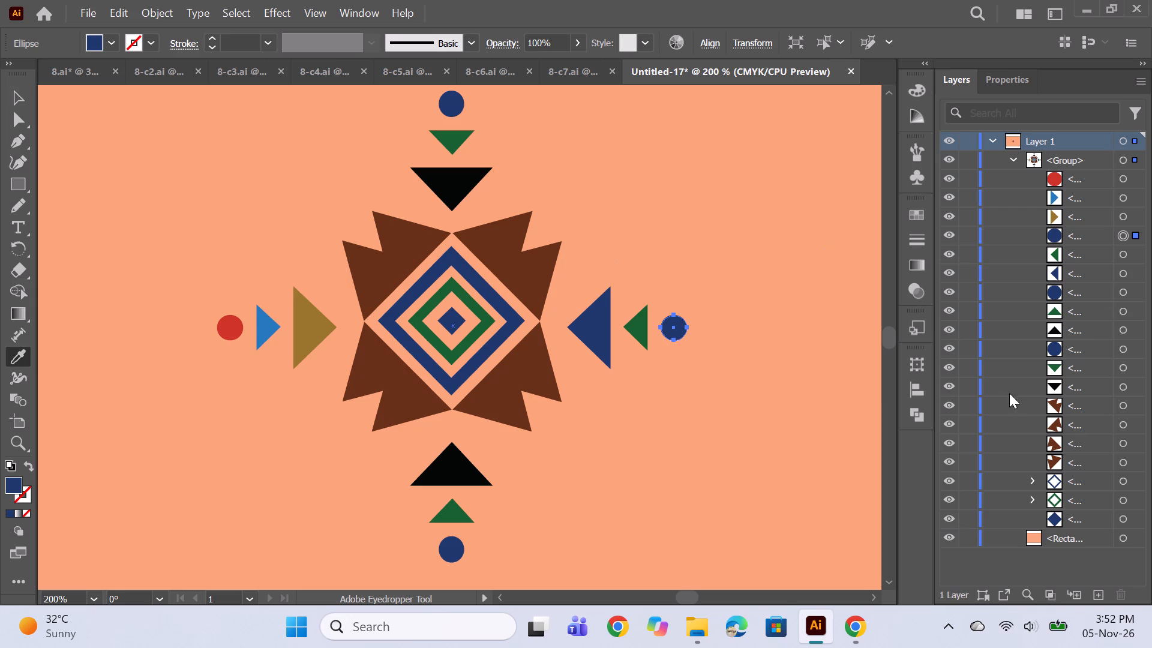
{"action": "left_click", "coordinate": [1121, 271]}
{"action": "left_click", "coordinate": [462, 178]}
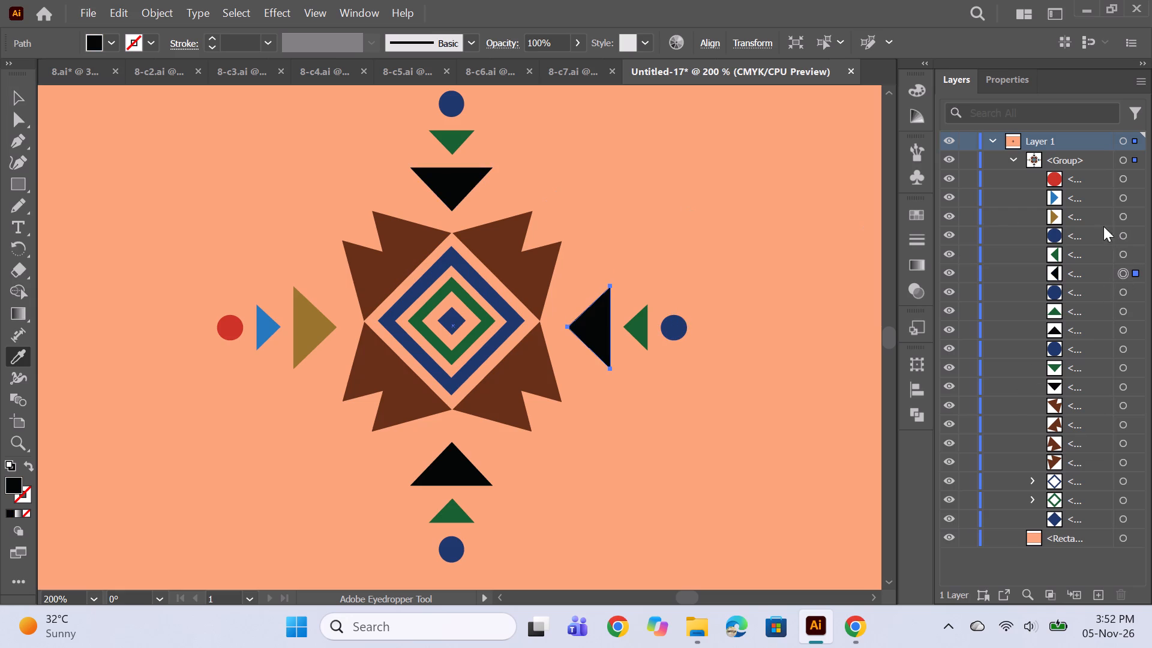
Match the motif's left arm to the right one with the Eyedropper: large triangle black, small triangle dark green, circle navy.
{"action": "left_click", "coordinate": [1121, 220]}
{"action": "left_click", "coordinate": [592, 331]}
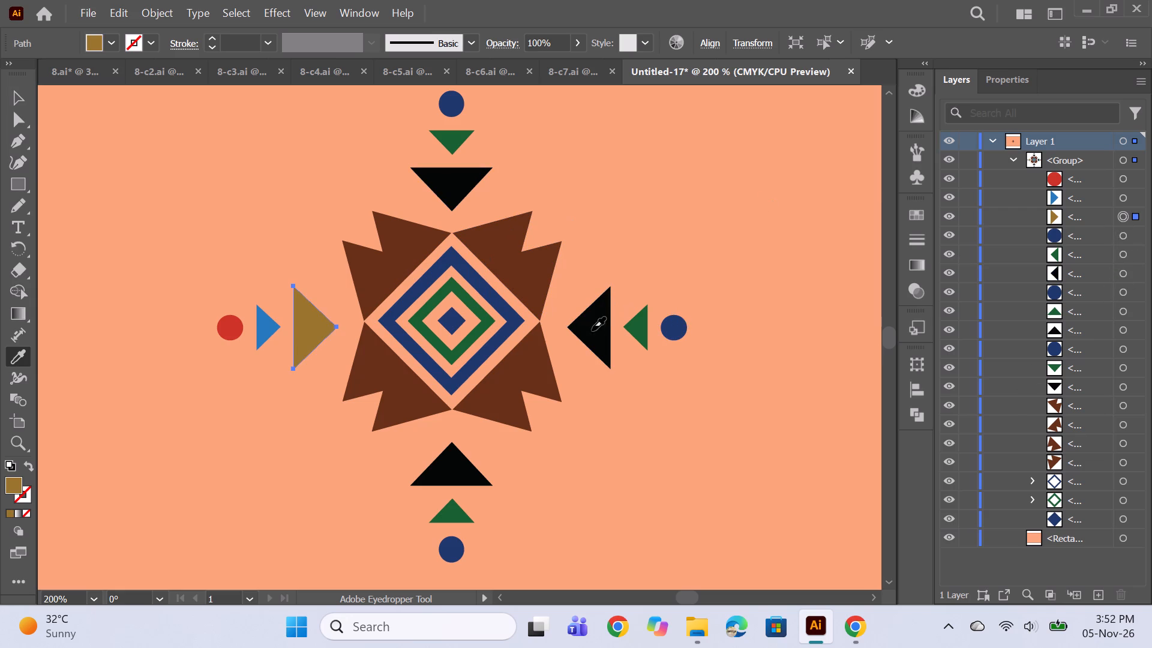
{"action": "left_click", "coordinate": [1123, 197]}
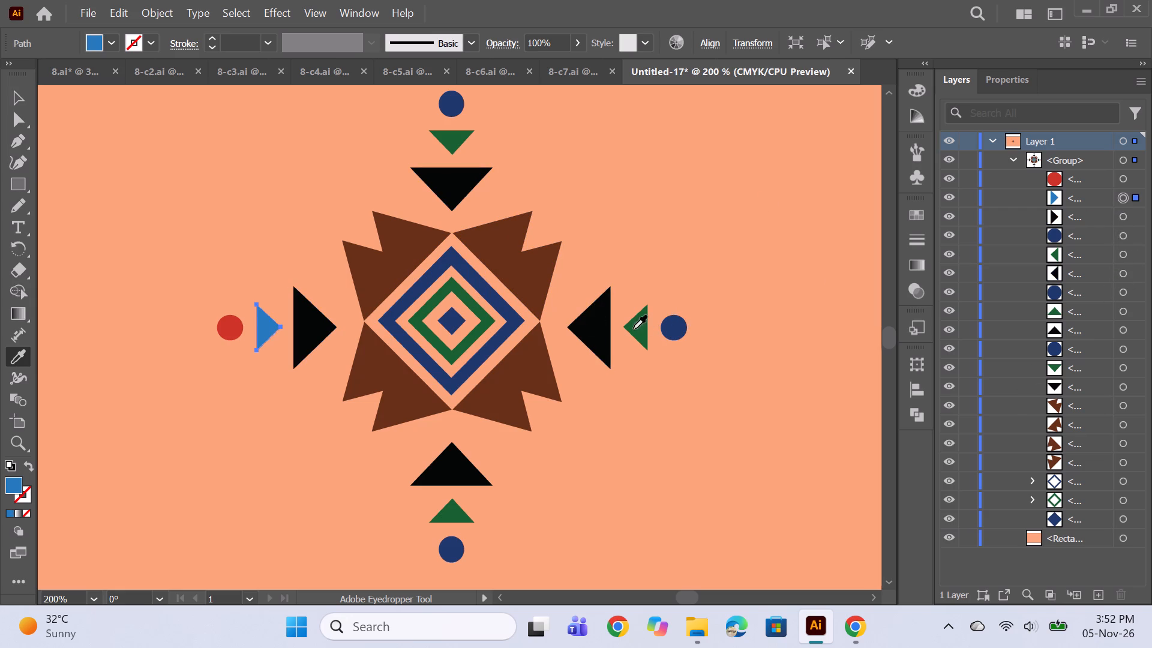
{"action": "left_click", "coordinate": [633, 329]}
{"action": "left_click", "coordinate": [1129, 178]}
{"action": "left_click", "coordinate": [677, 331]}
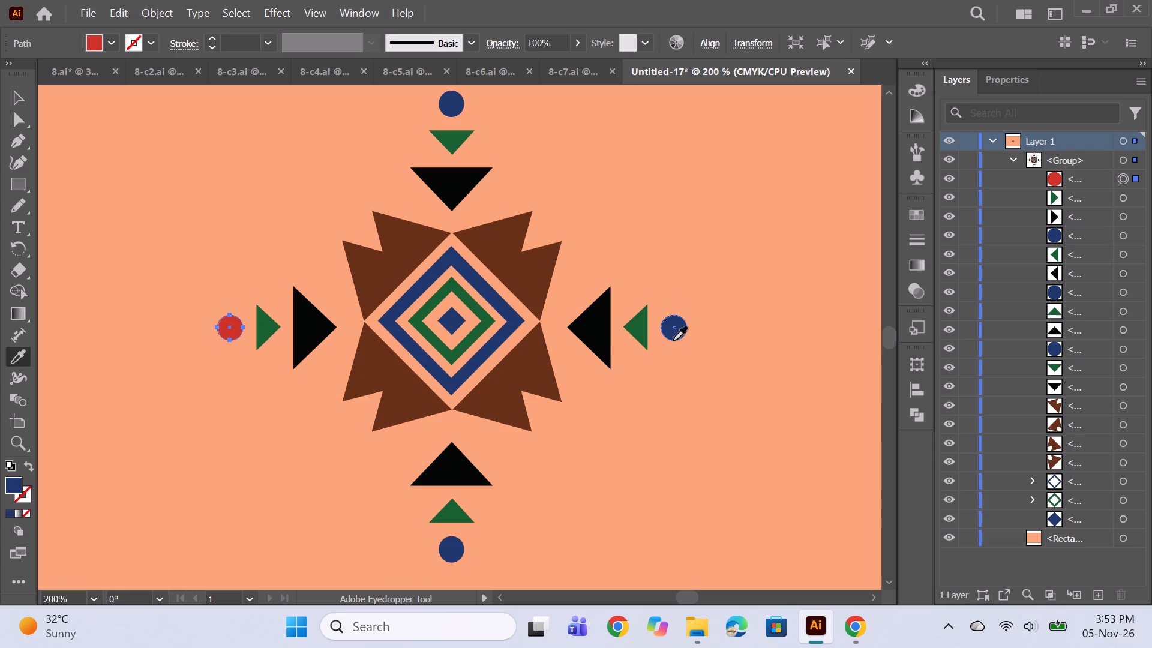
Examine the recoloured motif against the whole peach background and up close.
{"action": "scroll", "coordinate": [617, 335], "scroll_direction": "down", "scroll_amount": 6, "text": "alt"}
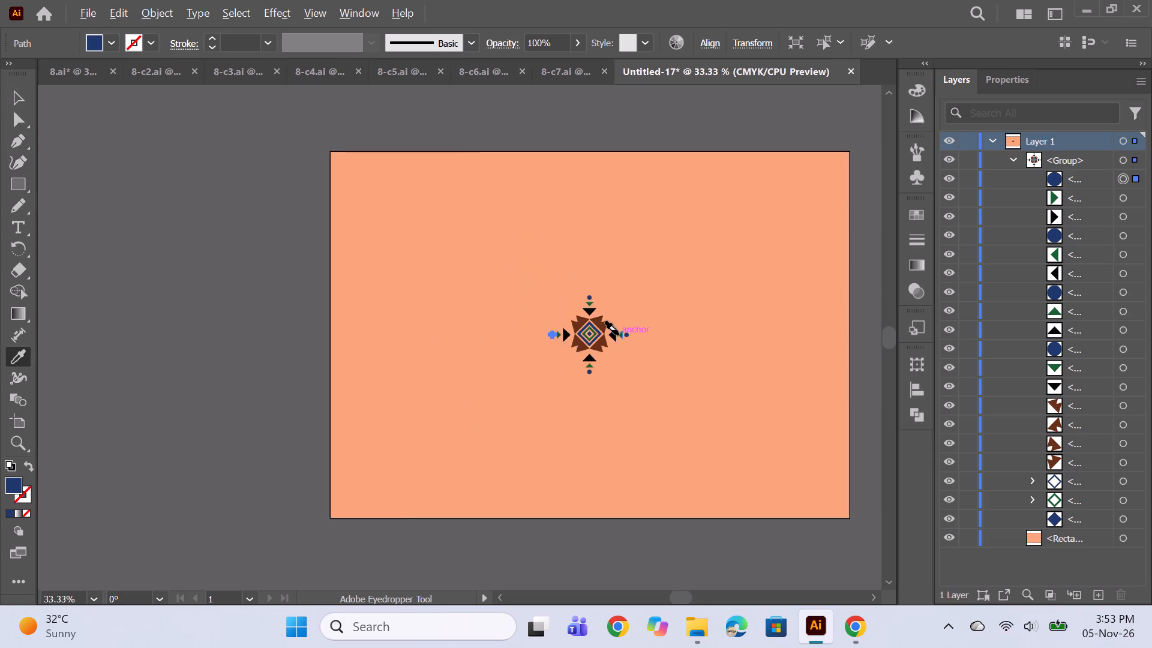
{"action": "scroll", "coordinate": [641, 340], "scroll_direction": "up", "scroll_amount": 2, "text": "alt"}
{"action": "key", "text": "space"}
{"action": "key", "text": "space"}
{"action": "left_click_drag", "start_coordinate": [686, 370], "coordinate": [663, 357]}
{"action": "scroll", "coordinate": [648, 339], "scroll_direction": "down", "scroll_amount": 1, "text": "alt"}
{"action": "key", "text": "space"}
{"action": "key", "text": "space"}
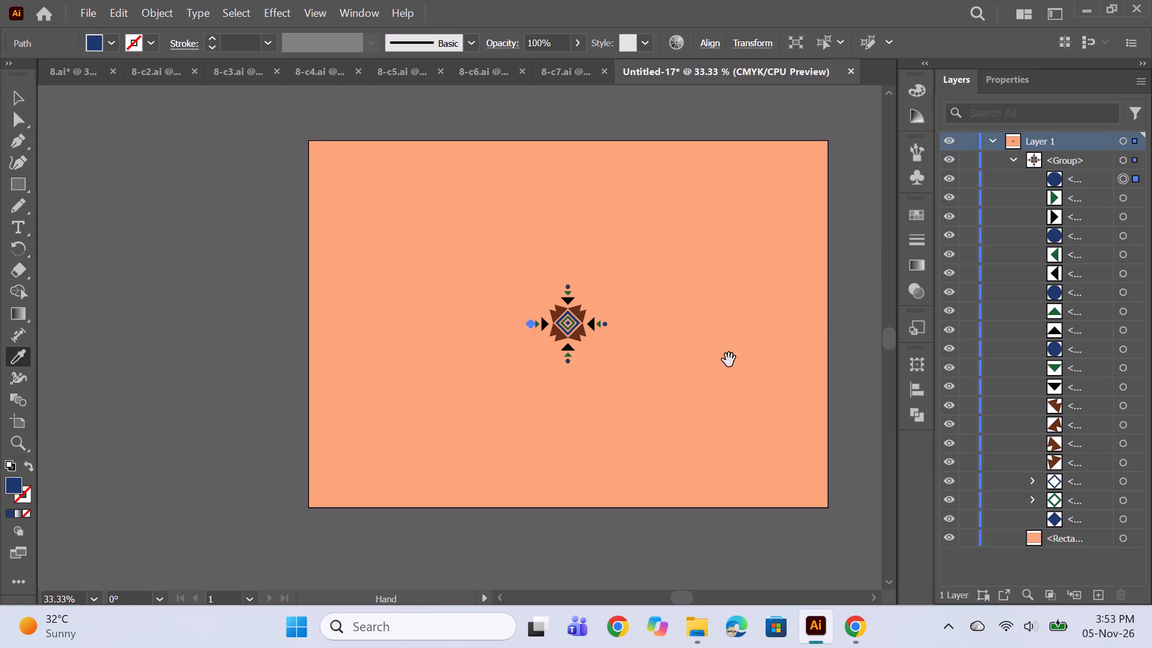
{"action": "left_click_drag", "start_coordinate": [729, 360], "coordinate": [671, 341]}
{"action": "left_click", "coordinate": [12, 98]}
{"action": "left_click", "coordinate": [502, 299]}
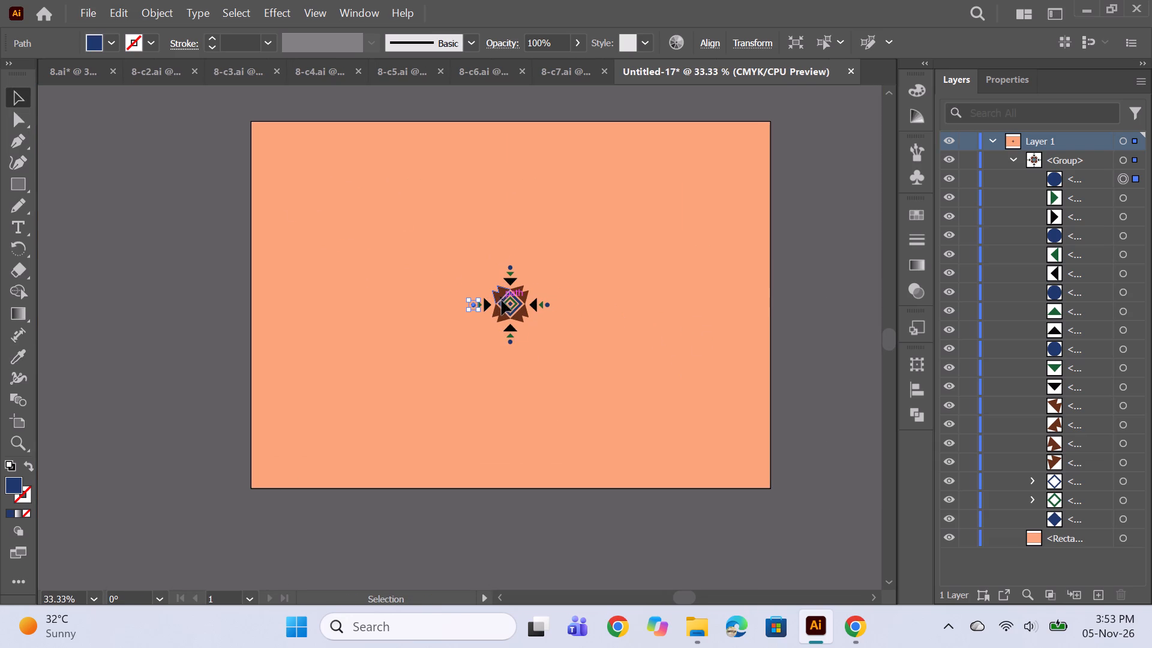
{"action": "left_click", "coordinate": [653, 311]}
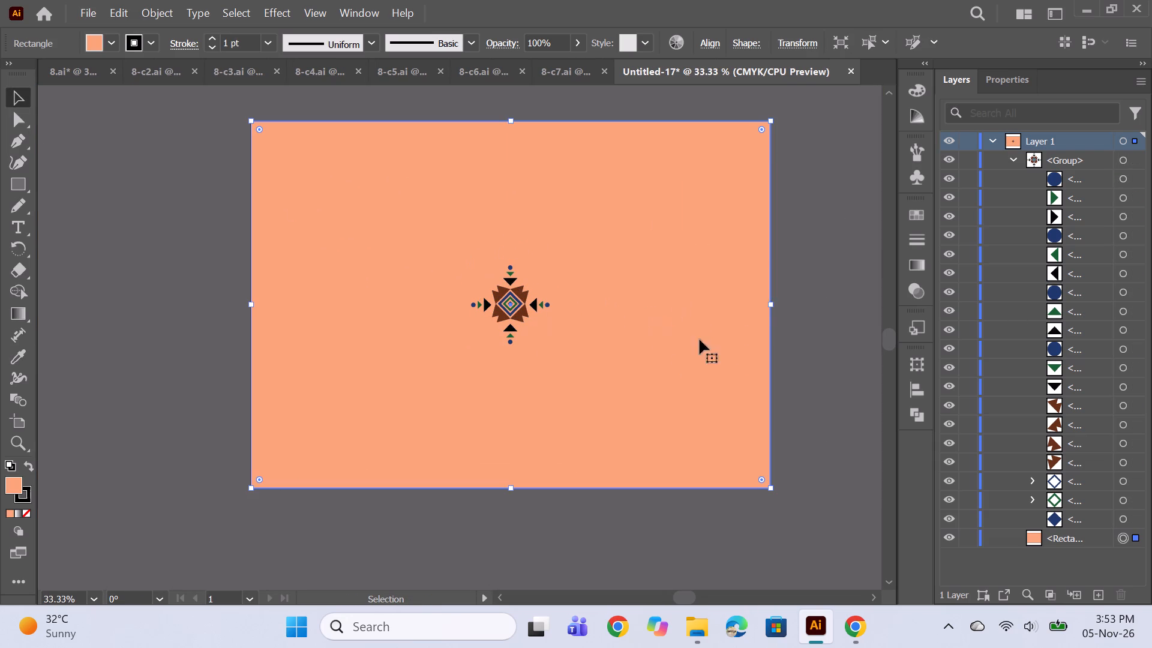
{"action": "scroll", "coordinate": [519, 305], "scroll_direction": "up", "scroll_amount": 3, "text": "alt"}
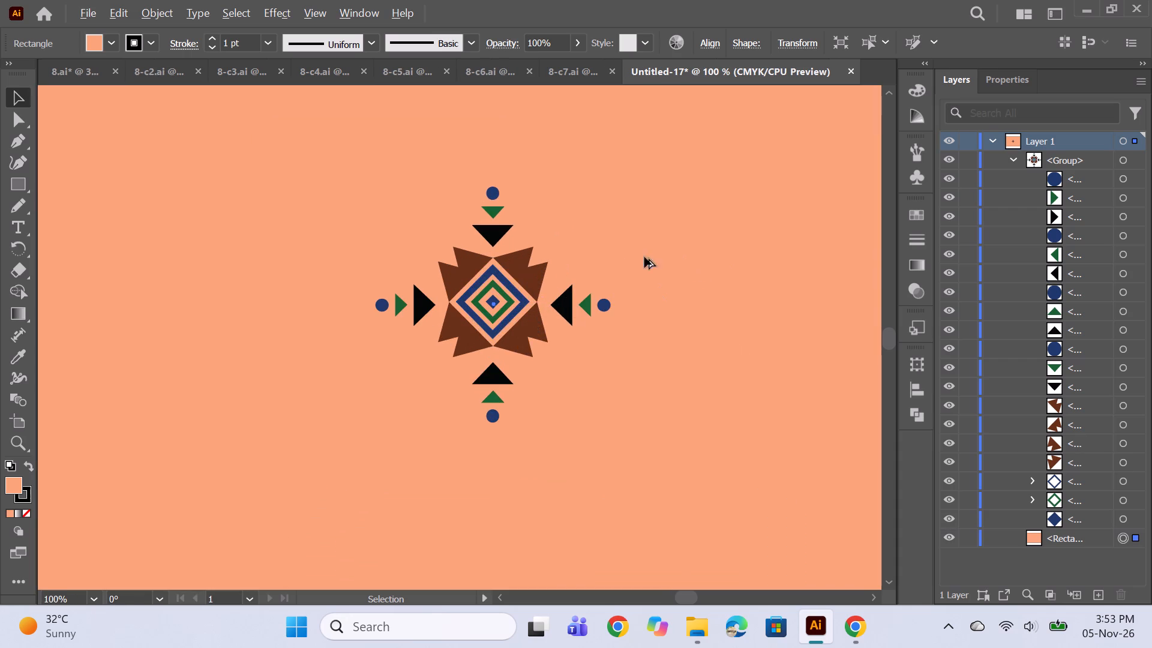
{"action": "scroll", "coordinate": [615, 257], "scroll_direction": "up", "scroll_amount": 1, "text": "alt"}
{"action": "scroll", "coordinate": [670, 256], "scroll_direction": "down", "scroll_amount": 2}
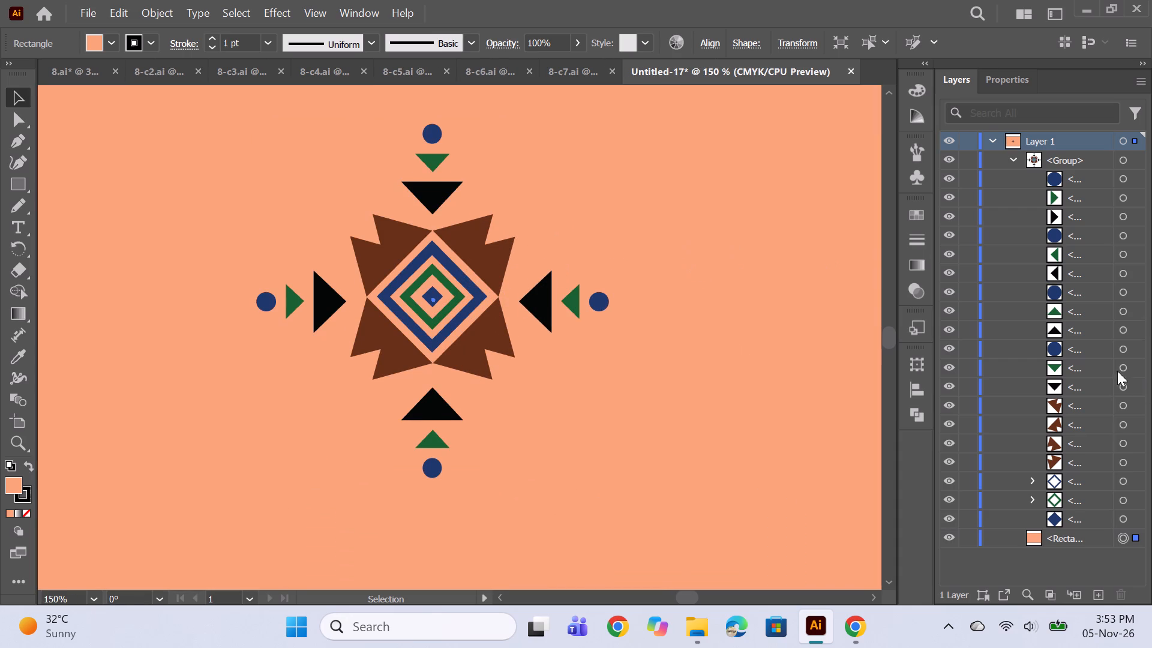
Change the fill of the dark green inner diamond ring to a deep red.
{"action": "left_click", "coordinate": [1124, 500]}
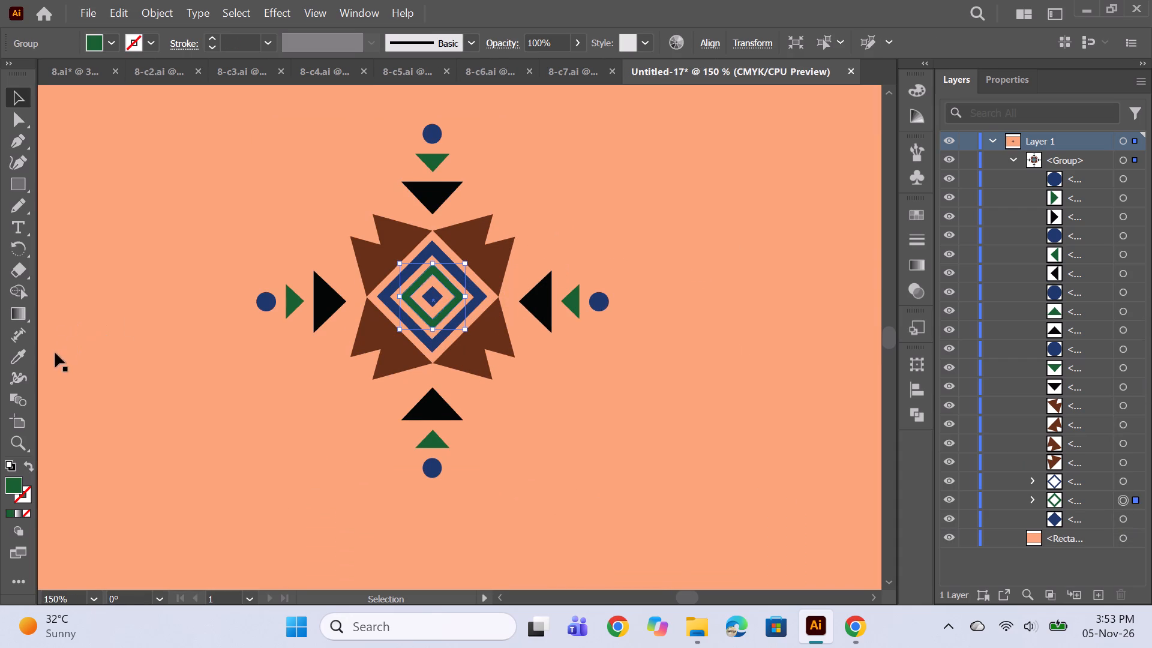
{"action": "double_click", "coordinate": [8, 488]}
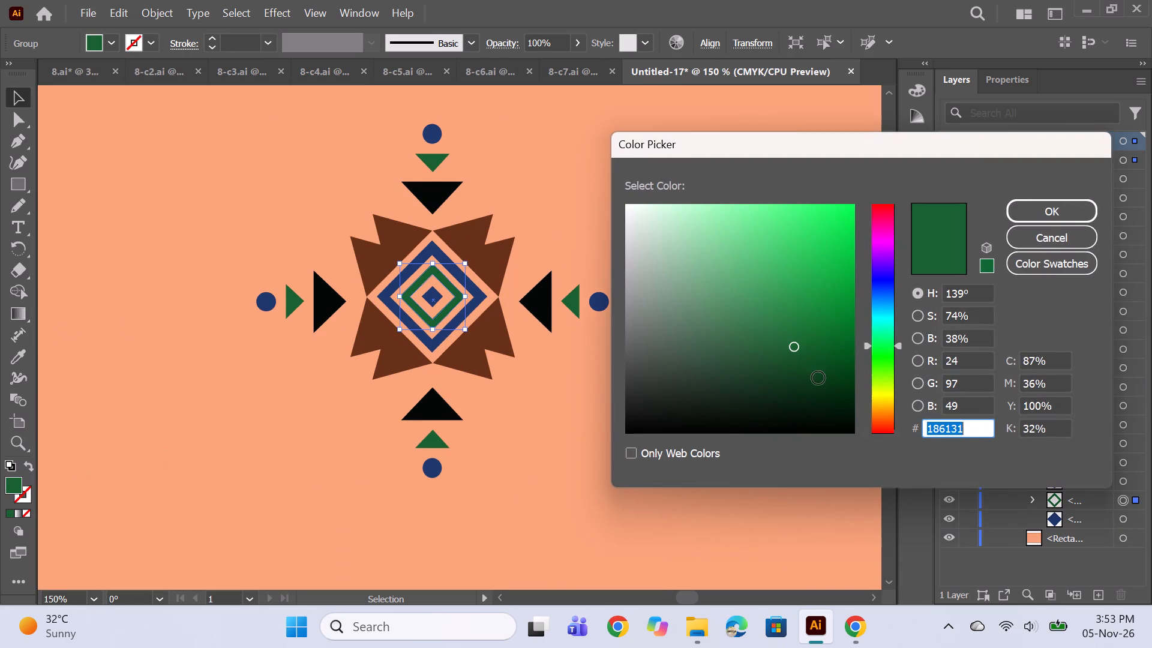
{"action": "left_click", "coordinate": [884, 423]}
{"action": "left_click", "coordinate": [884, 428]}
{"action": "left_click", "coordinate": [831, 286]}
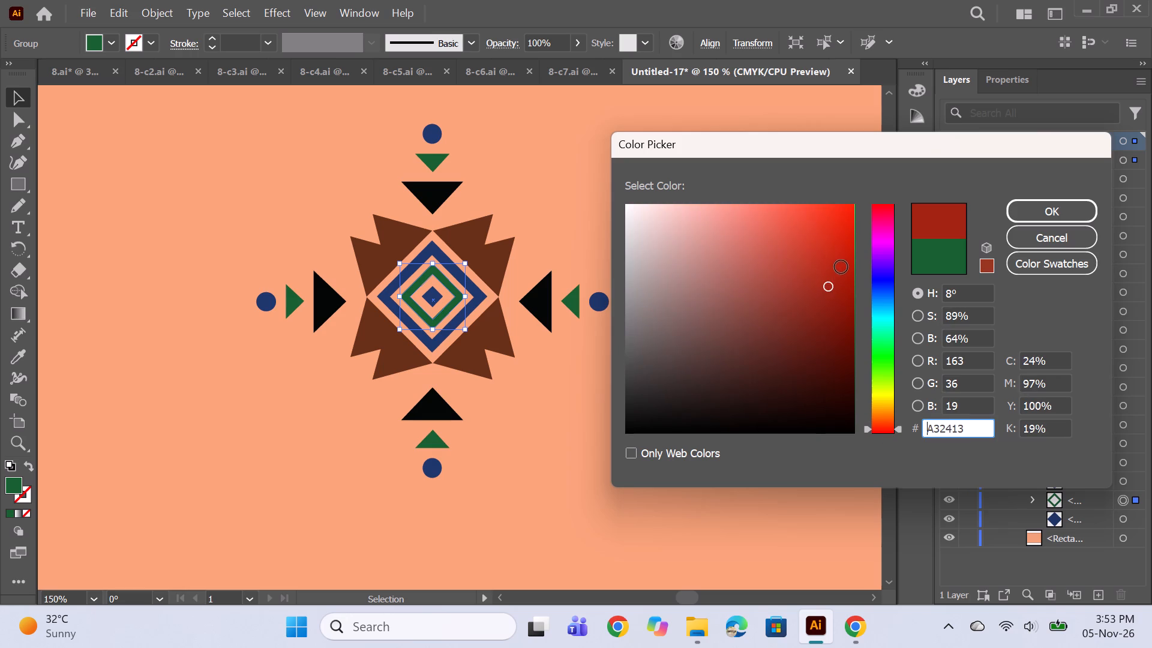
{"action": "left_click", "coordinate": [841, 267]}
{"action": "left_click", "coordinate": [1031, 205]}
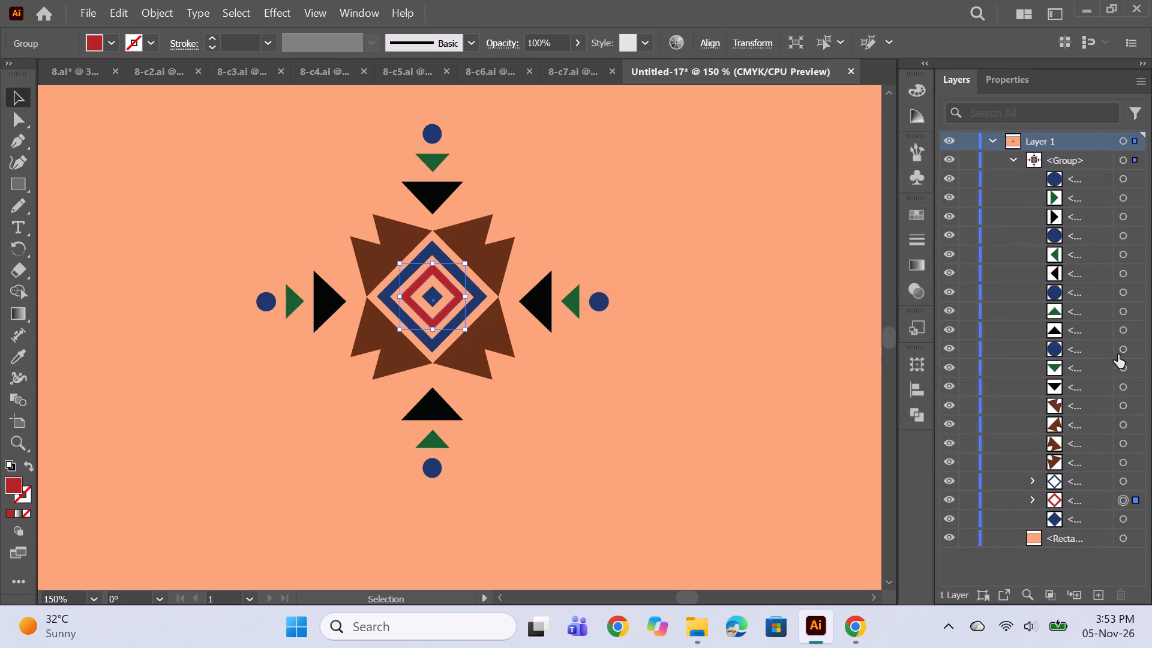
Recolour the four small dark green triangles around the motif with the inner diamond ring's red using the Eyedropper.
{"action": "left_click", "coordinate": [1124, 484]}
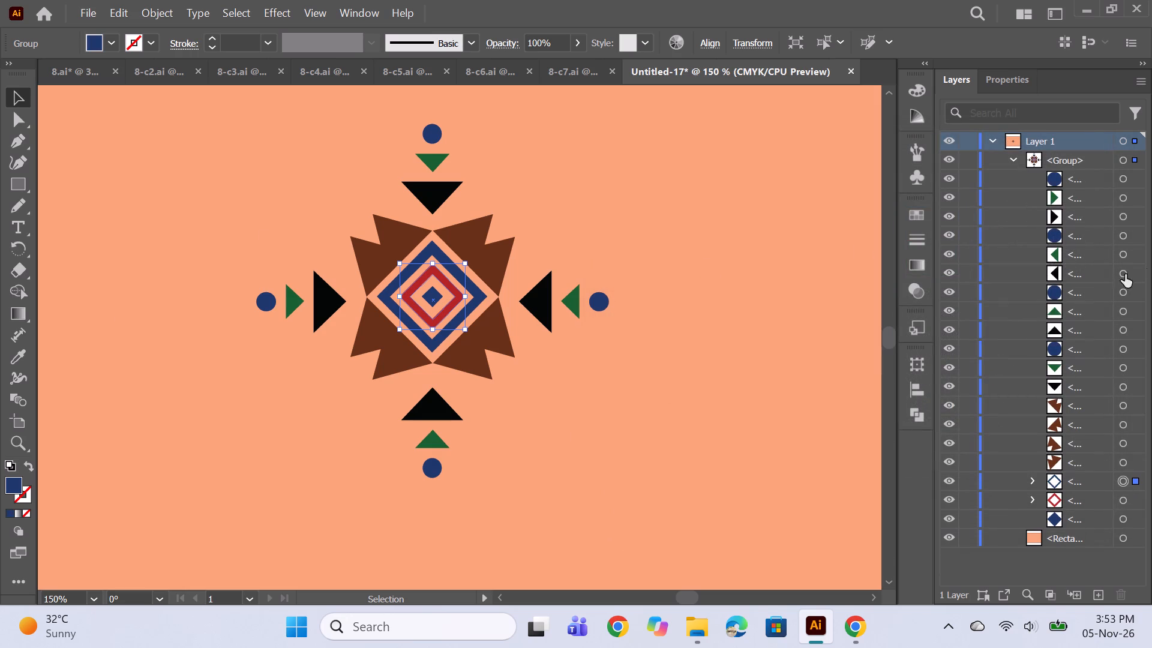
{"action": "left_click", "coordinate": [1124, 369]}
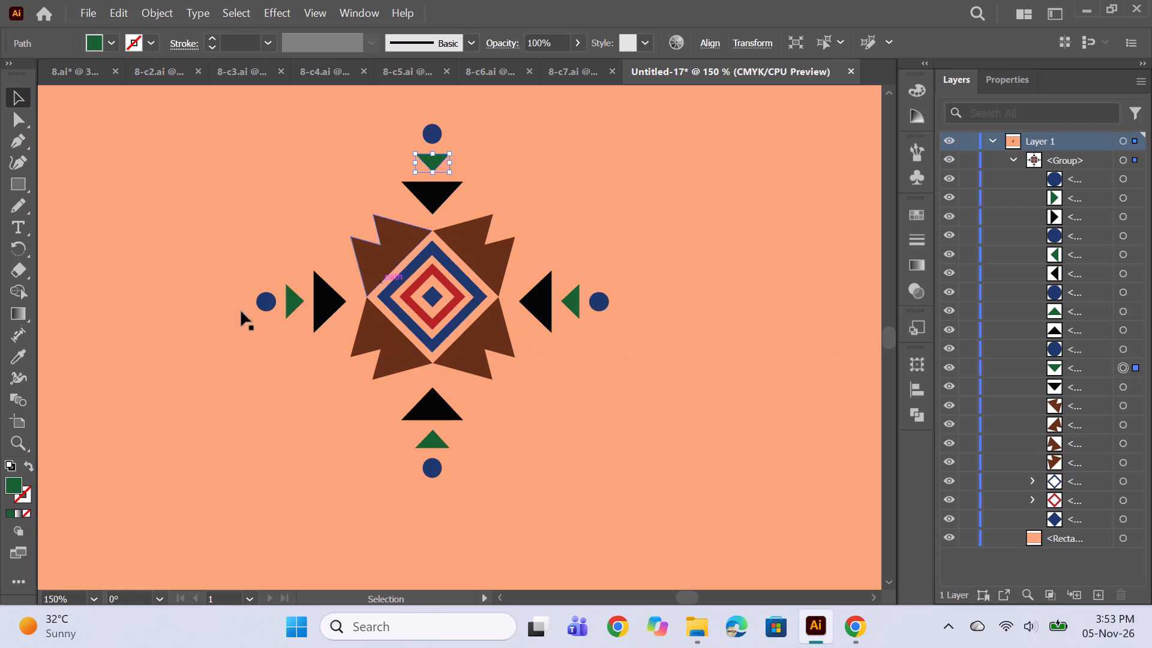
{"action": "left_click", "coordinate": [14, 356]}
{"action": "left_click", "coordinate": [434, 273]}
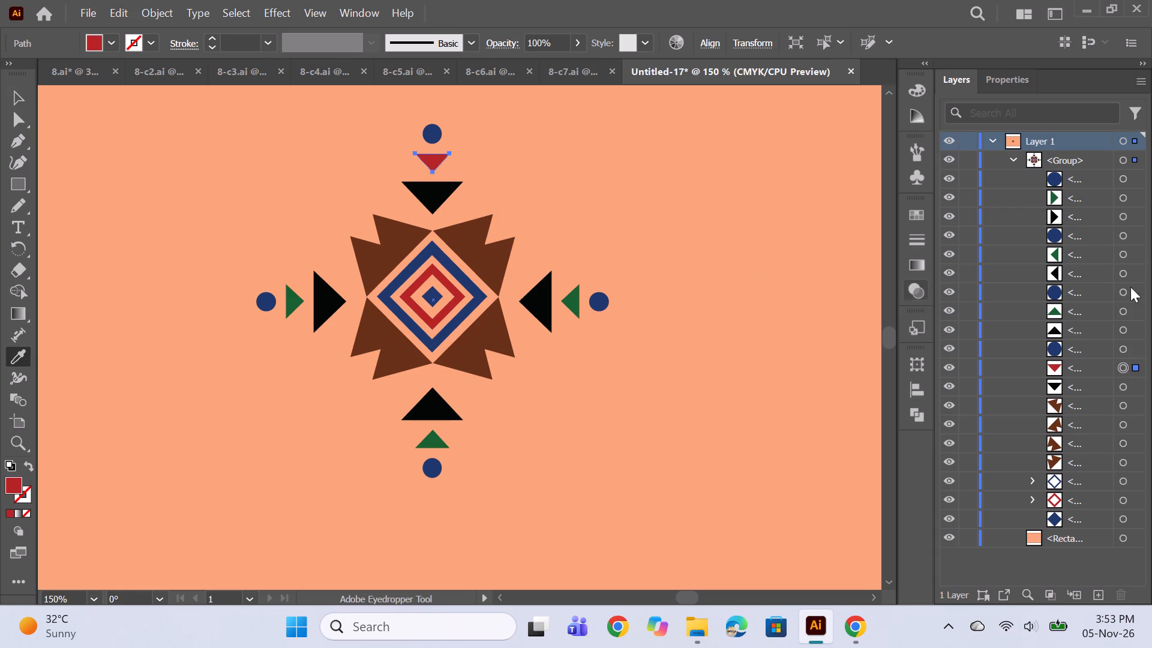
{"action": "left_click", "coordinate": [1126, 313]}
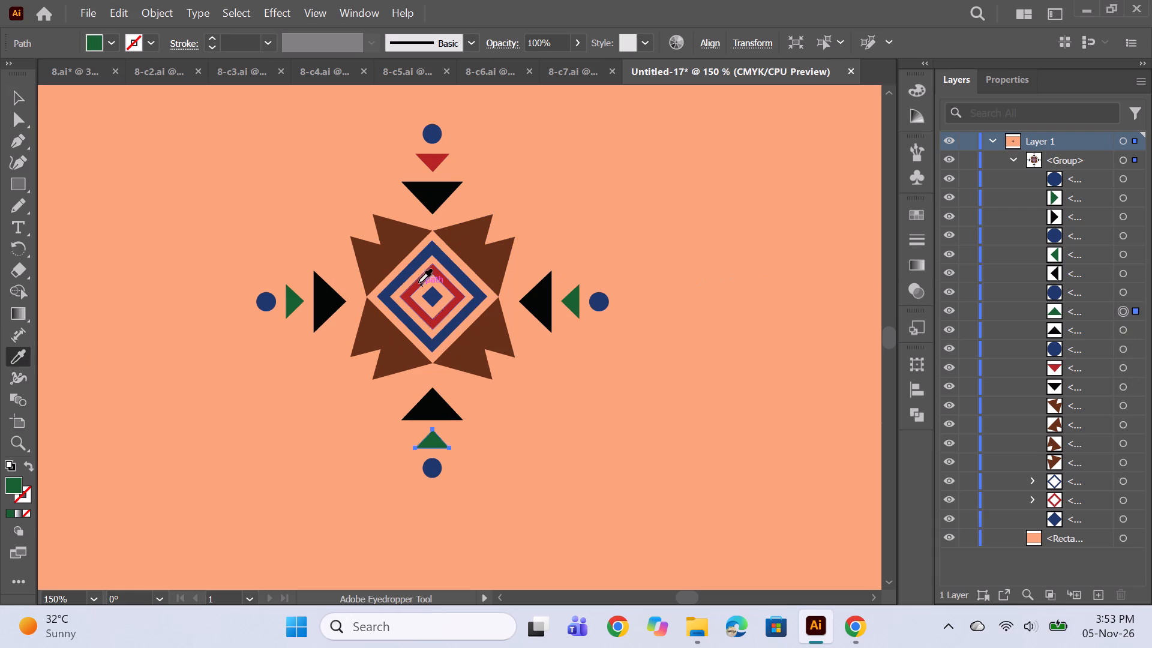
{"action": "left_click", "coordinate": [418, 283]}
{"action": "left_click_drag", "start_coordinate": [1124, 254], "coordinate": [1089, 253]}
{"action": "left_click", "coordinate": [428, 164]}
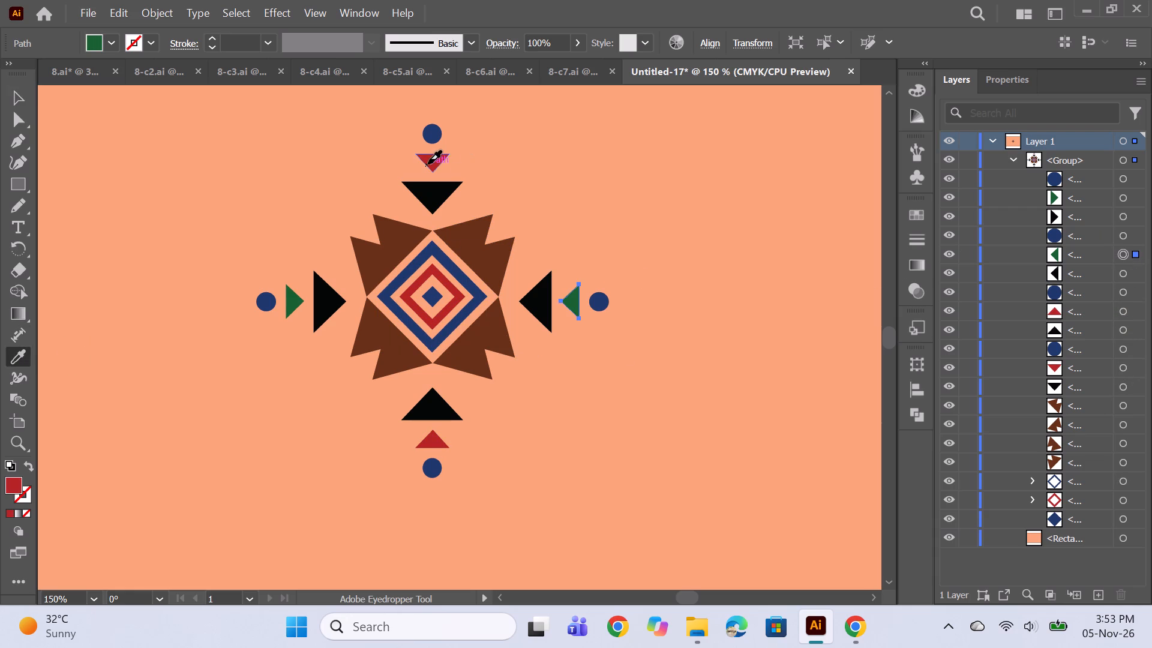
{"action": "left_click", "coordinate": [1126, 194]}
{"action": "left_click", "coordinate": [568, 307]}
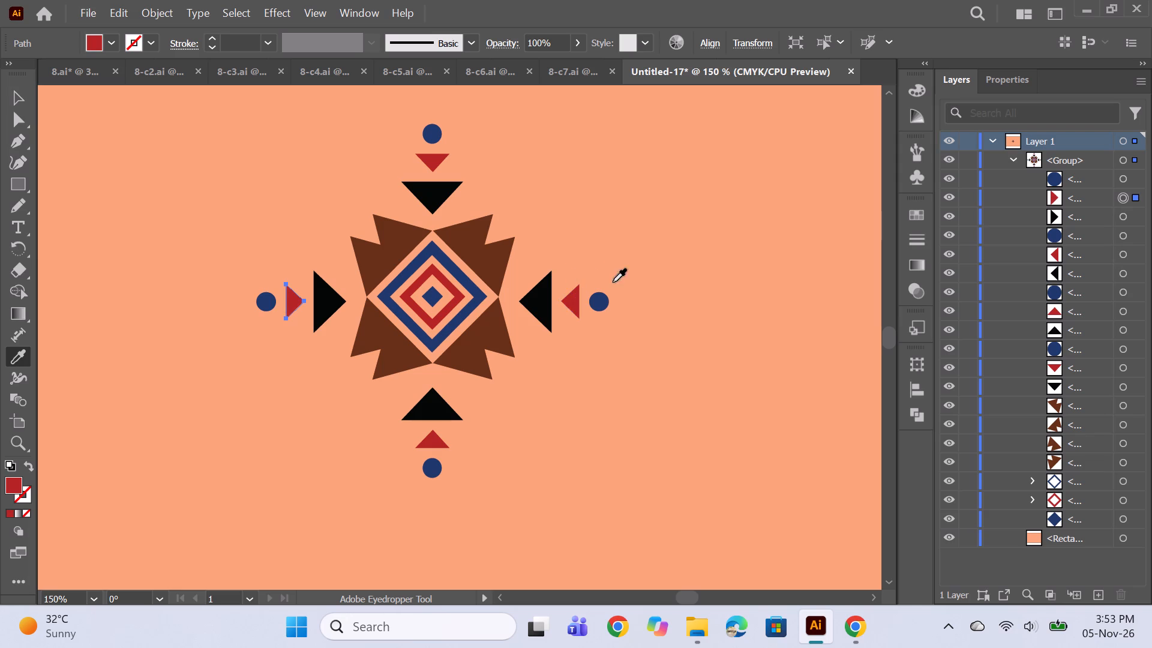
Make a new pattern from the whole motif group.
{"action": "scroll", "coordinate": [583, 270], "scroll_direction": "down", "scroll_amount": 4, "text": "alt"}
{"action": "left_click", "coordinate": [25, 106]}
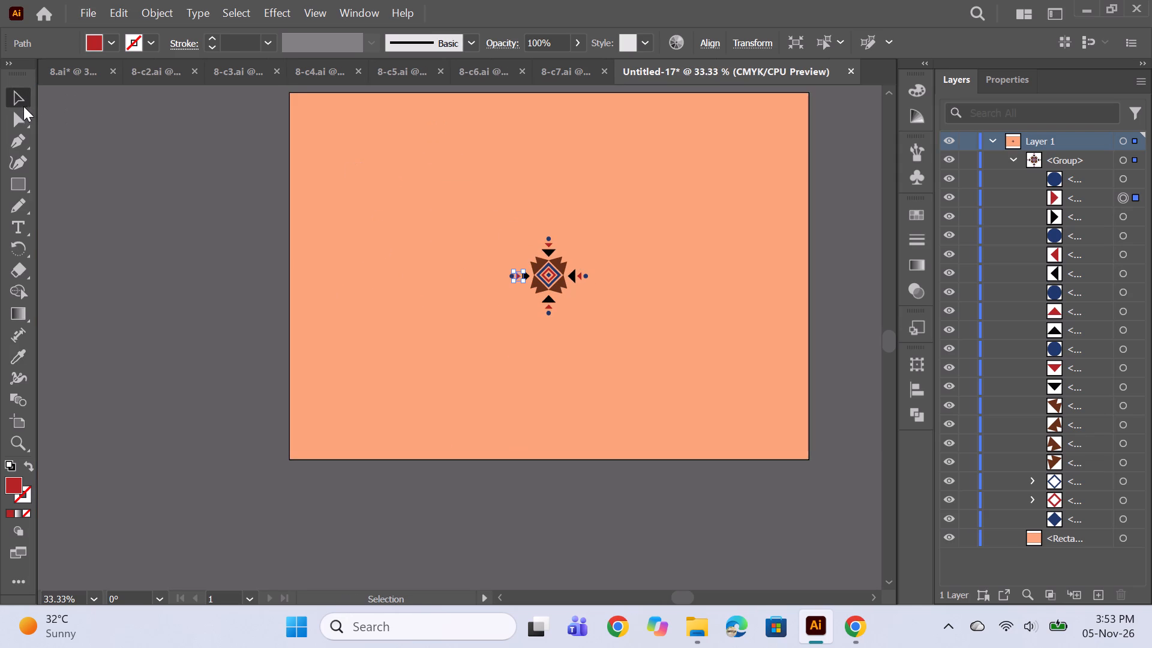
{"action": "left_click", "coordinate": [552, 264]}
{"action": "left_click", "coordinate": [151, 18]}
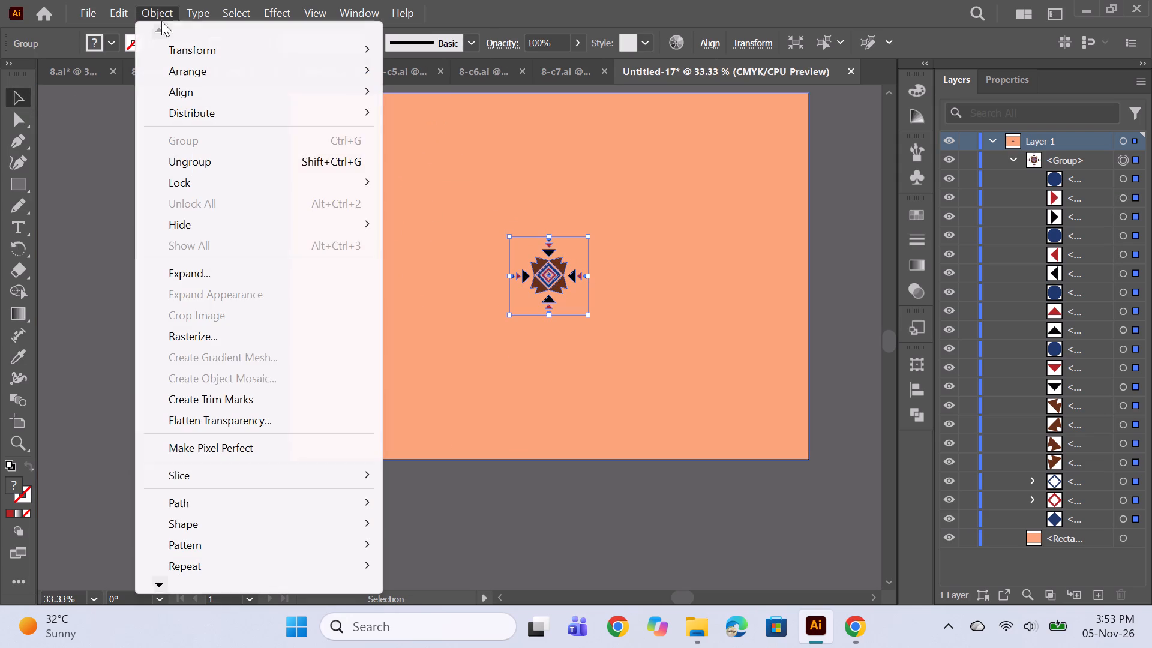
{"action": "left_click", "coordinate": [226, 536]}
{"action": "left_click", "coordinate": [401, 540]}
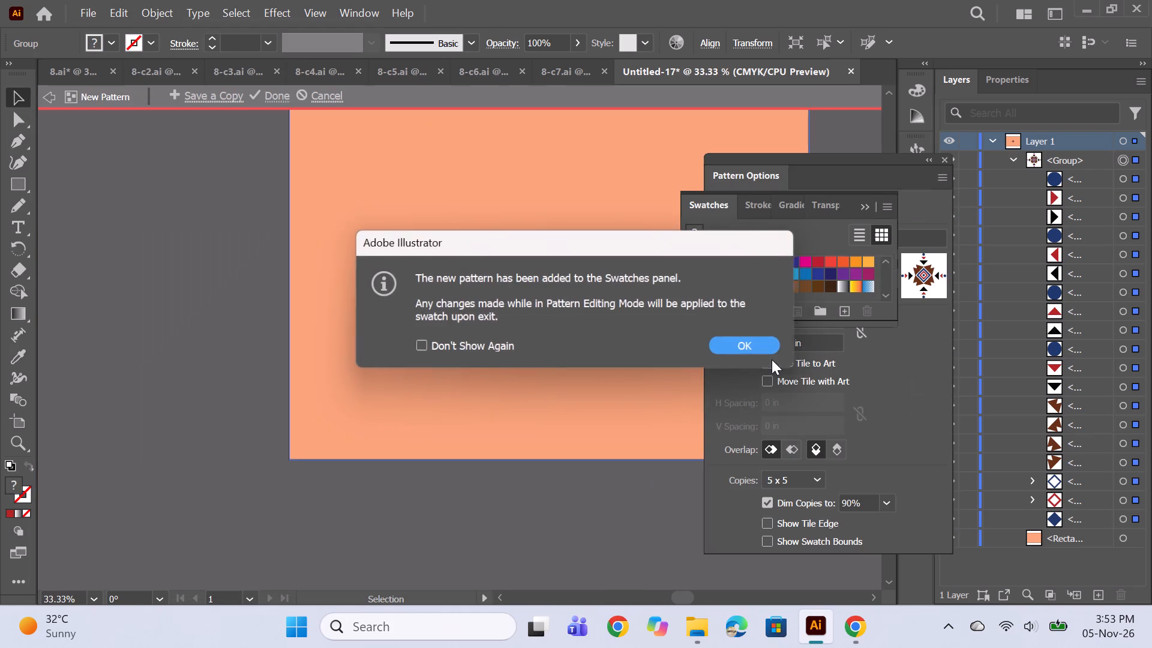
{"action": "left_click", "coordinate": [748, 339]}
Set the pattern to Brick by Row, sized to the art with 0.75 in horizontal and 0.5 in vertical spacing, and finish editing it.
{"action": "left_click", "coordinate": [879, 260]}
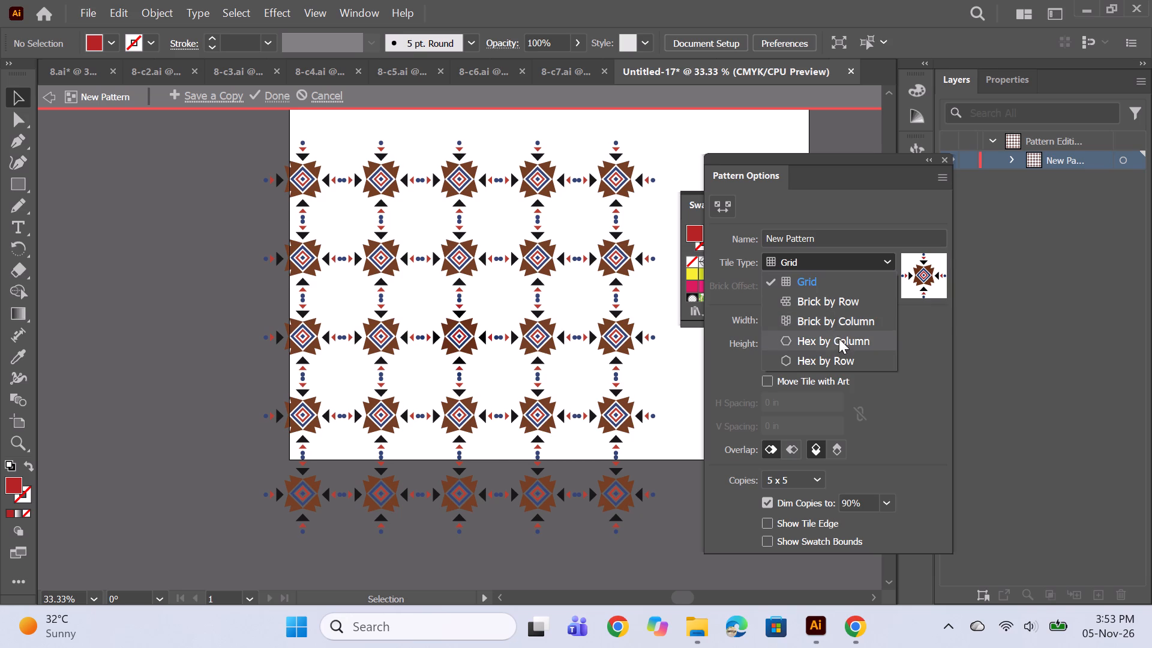
{"action": "left_click", "coordinate": [836, 310]}
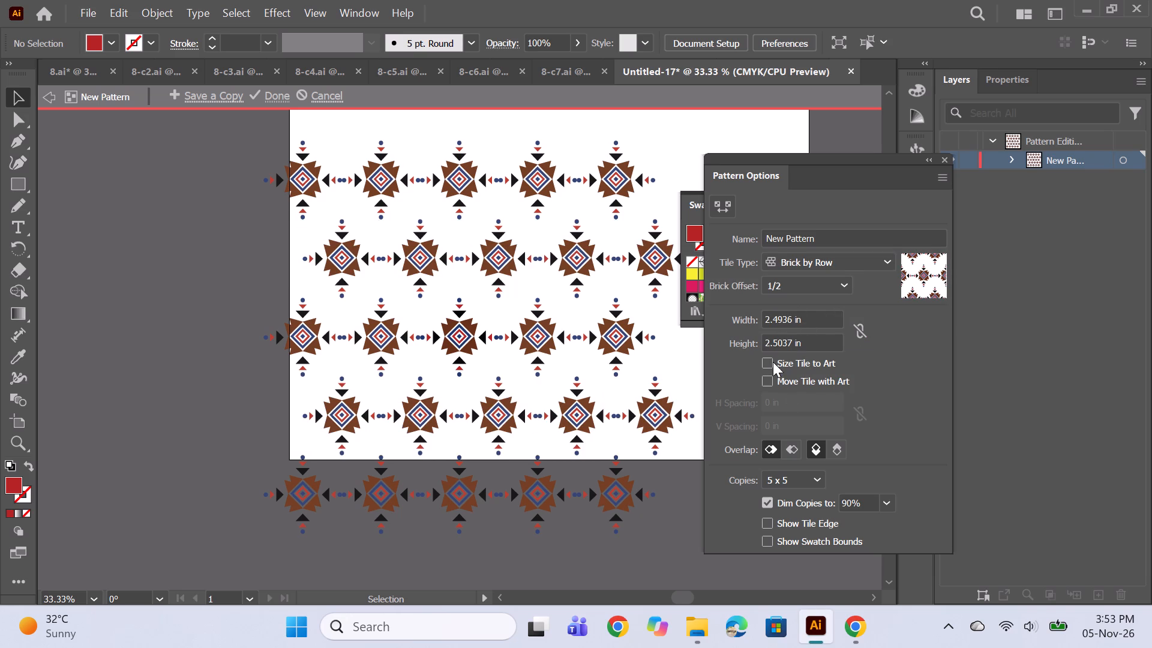
{"action": "left_click", "coordinate": [773, 360]}
{"action": "left_click", "coordinate": [770, 403]}
{"action": "type", "text": ".75"}
{"action": "key", "text": "Return"}
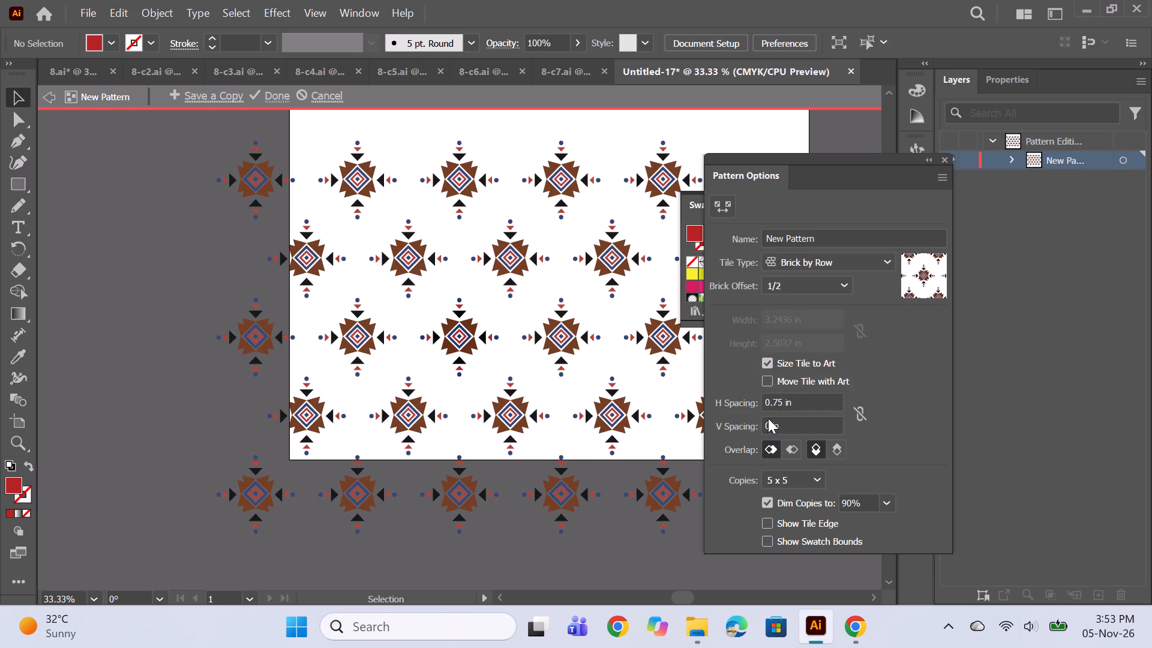
{"action": "left_click", "coordinate": [769, 427]}
{"action": "type", "text": ".5"}
{"action": "key", "text": "Return"}
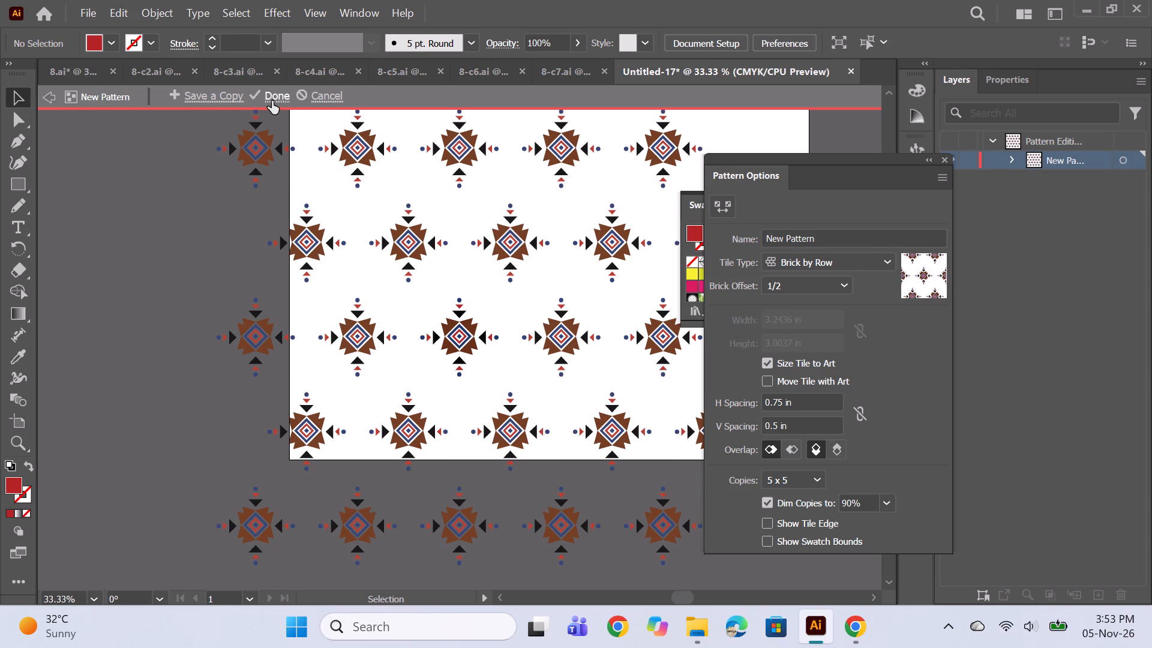
{"action": "left_click", "coordinate": [272, 101]}
Draw a rectangle about 16.47 × 11.69 in over the whole peach background.
{"action": "left_click", "coordinate": [16, 187]}
{"action": "key", "text": "space"}
{"action": "key", "text": "space"}
{"action": "key", "text": "space"}
{"action": "key", "text": "space"}
{"action": "key", "text": "space"}
{"action": "left_click_drag", "start_coordinate": [422, 210], "coordinate": [341, 236]}
{"action": "left_click_drag", "start_coordinate": [209, 119], "coordinate": [284, 197]}
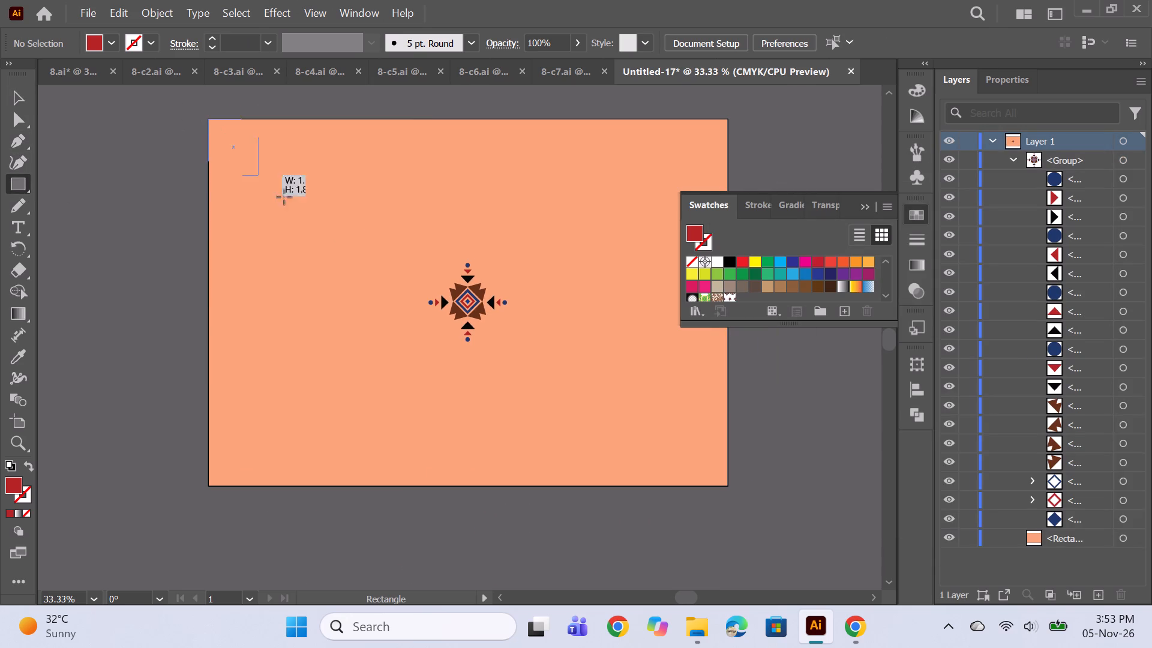
{"action": "left_click_drag", "start_coordinate": [284, 197], "coordinate": [727, 485]}
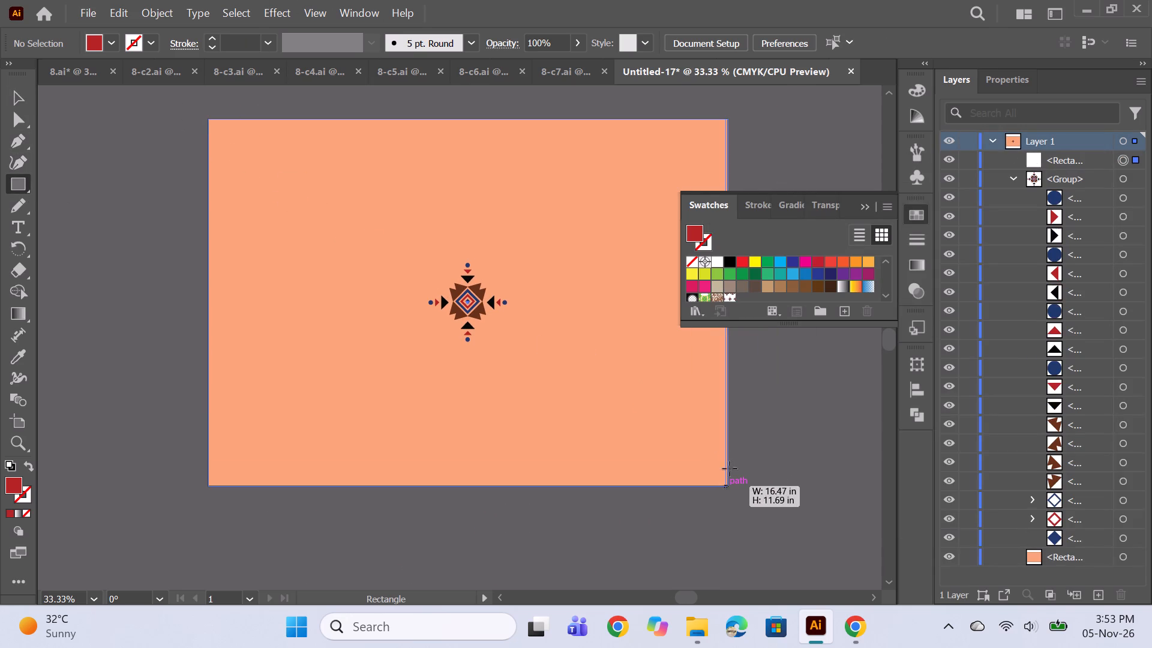
Fill the new rectangle with the newly made motif pattern swatch.
{"action": "left_click", "coordinate": [729, 297]}
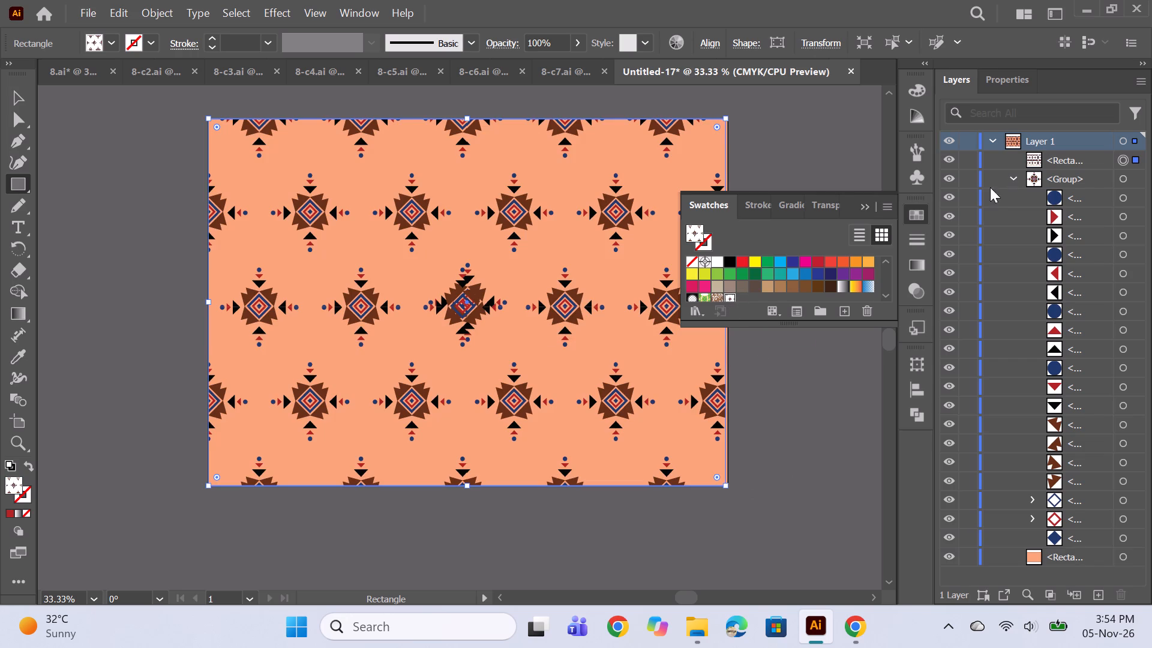
{"action": "left_click", "coordinate": [872, 211]}
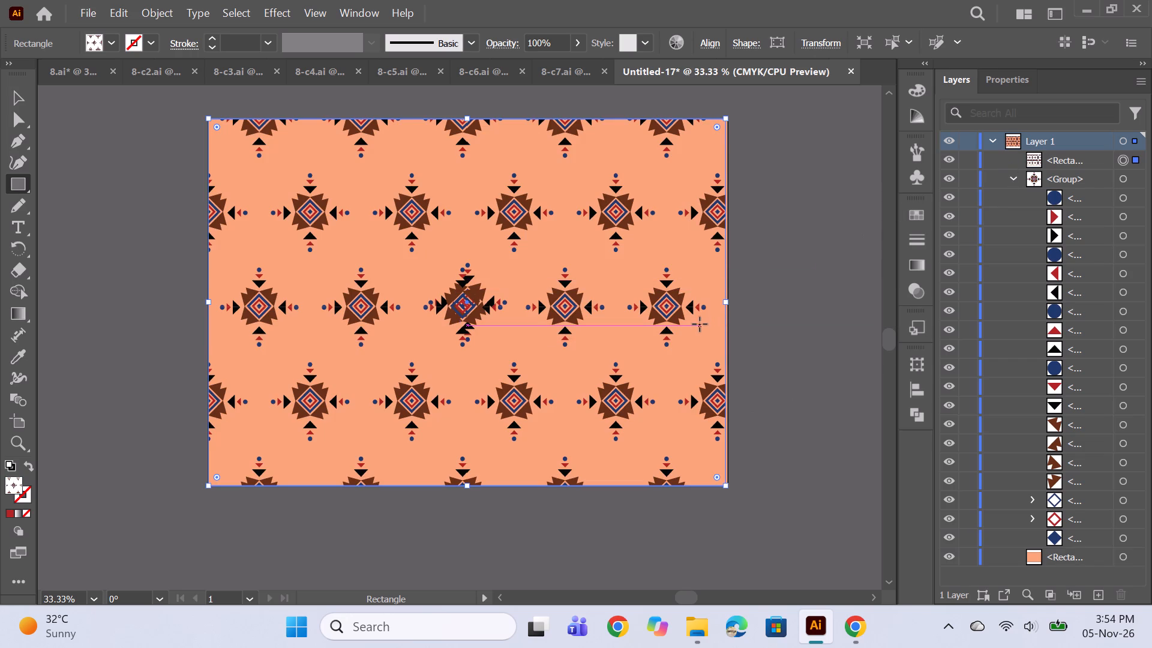
Hide the original motif group beneath the pattern-filled rectangle.
{"action": "scroll", "coordinate": [698, 320], "scroll_direction": "up", "scroll_amount": 2, "text": "alt"}
{"action": "left_click", "coordinate": [949, 174]}
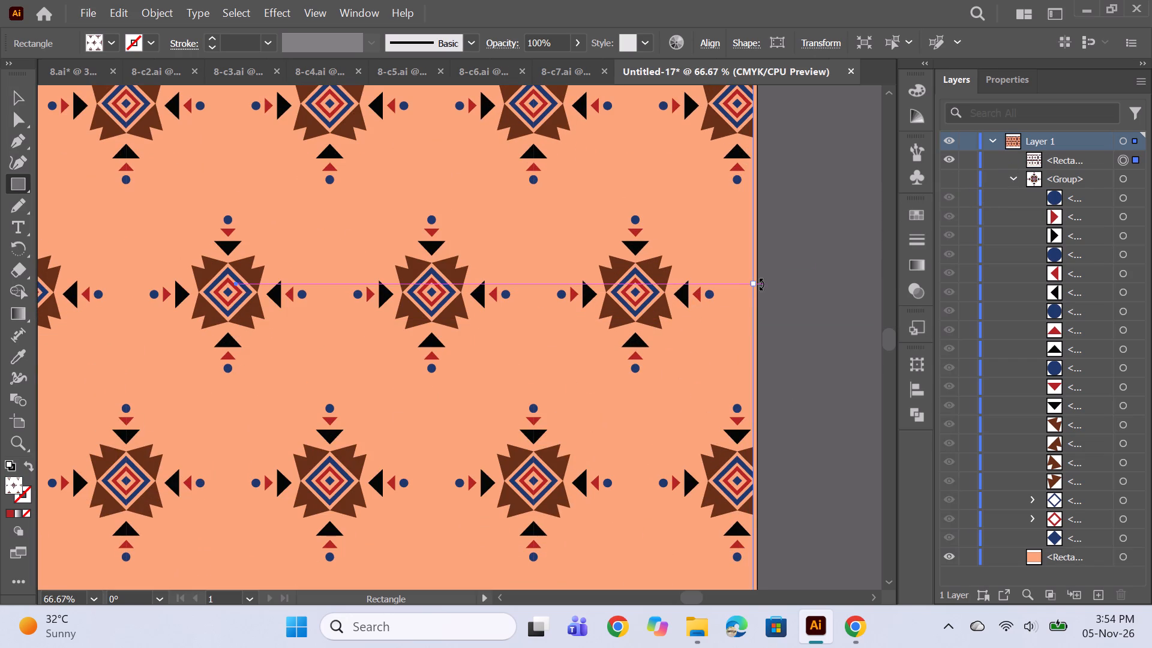
Extend the pattern rectangle's right edge to meet the edge of the peach background, and deselect it.
{"action": "left_click", "coordinate": [752, 283]}
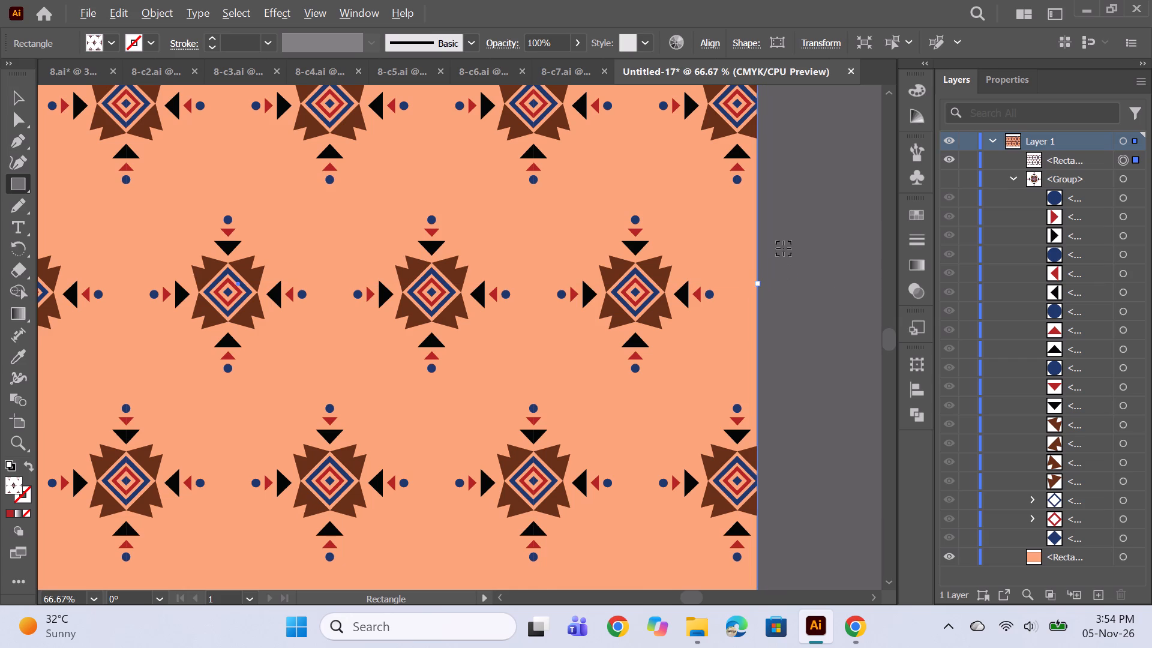
{"action": "scroll", "coordinate": [784, 248], "scroll_direction": "down", "scroll_amount": 3, "text": "alt"}
{"action": "scroll", "coordinate": [782, 239], "scroll_direction": "up", "scroll_amount": 2}
{"action": "left_click", "coordinate": [815, 271], "text": "ctrl"}
{"action": "key", "text": "space"}
{"action": "left_click_drag", "start_coordinate": [829, 290], "coordinate": [768, 304]}
Save the peach pattern document as 8-c8 in Adobe Illustrator format with the default options.
{"action": "left_click", "coordinate": [577, 76]}
{"action": "left_click", "coordinate": [805, 76]}
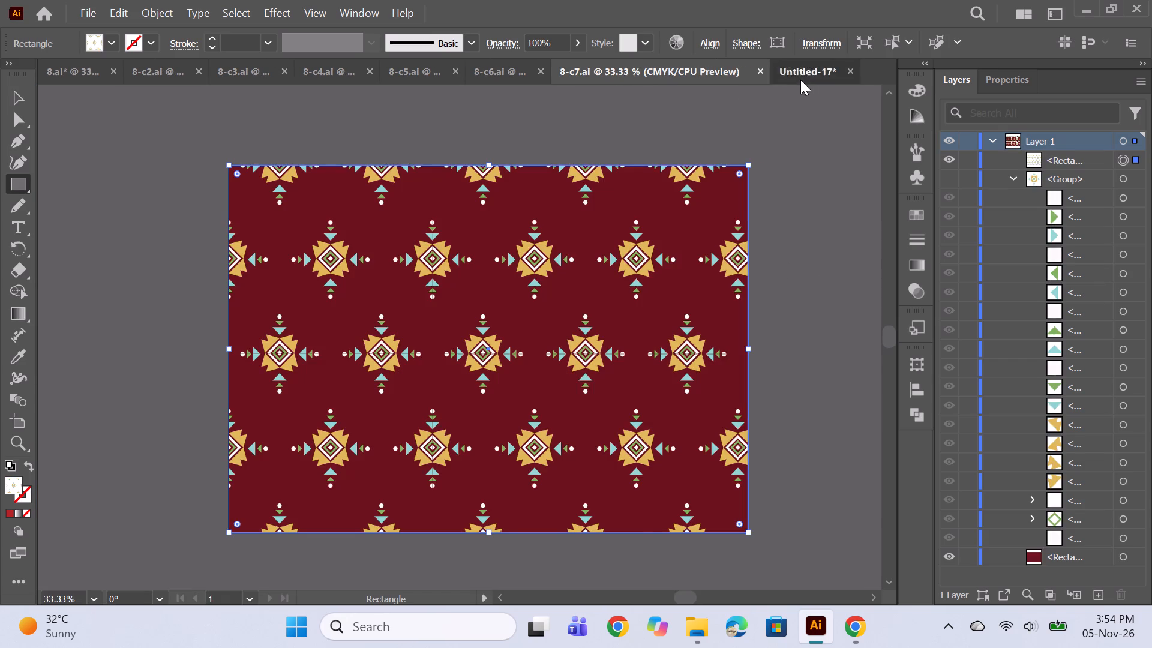
{"action": "key", "text": "ctrl+s"}
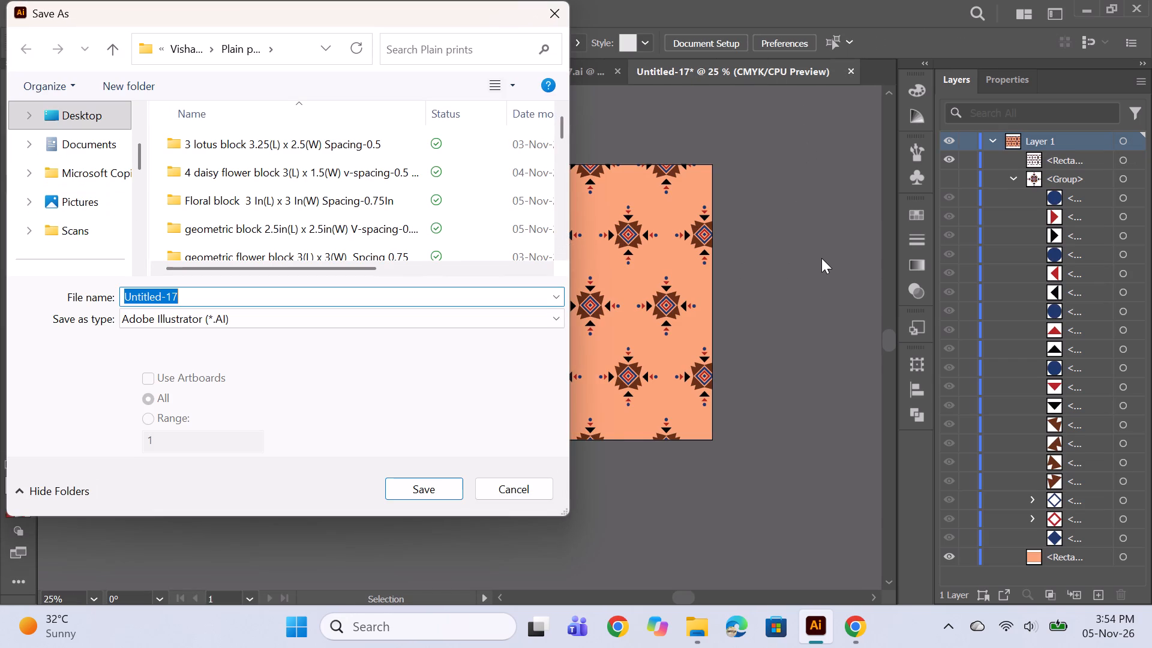
{"action": "type", "text": "8-c"}
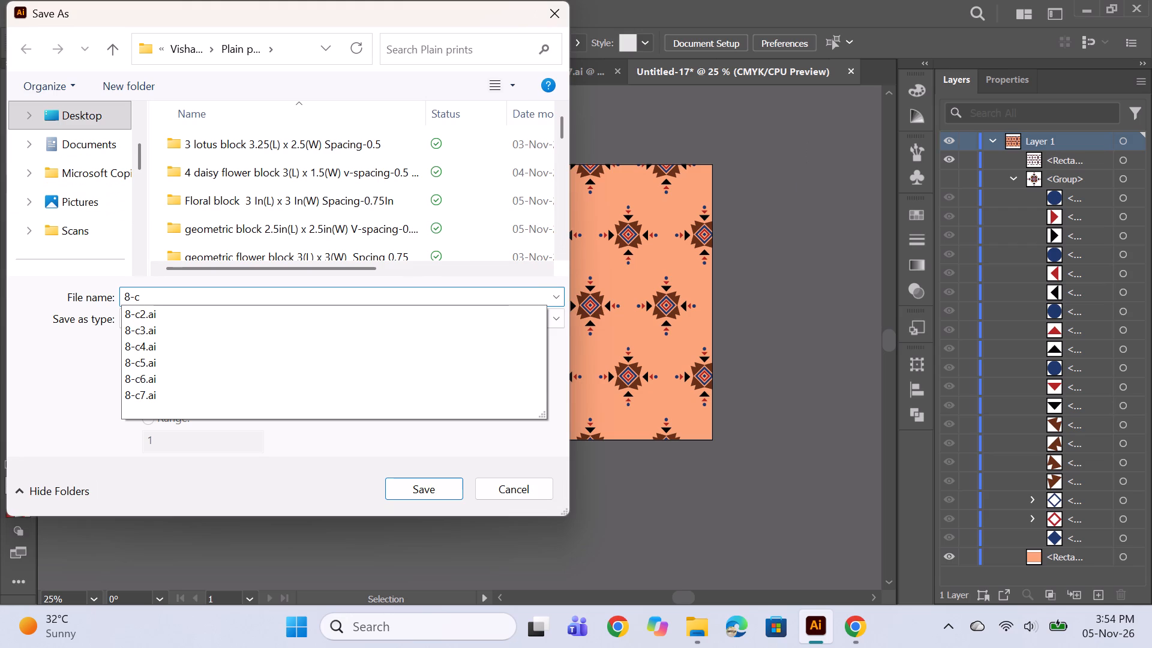
{"action": "key", "text": "8"}
{"action": "key", "text": "Return"}
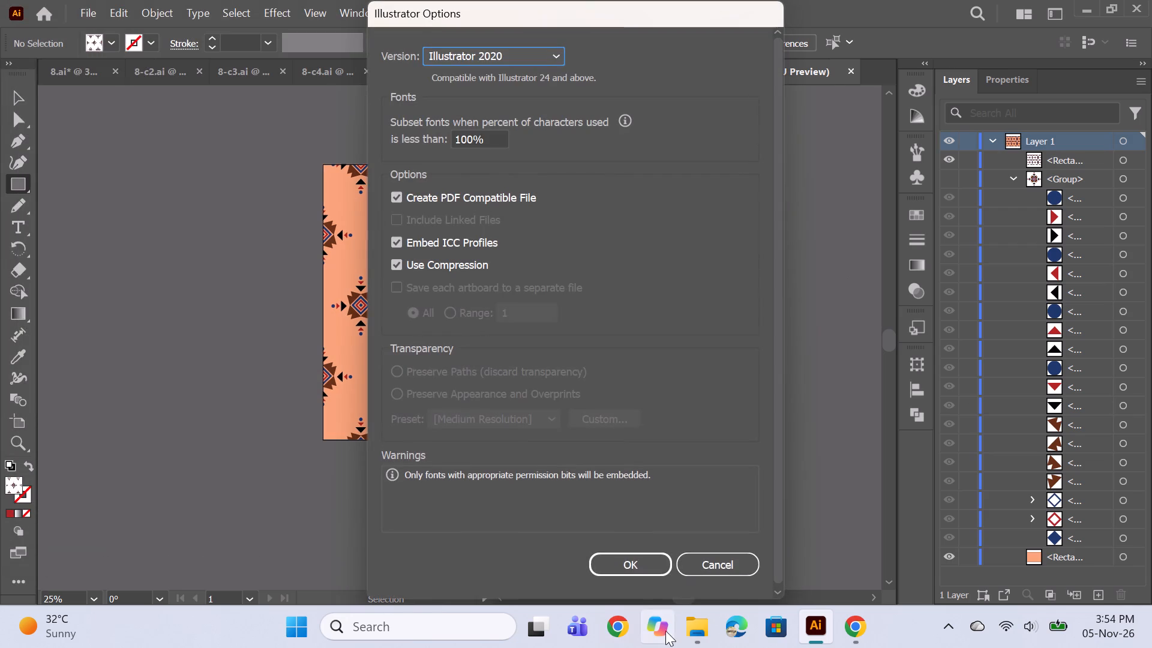
{"action": "left_click", "coordinate": [663, 562]}
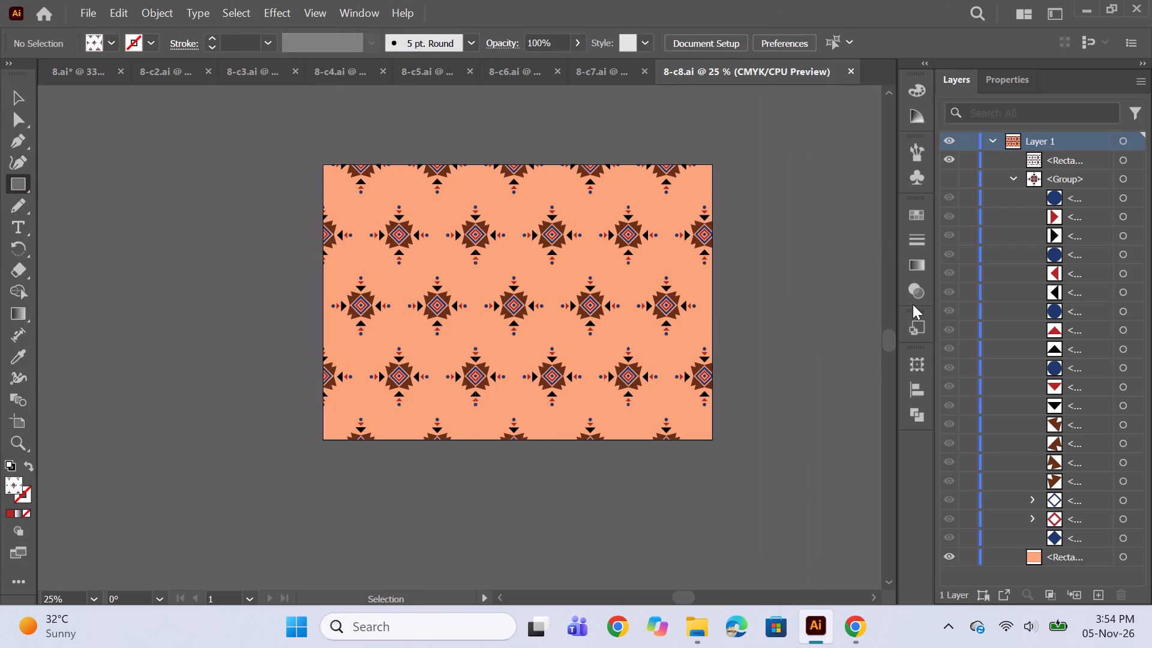
Create a new A3 landscape document, 16.5354 × 11.6929 in, in CMYK colour.
{"action": "key", "text": "ctrl+n"}
{"action": "key", "text": "Return"}
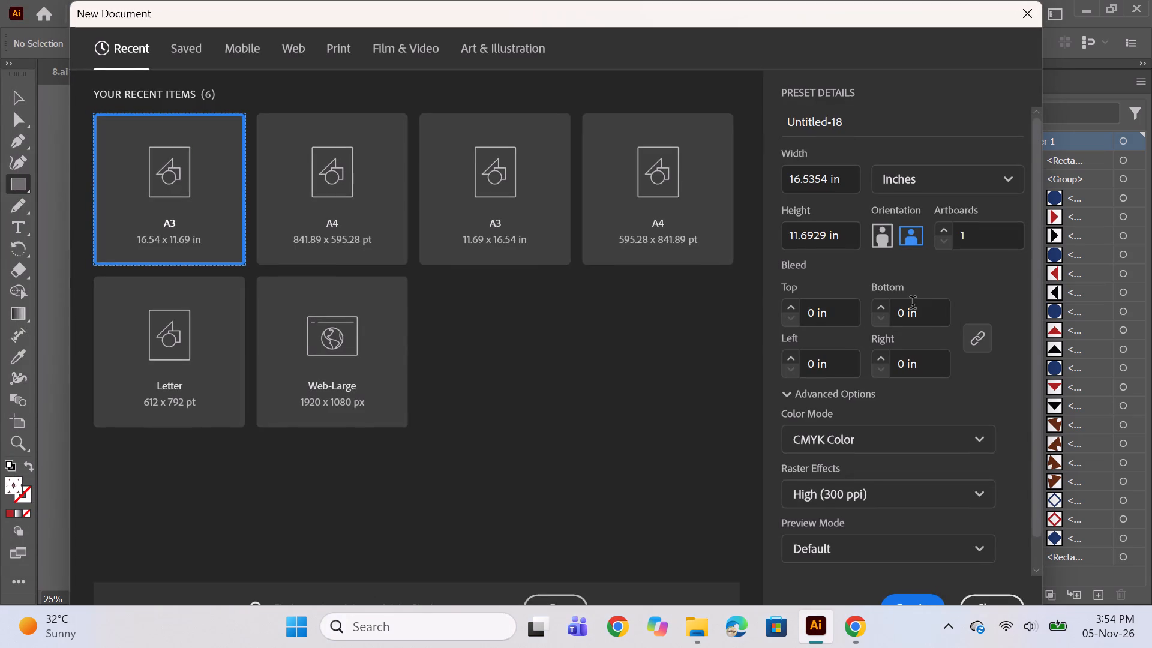
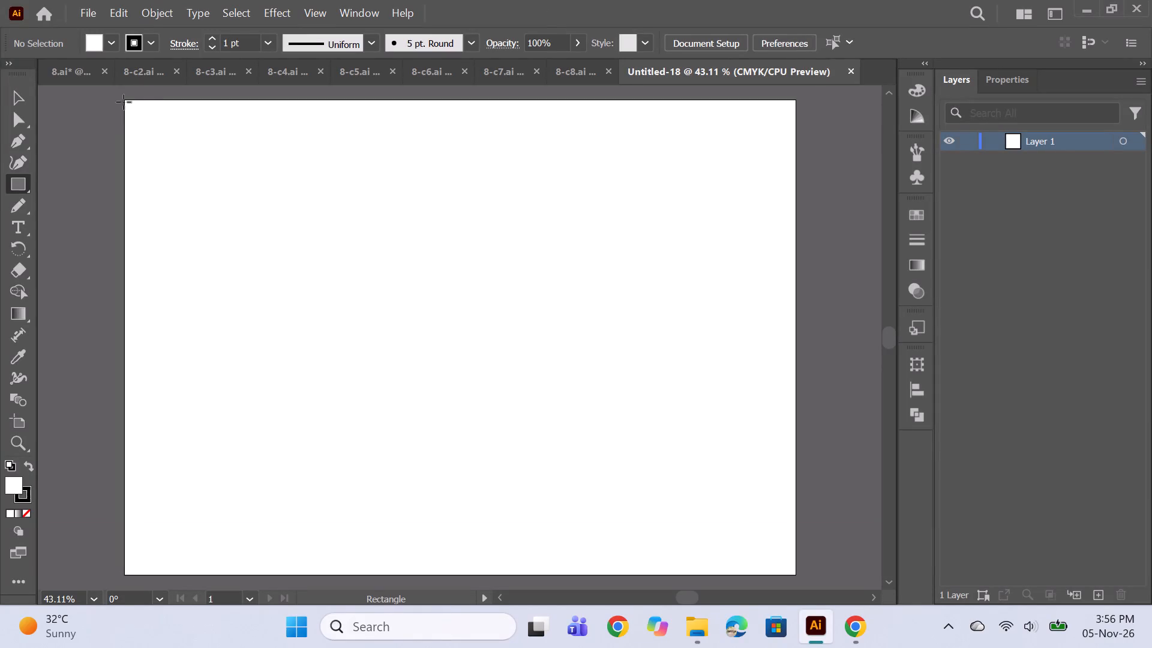
Draw a background rectangle of 16.5354 × 11.6929 in covering the whole artboard.
{"action": "left_click_drag", "start_coordinate": [124, 101], "coordinate": [655, 449]}
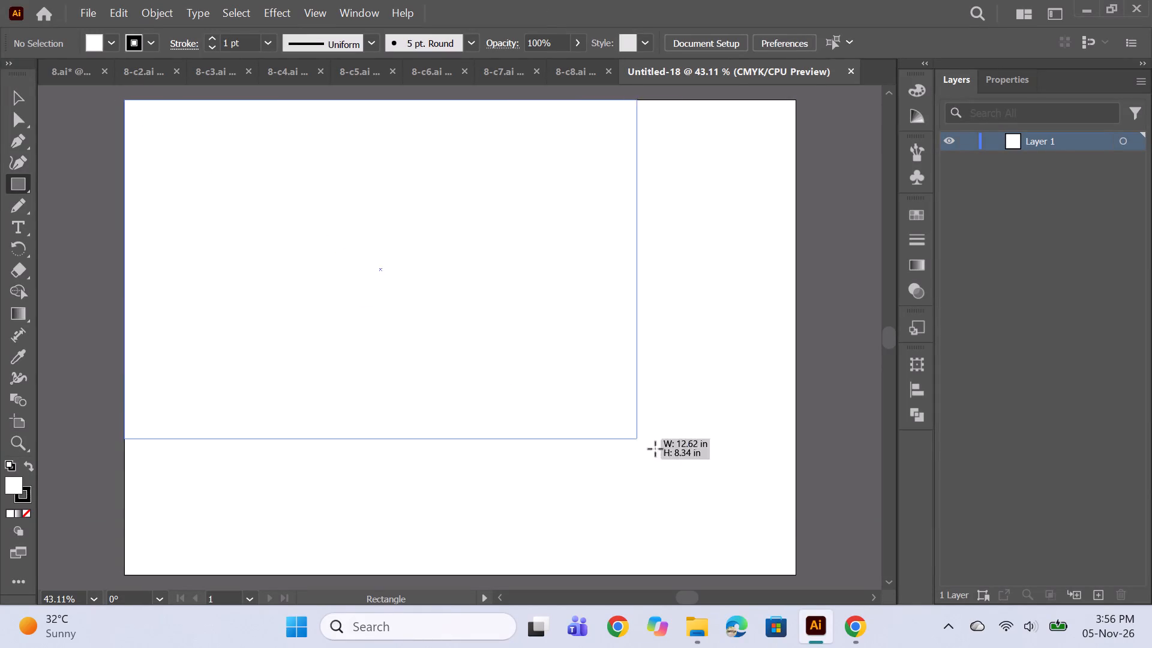
{"action": "left_click_drag", "start_coordinate": [655, 449], "coordinate": [793, 575]}
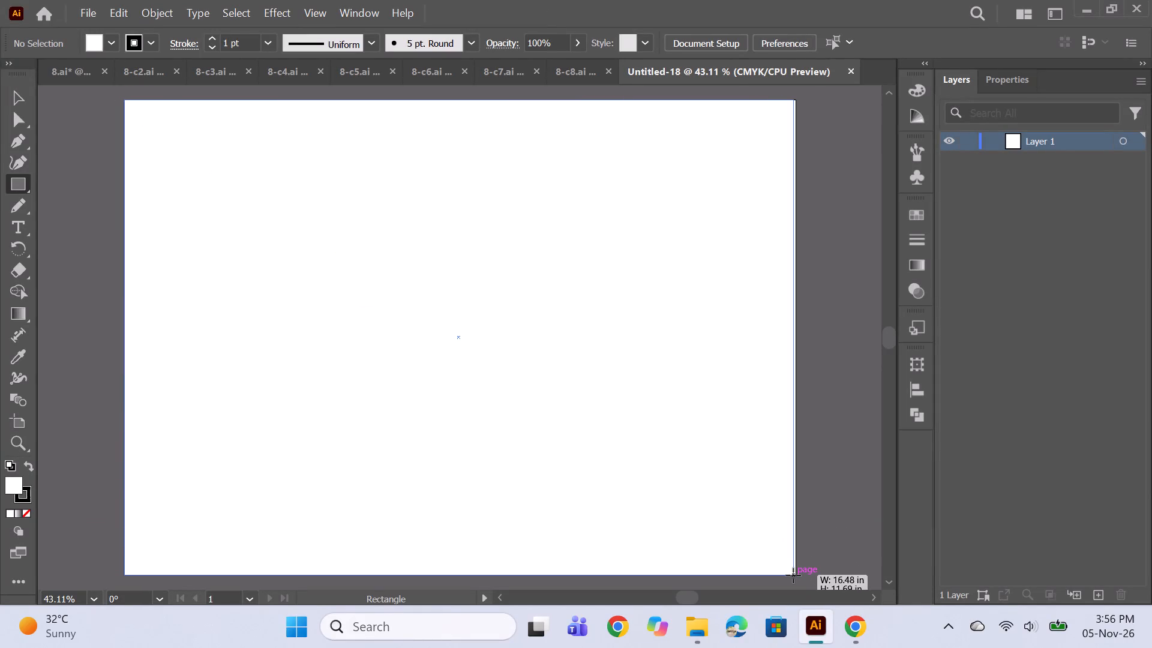
{"action": "left_click_drag", "start_coordinate": [793, 575], "coordinate": [797, 577]}
Fill the background rectangle with a light pink, using the saved peach 8-c8 pattern document for comparison.
{"action": "double_click", "coordinate": [10, 487]}
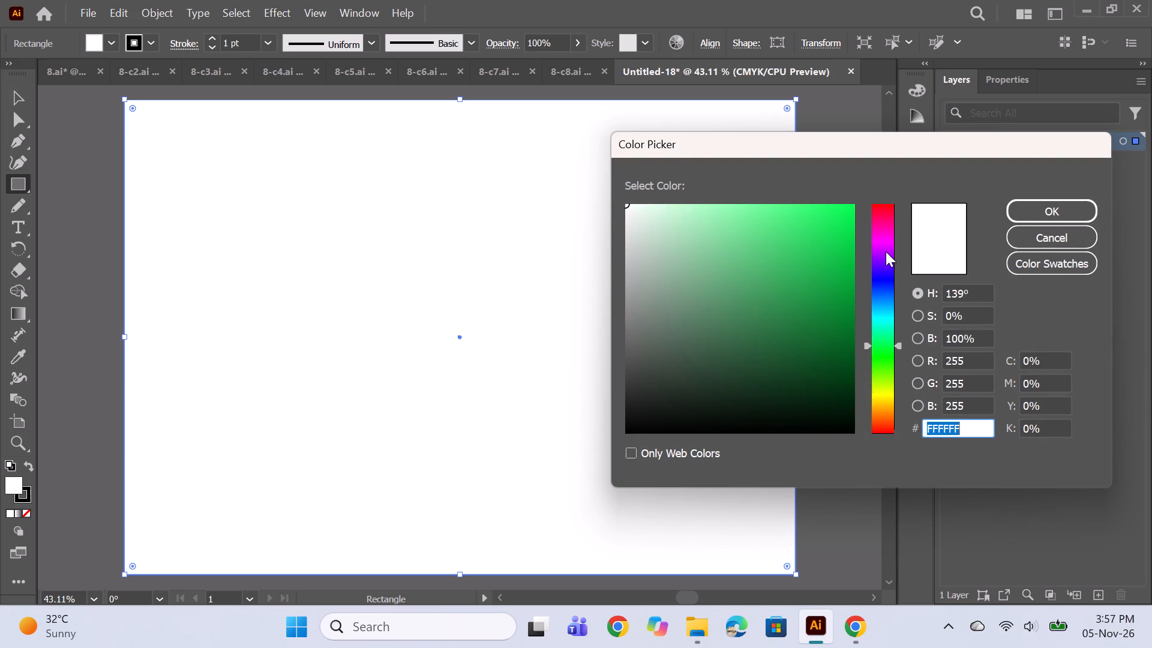
{"action": "left_click", "coordinate": [882, 226]}
{"action": "left_click", "coordinate": [794, 256]}
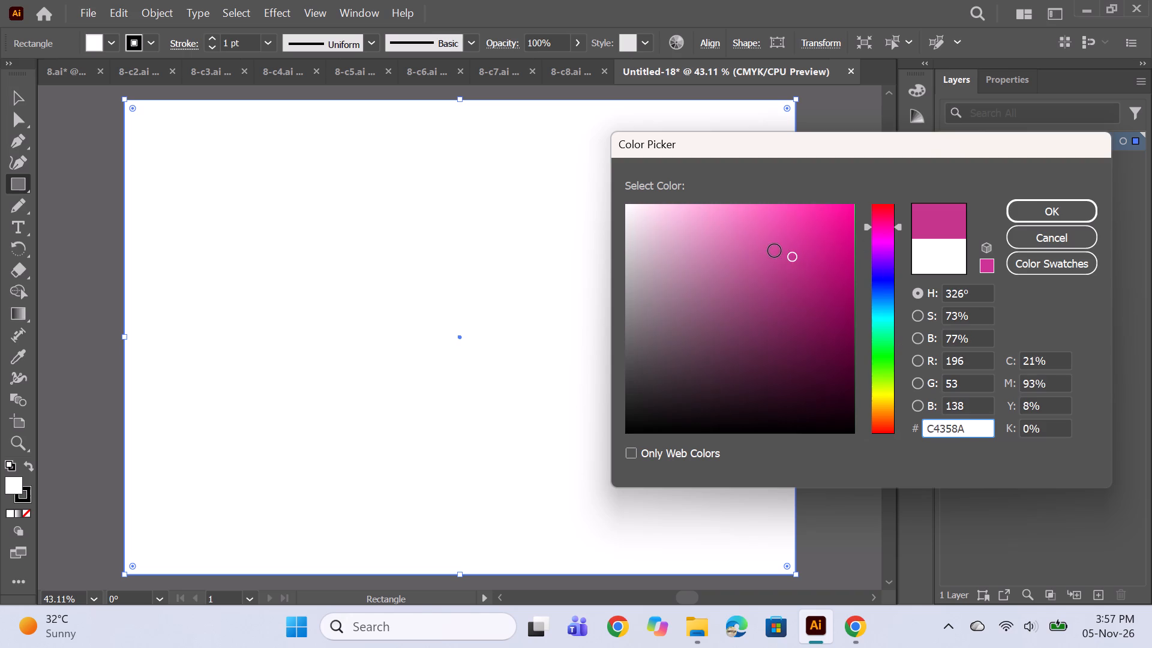
{"action": "left_click", "coordinate": [775, 251]}
{"action": "left_click", "coordinate": [761, 248]}
{"action": "left_click", "coordinate": [781, 239]}
{"action": "left_click_drag", "start_coordinate": [789, 230], "coordinate": [783, 230]}
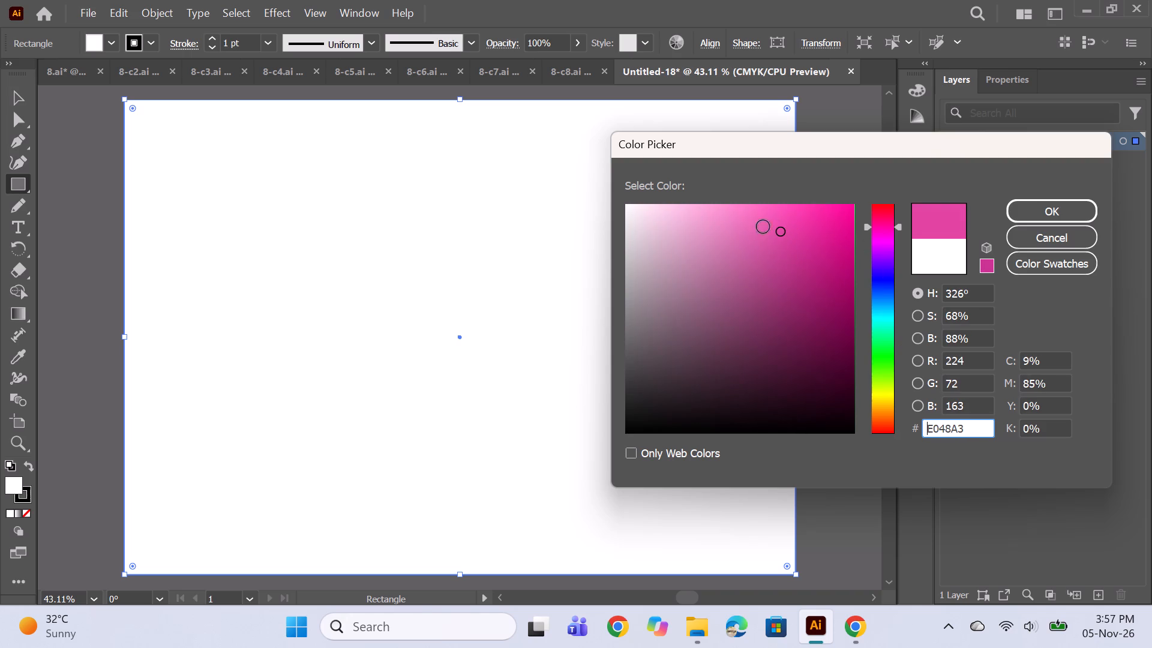
{"action": "left_click", "coordinate": [754, 226]}
{"action": "left_click", "coordinate": [745, 219]}
{"action": "left_click", "coordinate": [1037, 213]}
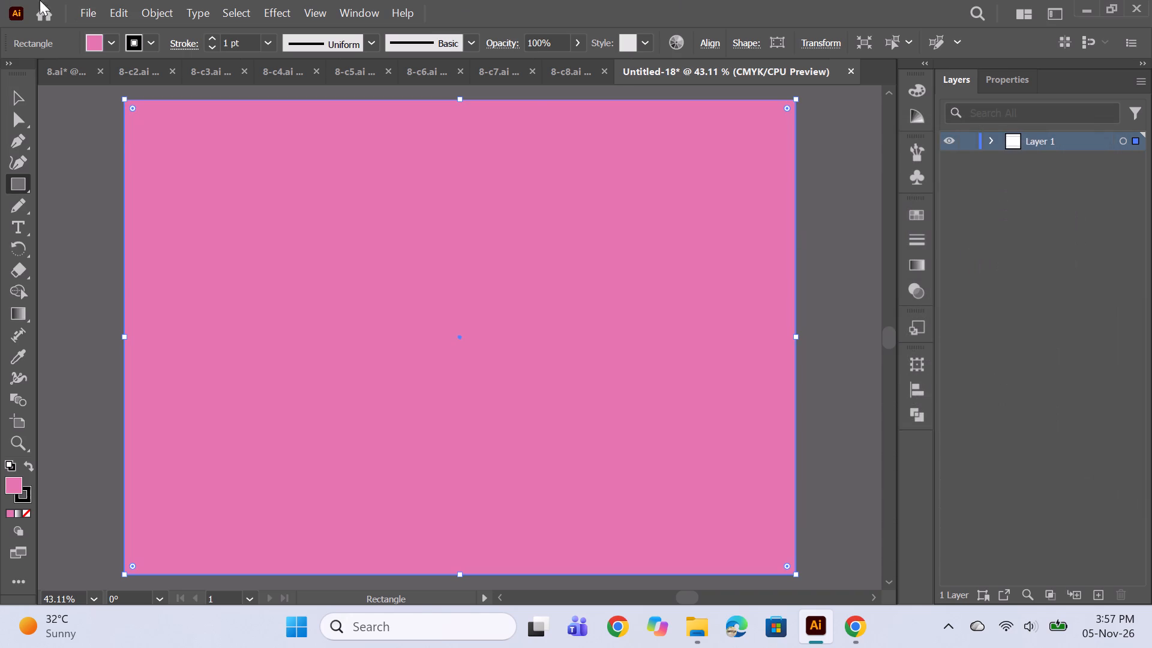
{"action": "left_click", "coordinate": [586, 76]}
{"action": "left_click", "coordinate": [800, 74]}
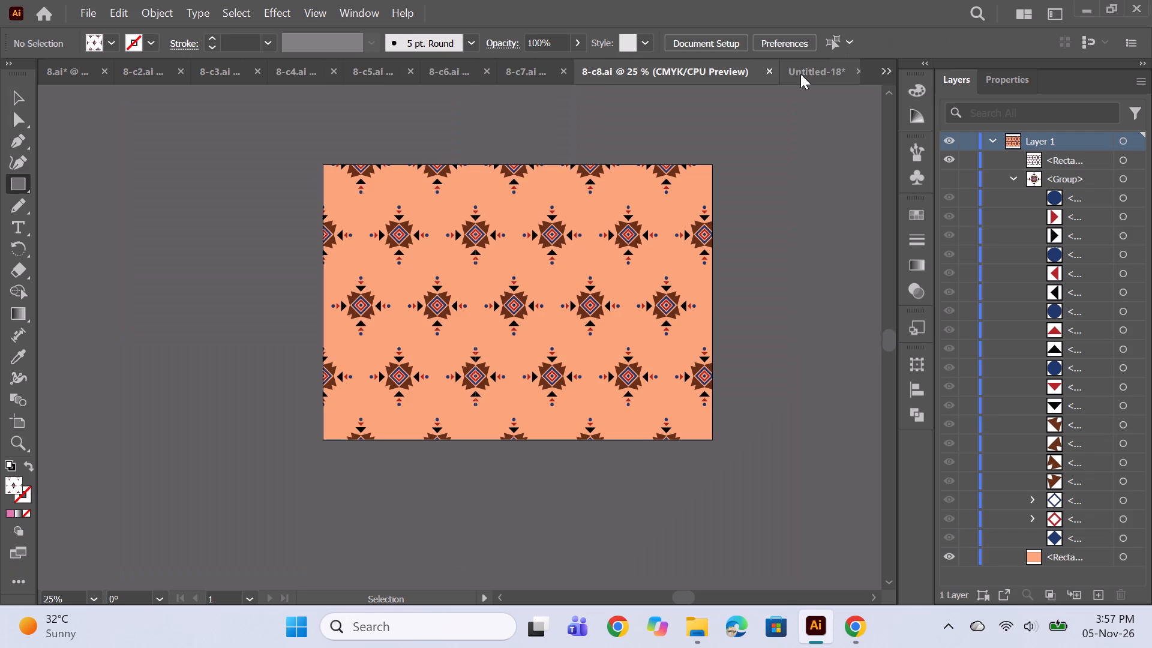
{"action": "double_click", "coordinate": [8, 485]}
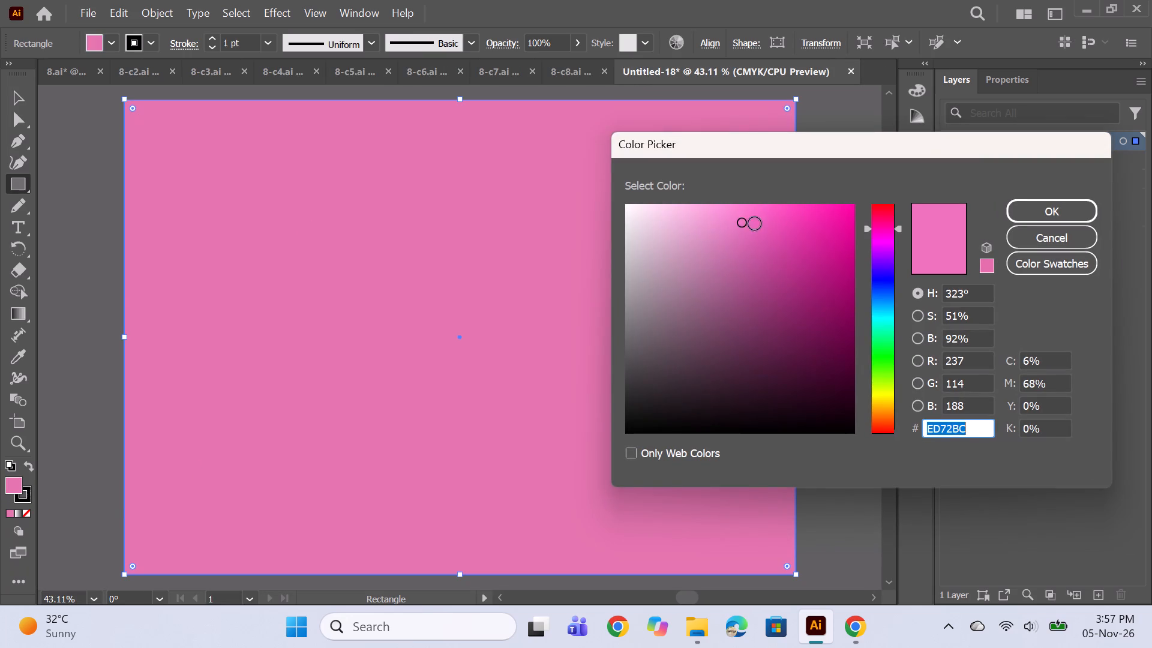
{"action": "left_click", "coordinate": [722, 208]}
{"action": "left_click", "coordinate": [1022, 212]}
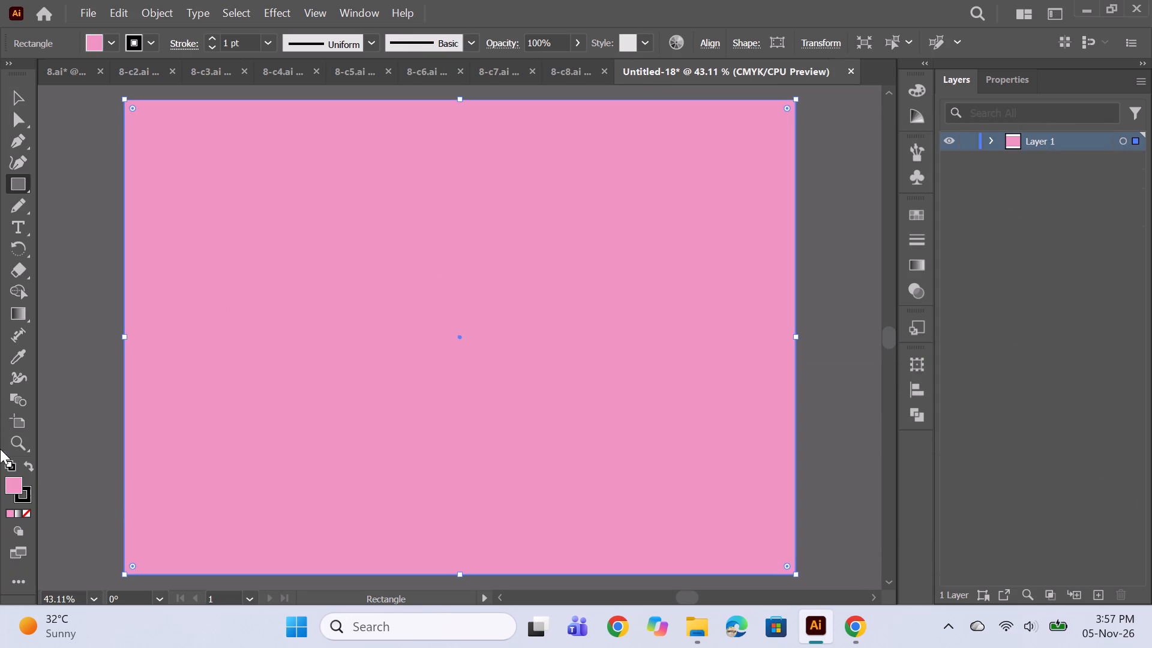
Paste the copied geometric motif group onto the centre of the light pink background, above the rectangle.
{"action": "scroll", "coordinate": [667, 199], "scroll_direction": "up", "scroll_amount": 1}
{"action": "left_click", "coordinate": [416, 65]}
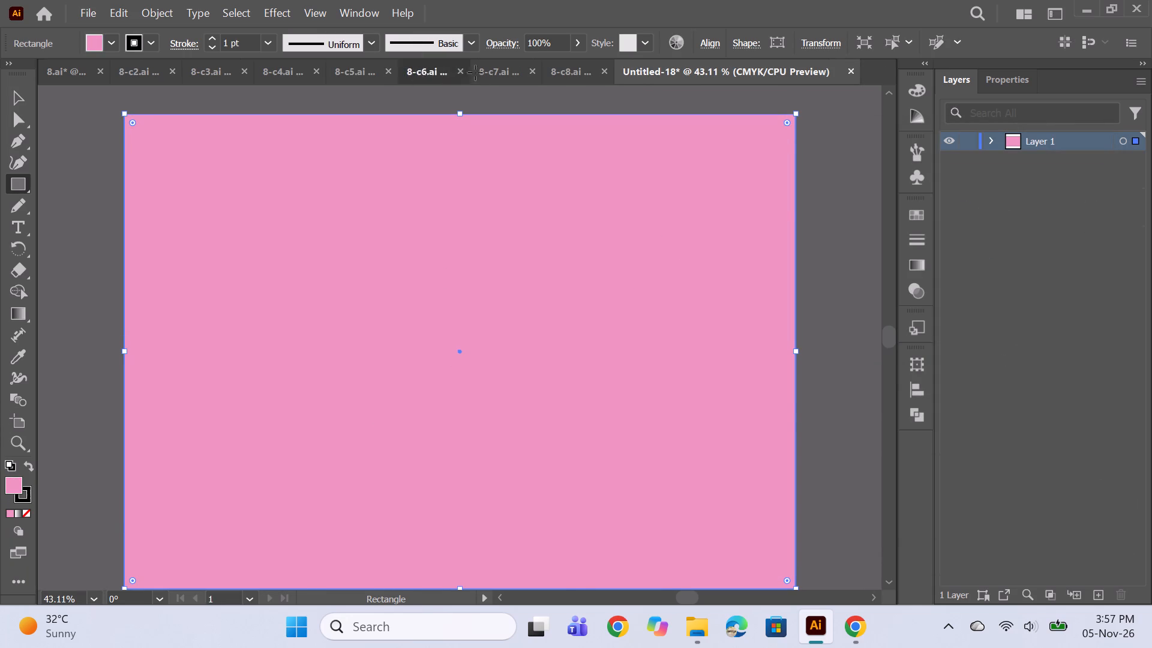
{"action": "left_click", "coordinate": [656, 68]}
{"action": "left_click", "coordinate": [735, 69]}
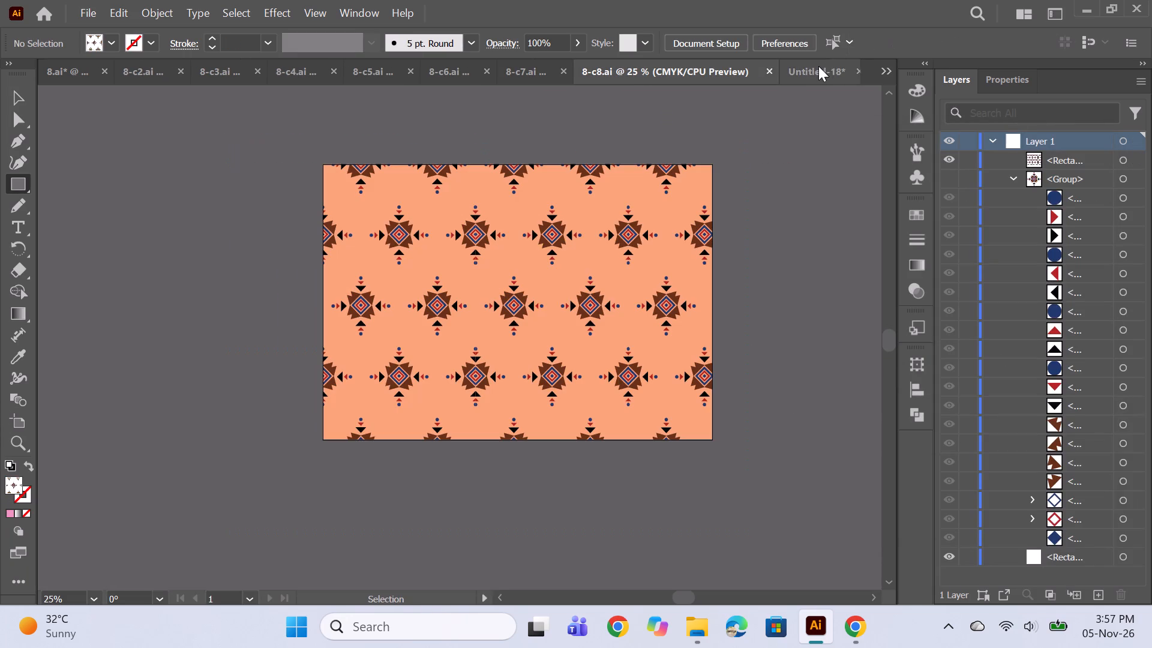
{"action": "left_click", "coordinate": [818, 66]}
{"action": "left_click", "coordinate": [990, 140]}
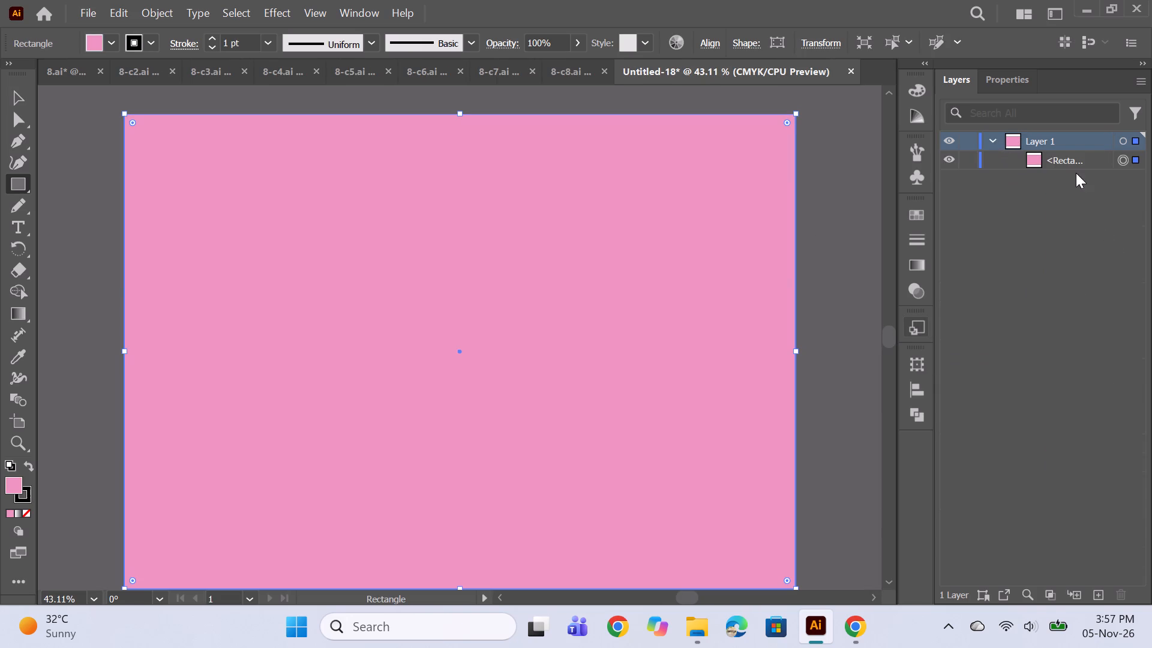
{"action": "key", "text": "ctrl+v"}
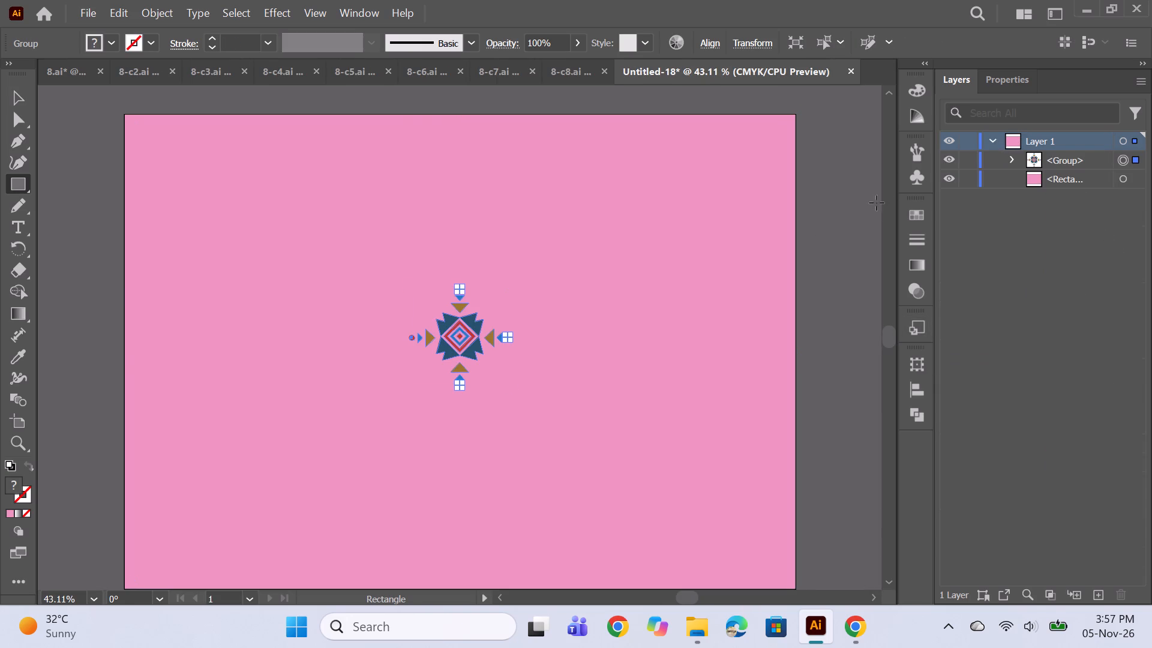
{"action": "left_click", "coordinate": [626, 334]}
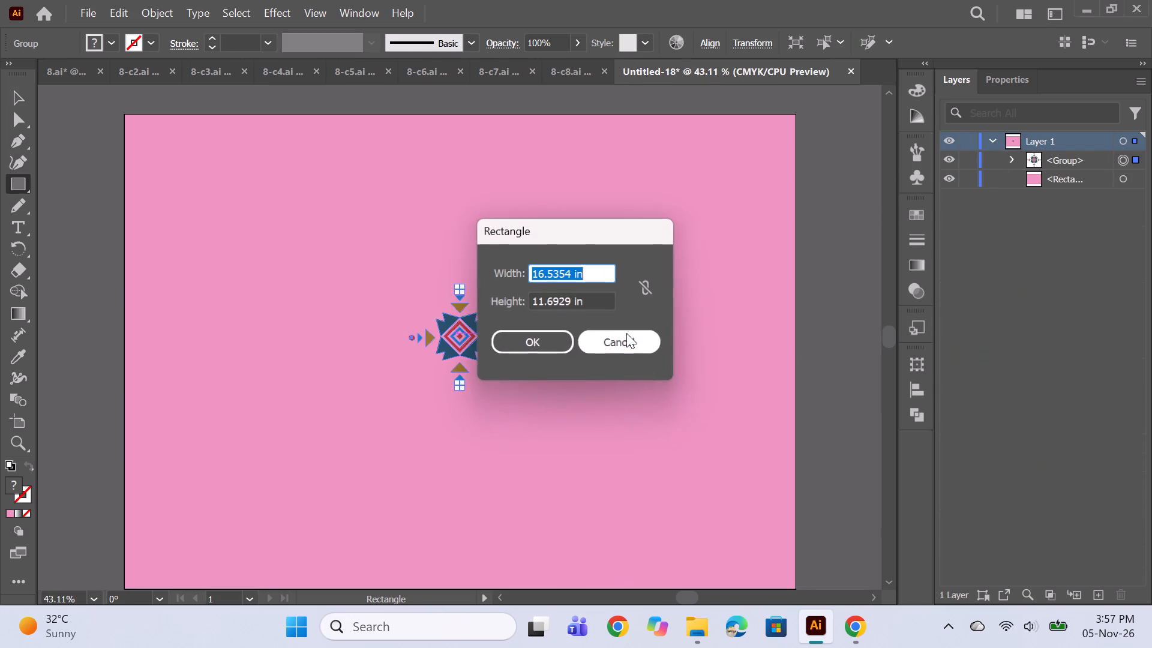
{"action": "left_click", "coordinate": [619, 343]}
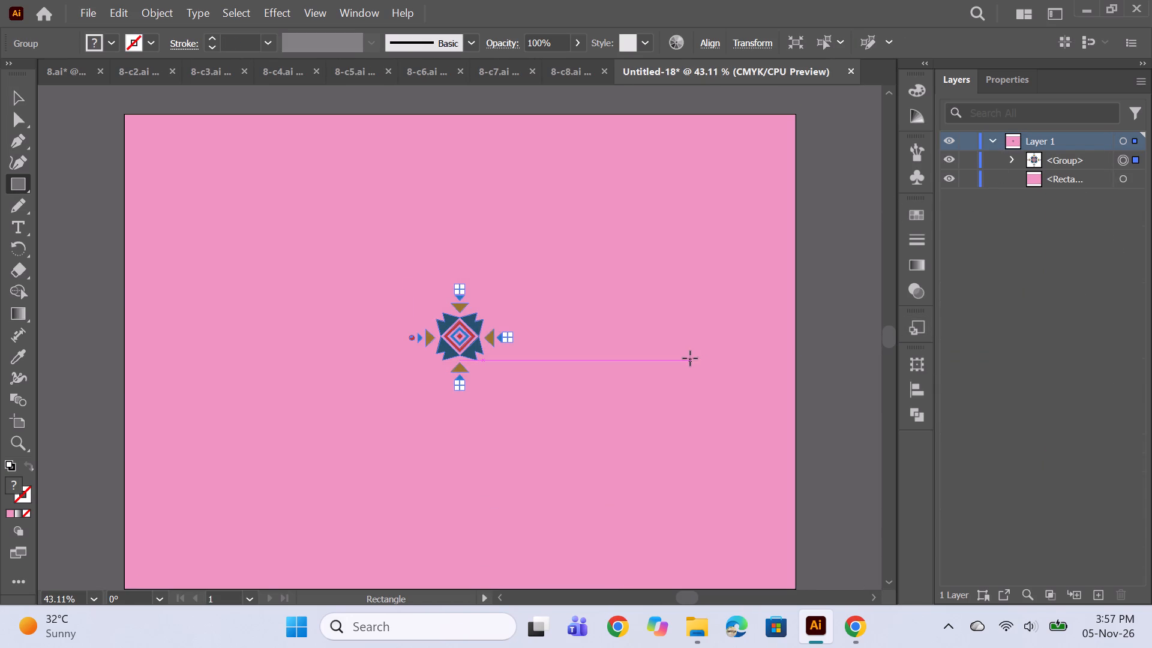
{"action": "left_click", "coordinate": [690, 358], "text": "ctrl"}
Fill the small solid diamond at the motif's centre with purple 512B7A.
{"action": "scroll", "coordinate": [511, 337], "scroll_direction": "up", "scroll_amount": 3, "text": "alt"}
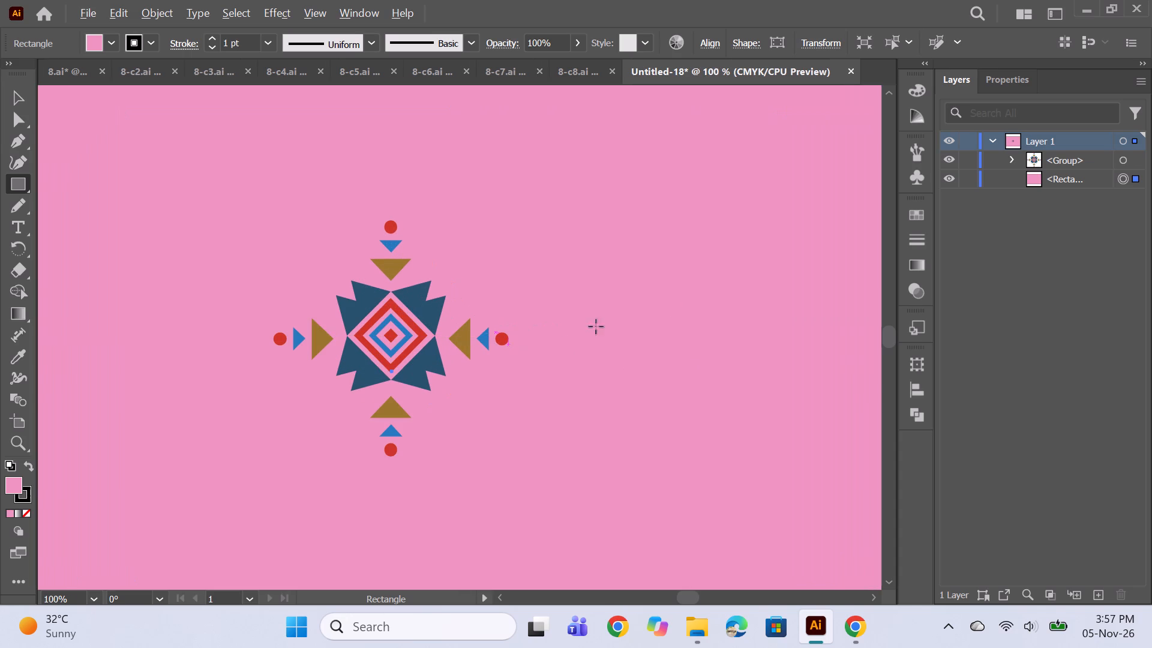
{"action": "left_click", "coordinate": [1011, 154]}
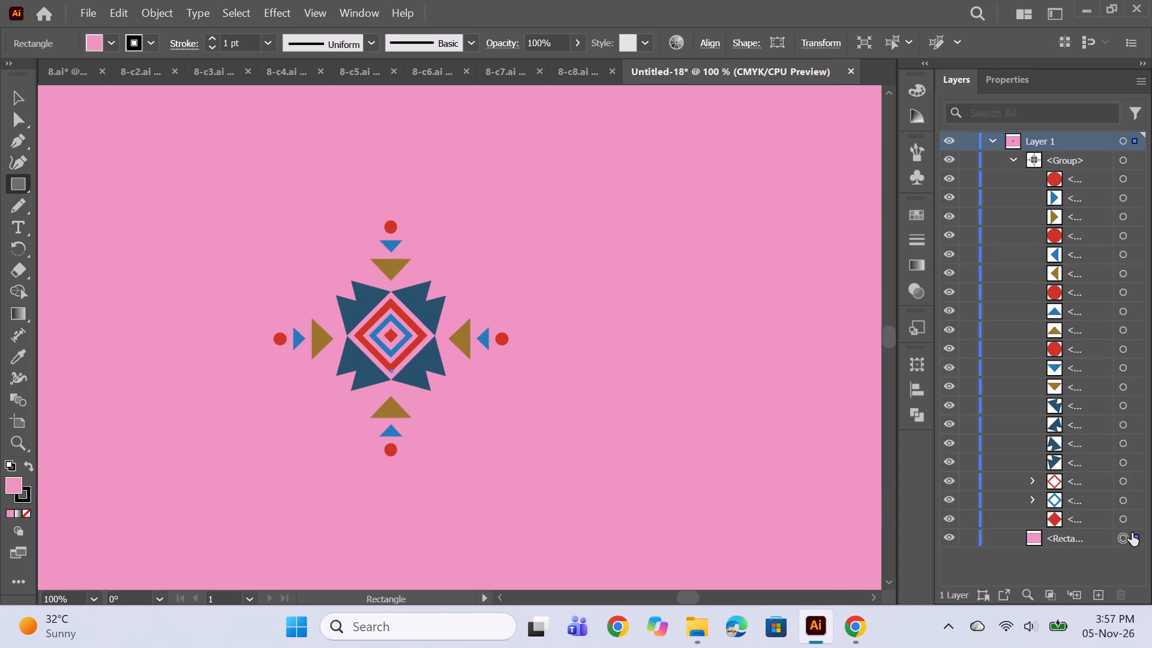
{"action": "left_click", "coordinate": [1125, 520]}
{"action": "scroll", "coordinate": [365, 332], "scroll_direction": "up", "scroll_amount": 2, "text": "alt"}
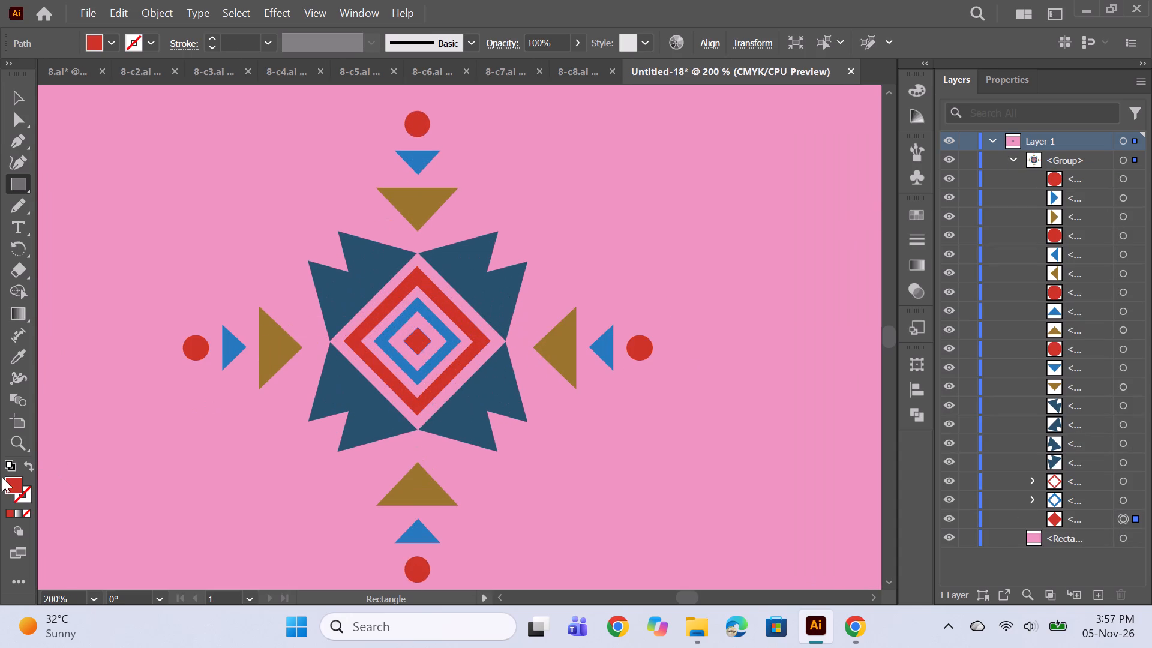
{"action": "left_click", "coordinate": [17, 494]}
{"action": "double_click", "coordinate": [11, 487]}
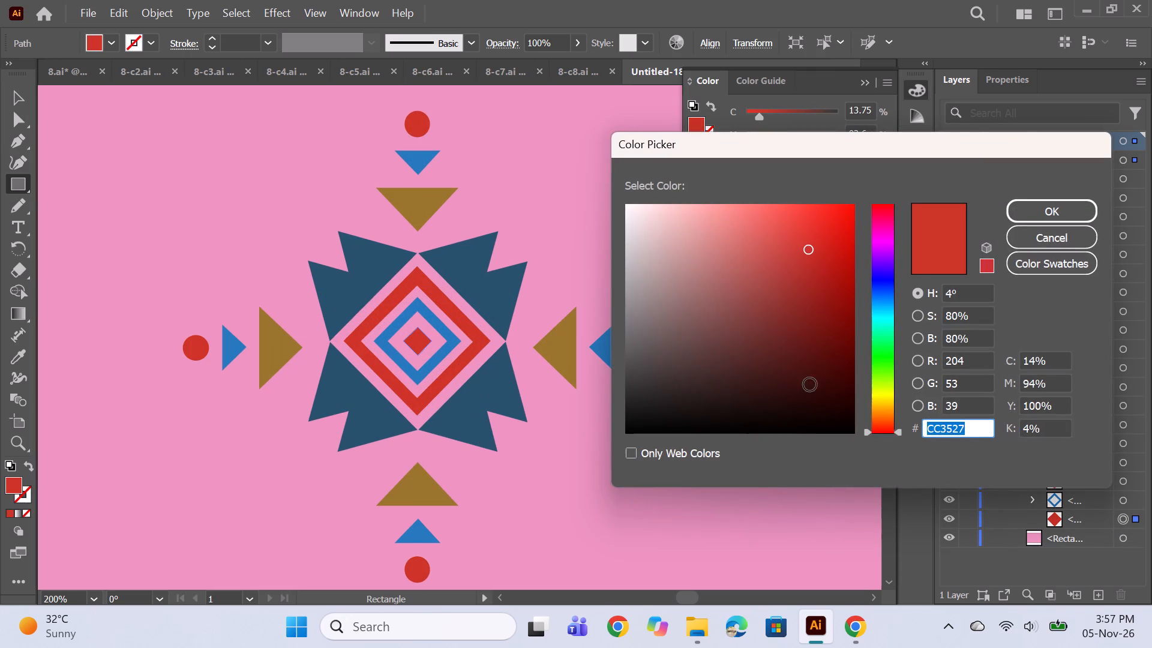
{"action": "left_click", "coordinate": [878, 275]}
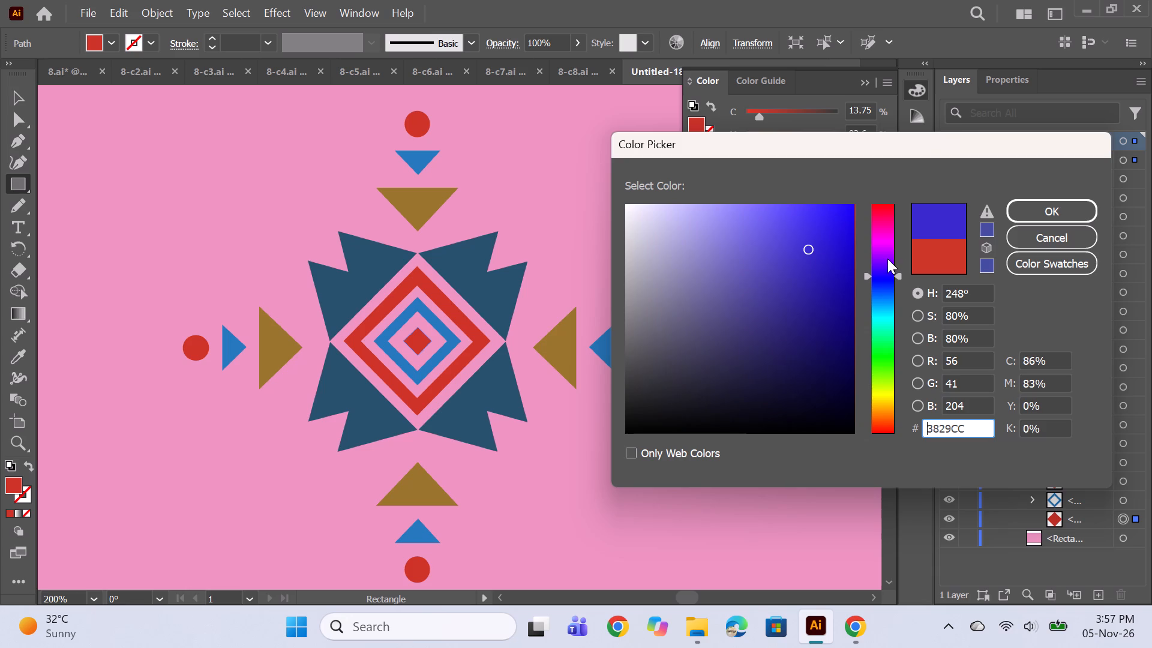
{"action": "left_click", "coordinate": [887, 259]}
{"action": "left_click", "coordinate": [797, 361]}
{"action": "left_click", "coordinate": [809, 340]}
{"action": "left_click", "coordinate": [797, 329]}
{"action": "left_click", "coordinate": [804, 332]}
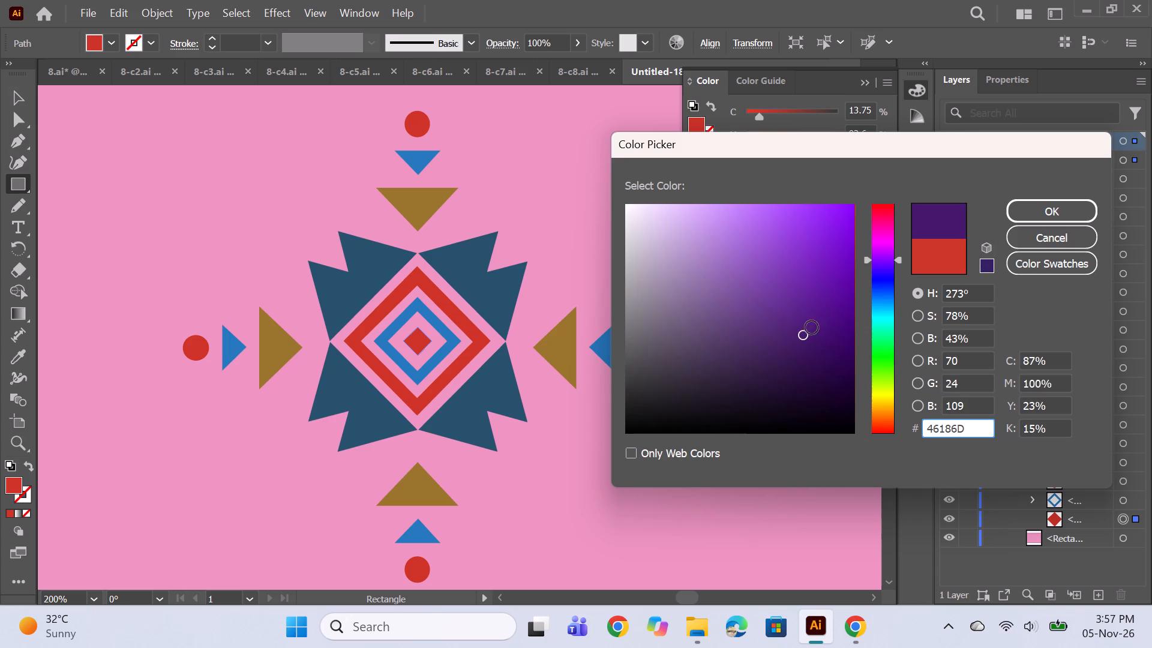
{"action": "left_click", "coordinate": [1022, 216]}
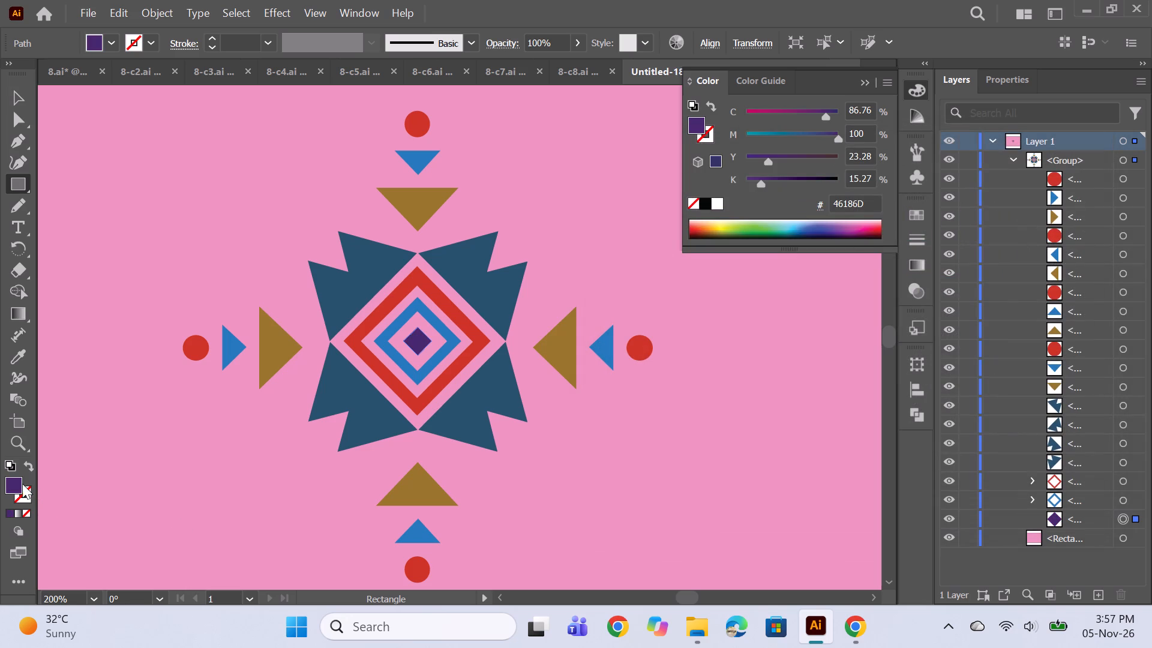
{"action": "double_click", "coordinate": [16, 484]}
{"action": "left_click", "coordinate": [792, 316]}
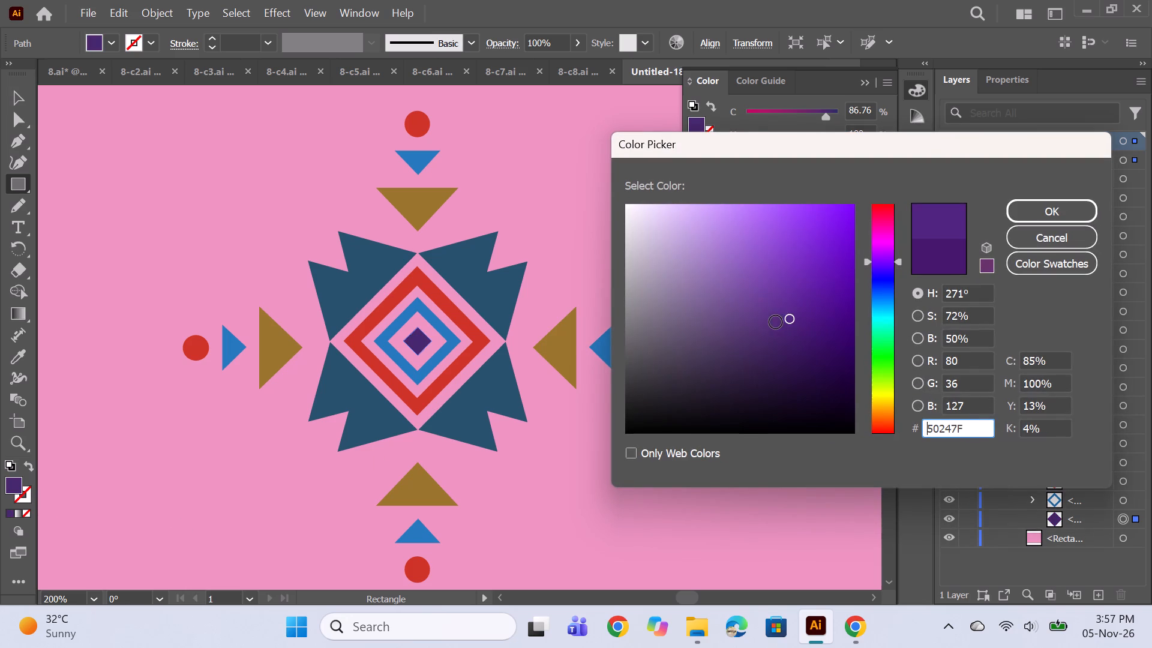
{"action": "left_click", "coordinate": [776, 322]}
{"action": "left_click", "coordinate": [1032, 215]}
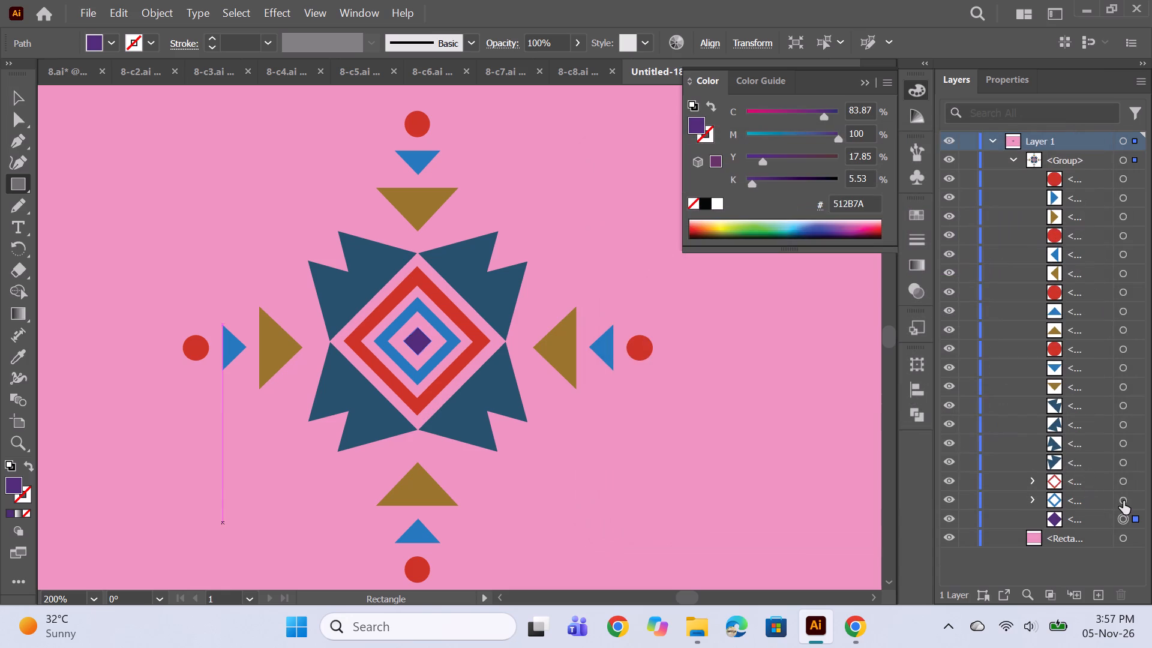
Fill the inner diamond ring around the motif's central diamond with dark red 7C1614.
{"action": "left_click", "coordinate": [1124, 501]}
{"action": "double_click", "coordinate": [18, 484]}
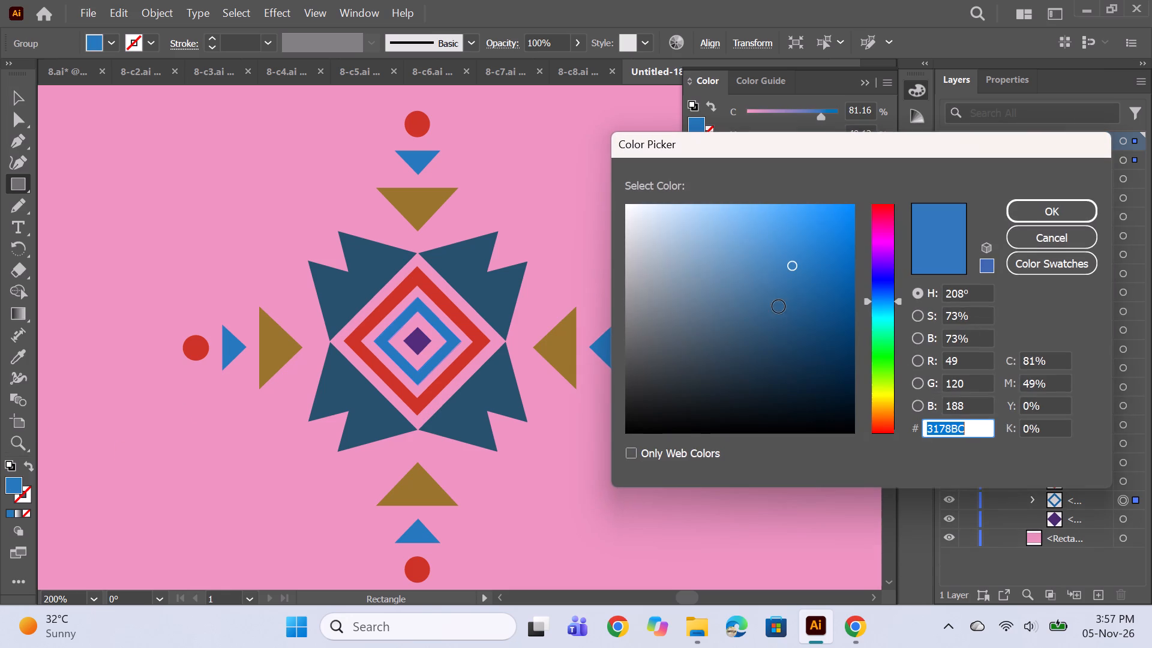
{"action": "left_click", "coordinate": [880, 412]}
{"action": "left_click", "coordinate": [809, 330]}
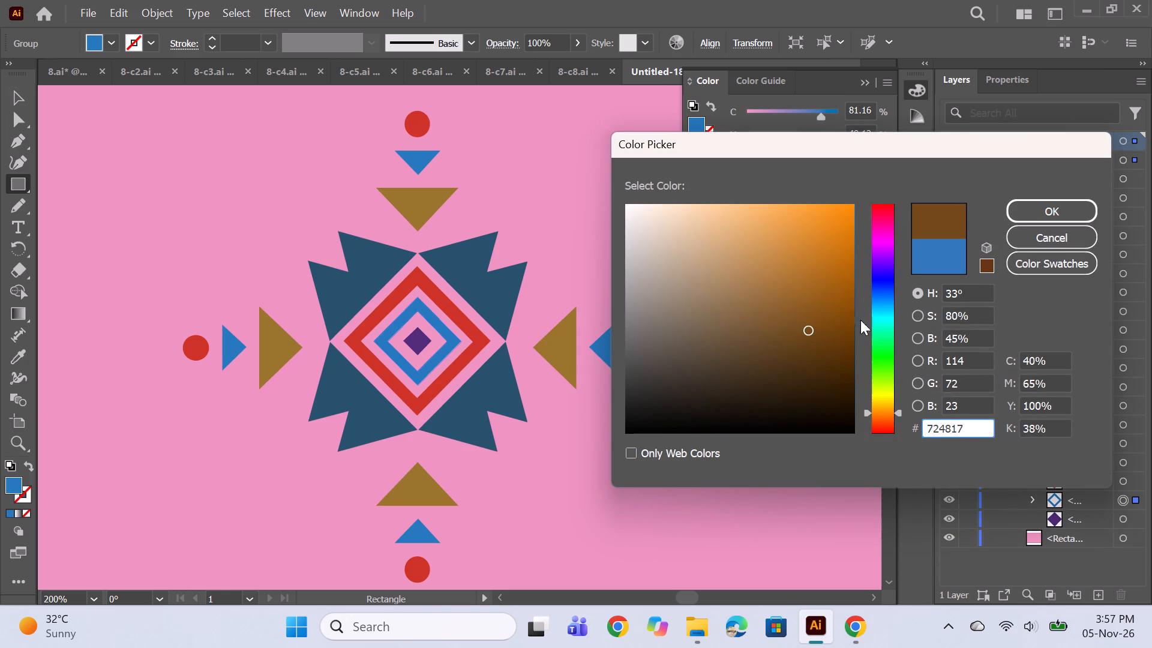
{"action": "left_click", "coordinate": [885, 431]}
{"action": "left_click", "coordinate": [818, 318]}
{"action": "left_click", "coordinate": [820, 320]}
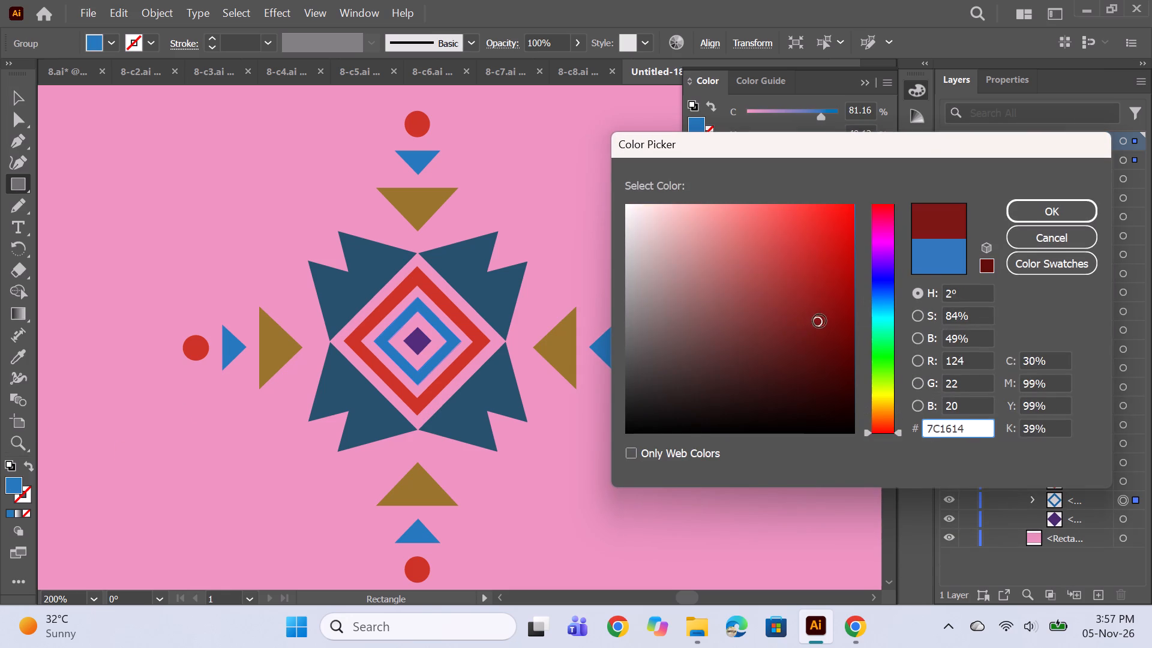
{"action": "left_click", "coordinate": [1046, 214]}
Recolour the outer diamond ring by sampling the purple of the central diamond with the Eyedropper.
{"action": "left_click", "coordinate": [1120, 480]}
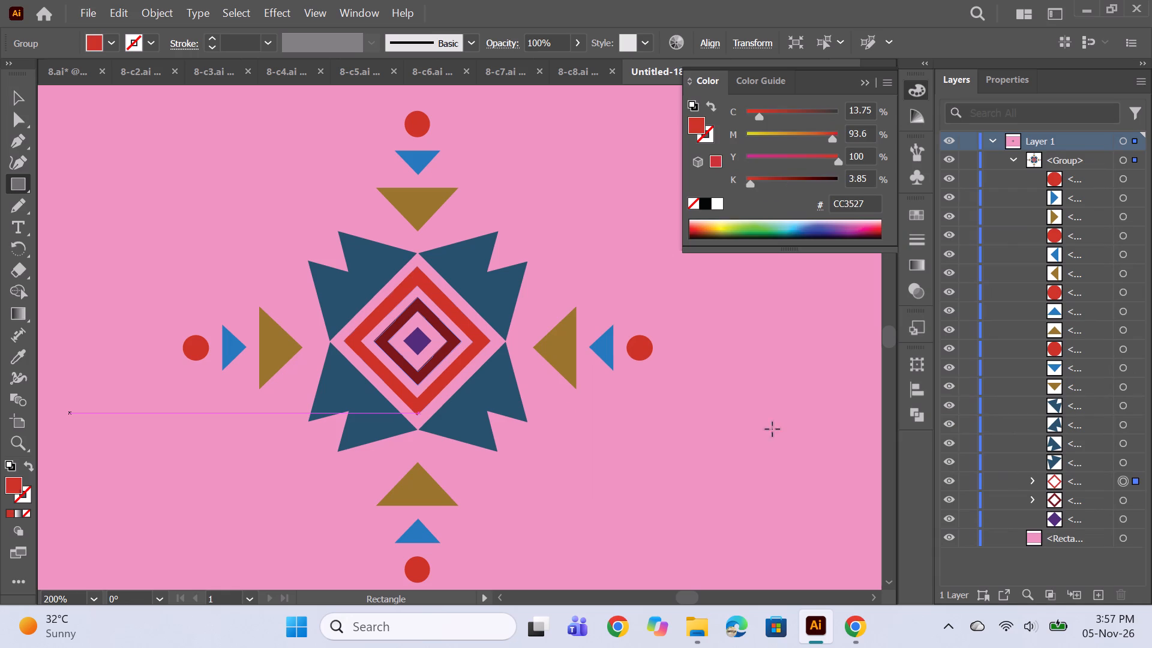
{"action": "left_click", "coordinate": [13, 346]}
{"action": "left_click_drag", "start_coordinate": [16, 349], "coordinate": [26, 352]}
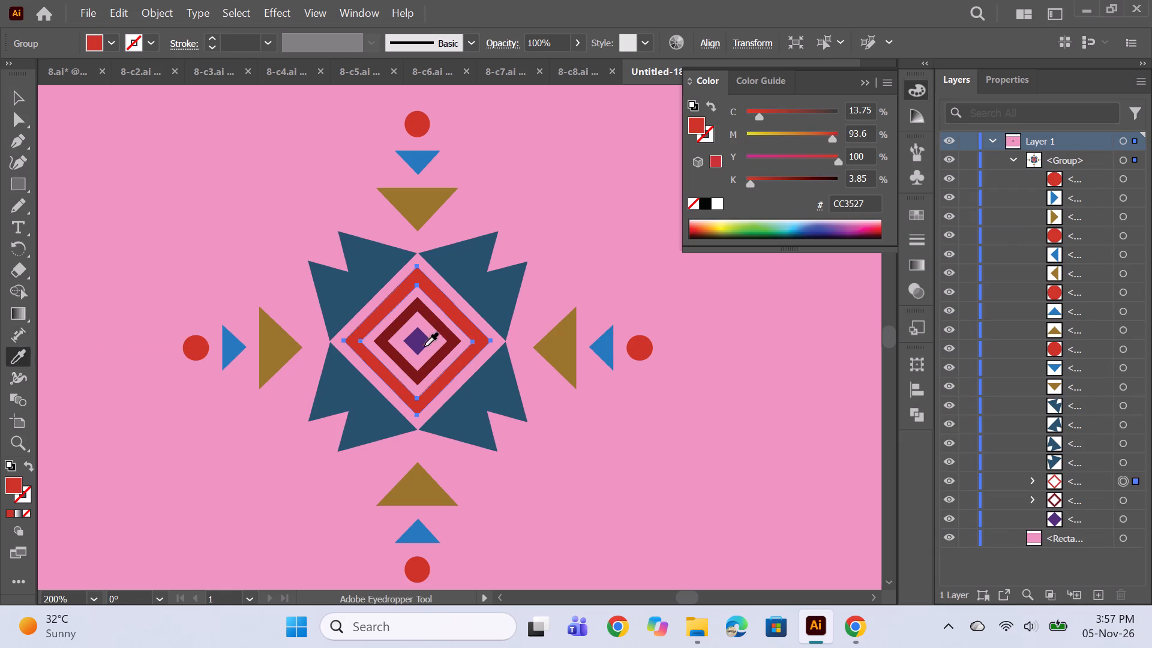
{"action": "left_click", "coordinate": [423, 346]}
Fill the upper-left jagged shape around the motif's diamonds with dark magenta 891959.
{"action": "left_click", "coordinate": [1124, 465]}
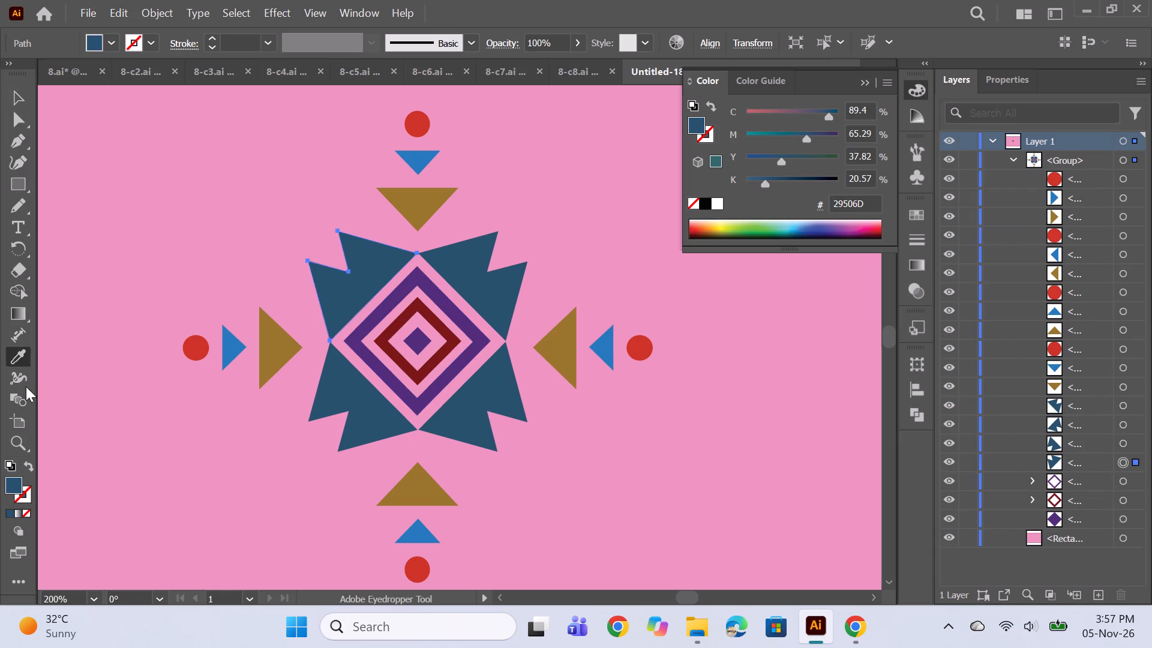
{"action": "double_click", "coordinate": [11, 484]}
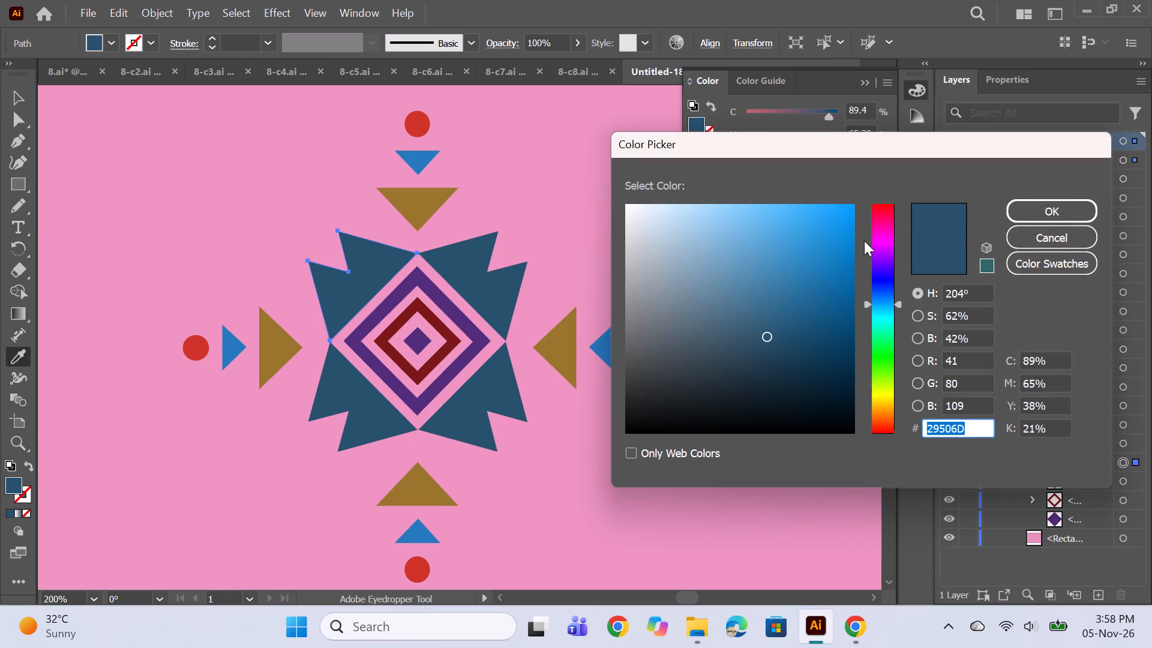
{"action": "left_click", "coordinate": [879, 239]}
{"action": "left_click", "coordinate": [880, 224]}
{"action": "left_click", "coordinate": [820, 232]}
{"action": "left_click", "coordinate": [841, 286]}
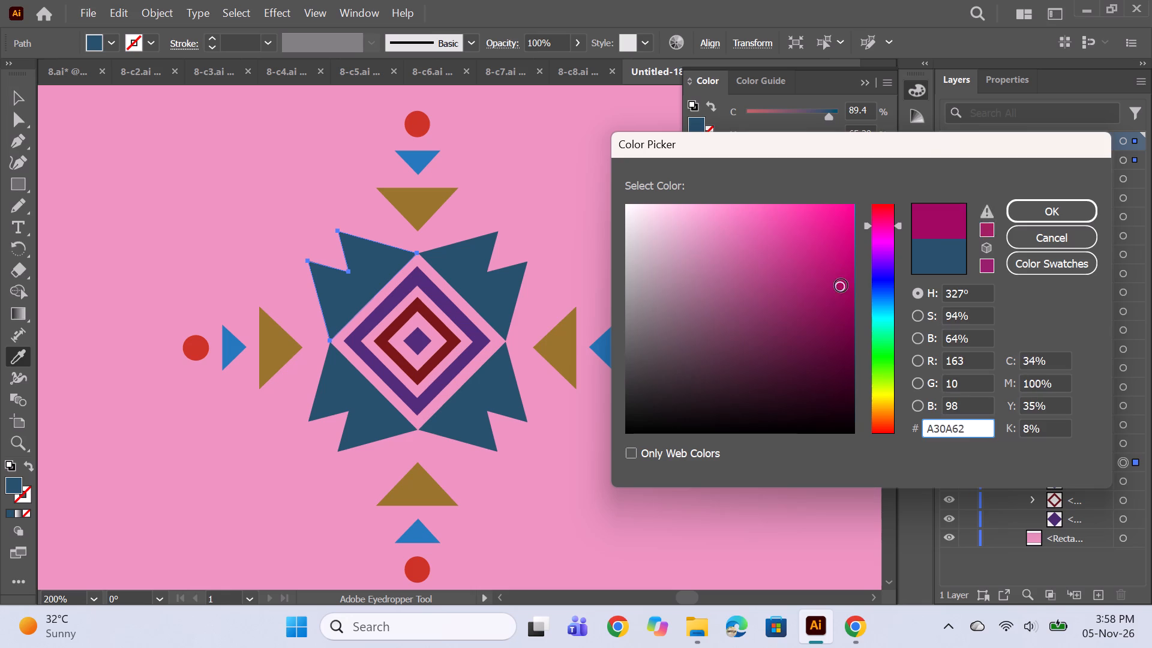
{"action": "left_click", "coordinate": [836, 308]}
{"action": "left_click", "coordinate": [814, 310]}
{"action": "left_click", "coordinate": [1042, 211]}
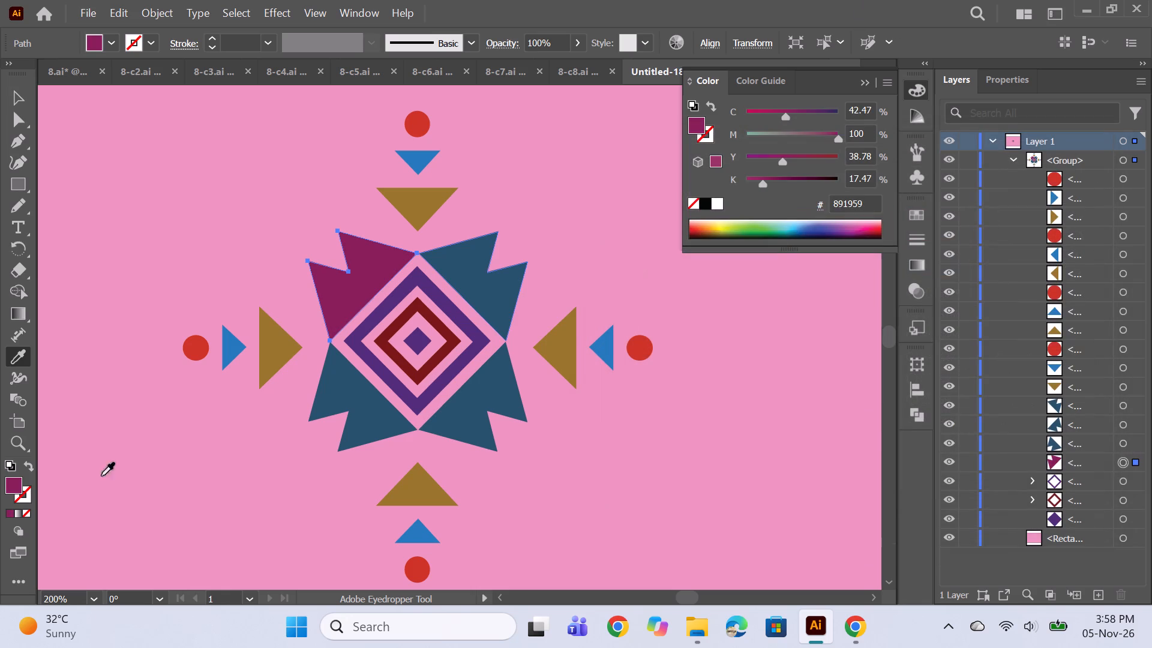
Darken the fill of the motif's upper-left jagged shape to deep plum 6D154C.
{"action": "double_click", "coordinate": [15, 482]}
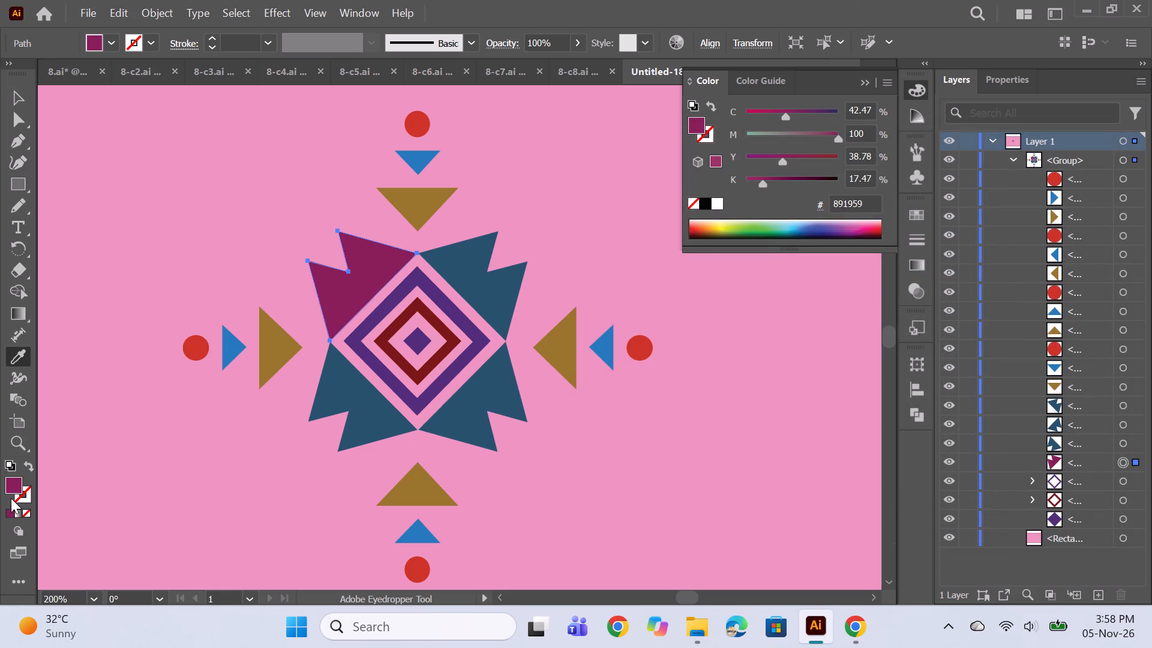
{"action": "double_click", "coordinate": [13, 491]}
{"action": "left_click", "coordinate": [811, 334]}
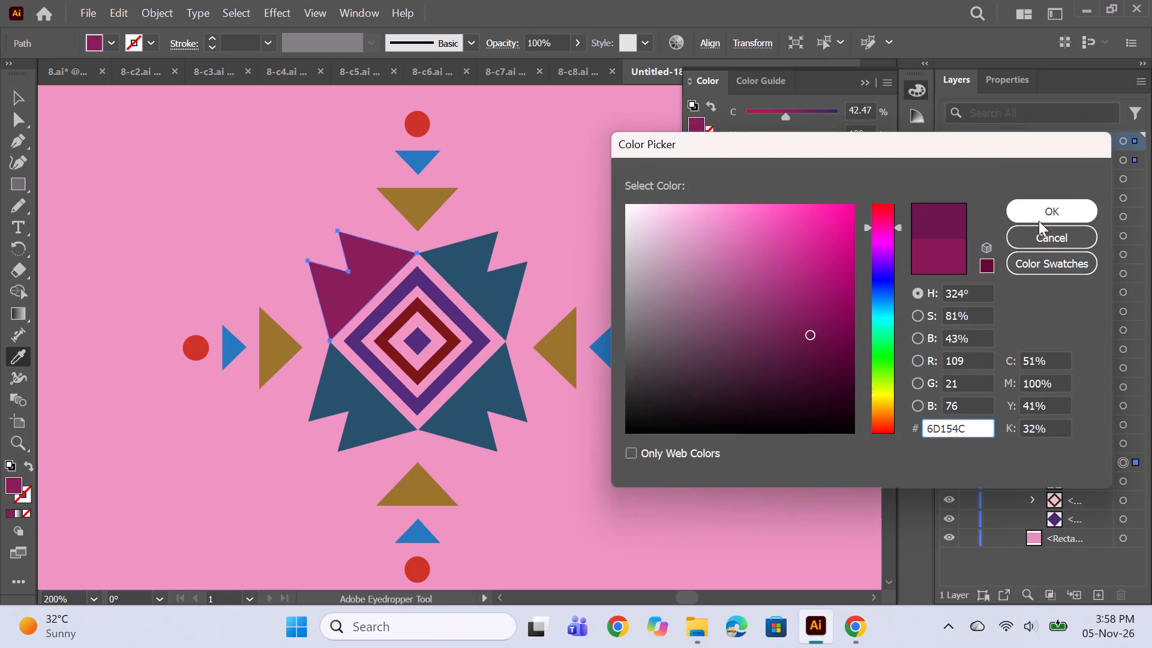
{"action": "left_click", "coordinate": [1039, 221]}
Recolour the motif's other three jagged shapes by sampling the plum of the upper-left one with the Eyedropper.
{"action": "left_click", "coordinate": [1123, 440]}
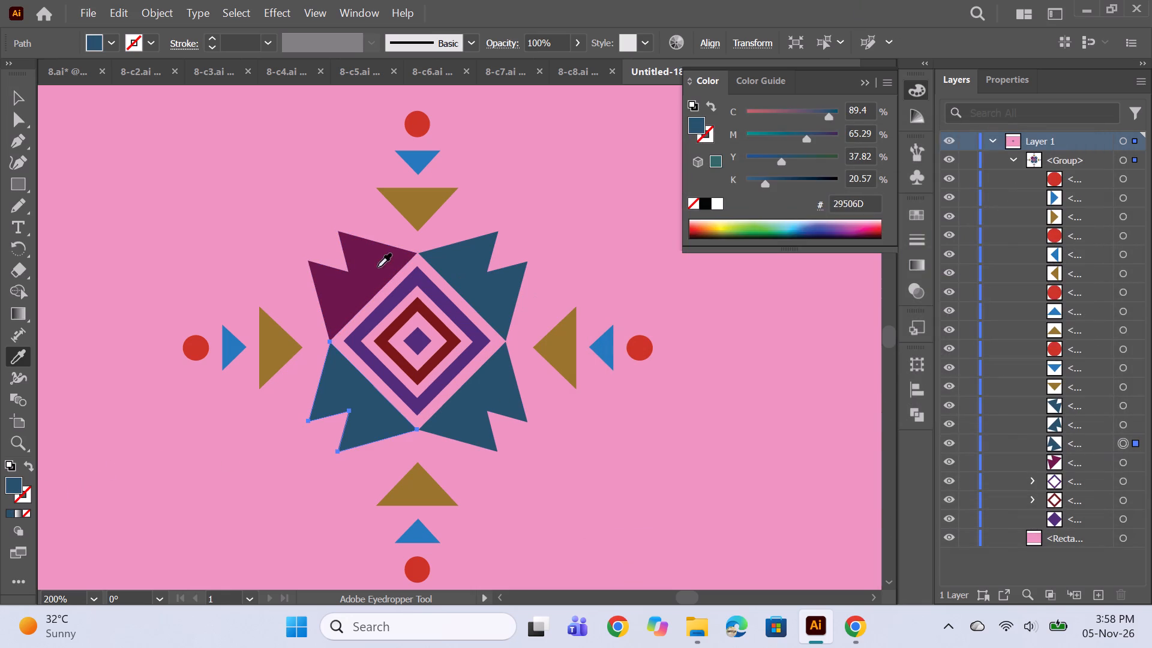
{"action": "left_click", "coordinate": [377, 267]}
{"action": "left_click", "coordinate": [1125, 427]}
{"action": "left_click", "coordinate": [334, 404]}
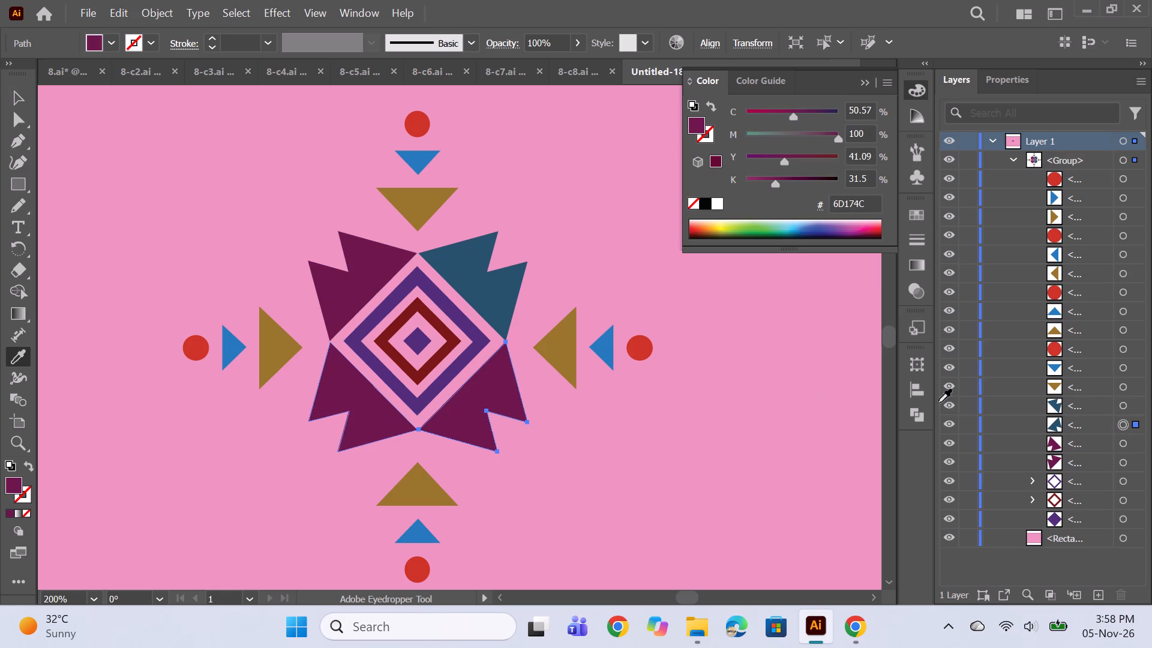
{"action": "left_click", "coordinate": [1123, 403]}
{"action": "left_click", "coordinate": [484, 390]}
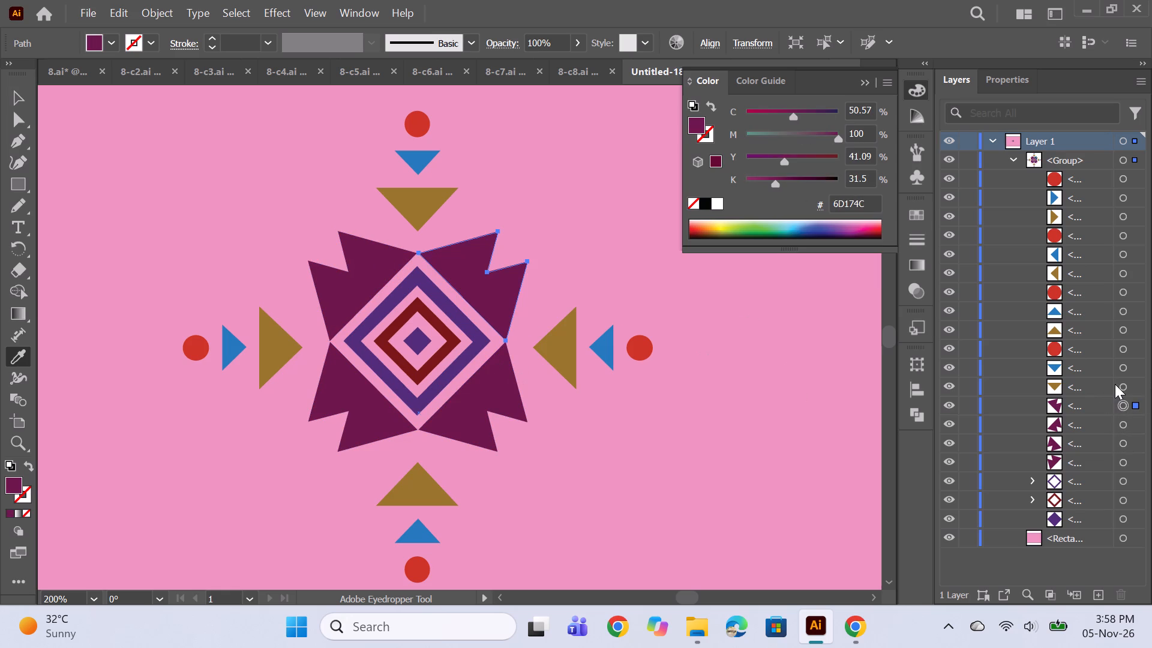
Fill the large triangle above the motif's centre with dark green 2E6312.
{"action": "left_click", "coordinate": [1124, 385]}
{"action": "double_click", "coordinate": [12, 480]}
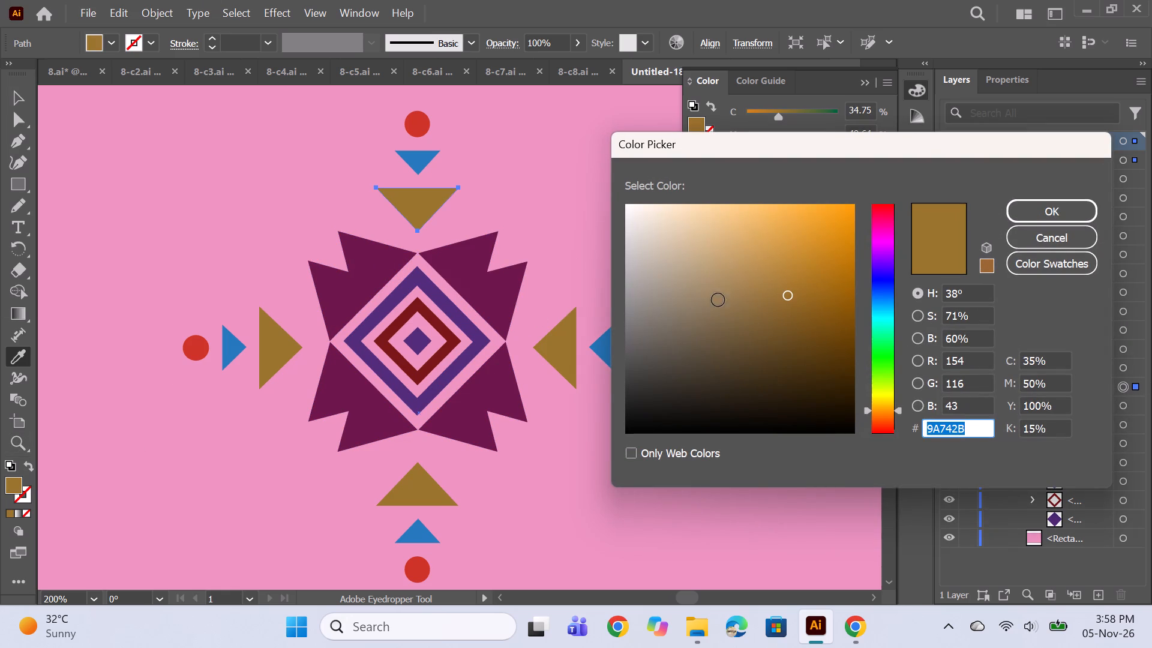
{"action": "left_click", "coordinate": [773, 289]}
{"action": "left_click", "coordinate": [777, 281]}
{"action": "left_click", "coordinate": [748, 269]}
{"action": "left_click", "coordinate": [790, 262]}
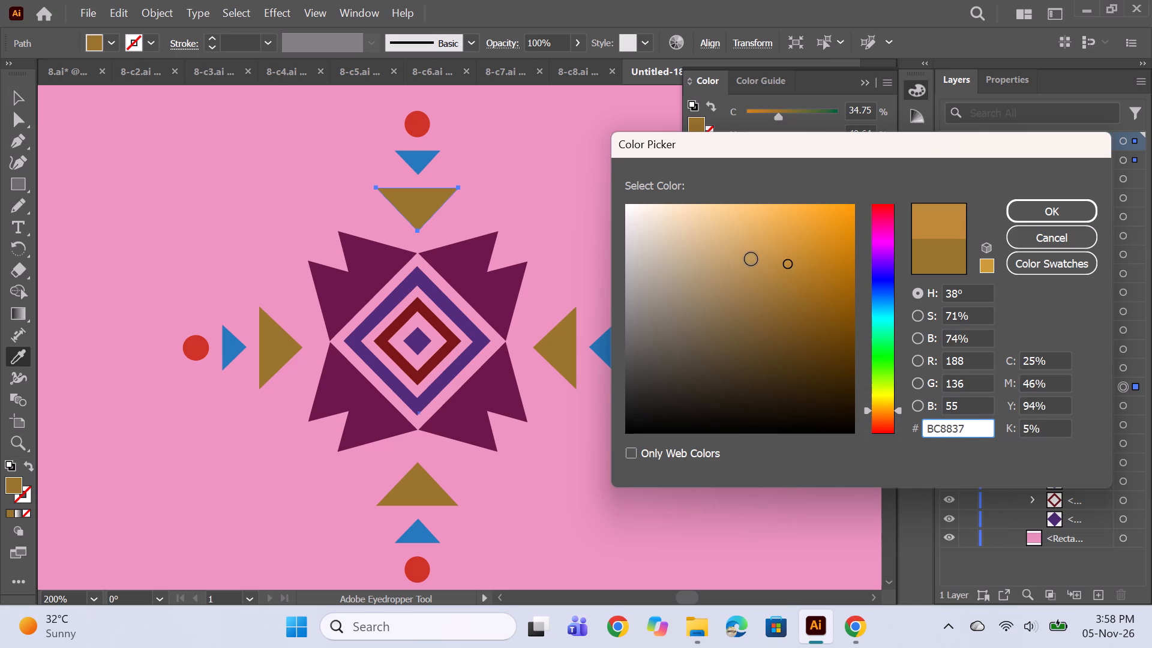
{"action": "left_click", "coordinate": [820, 256]}
{"action": "left_click", "coordinate": [815, 278]}
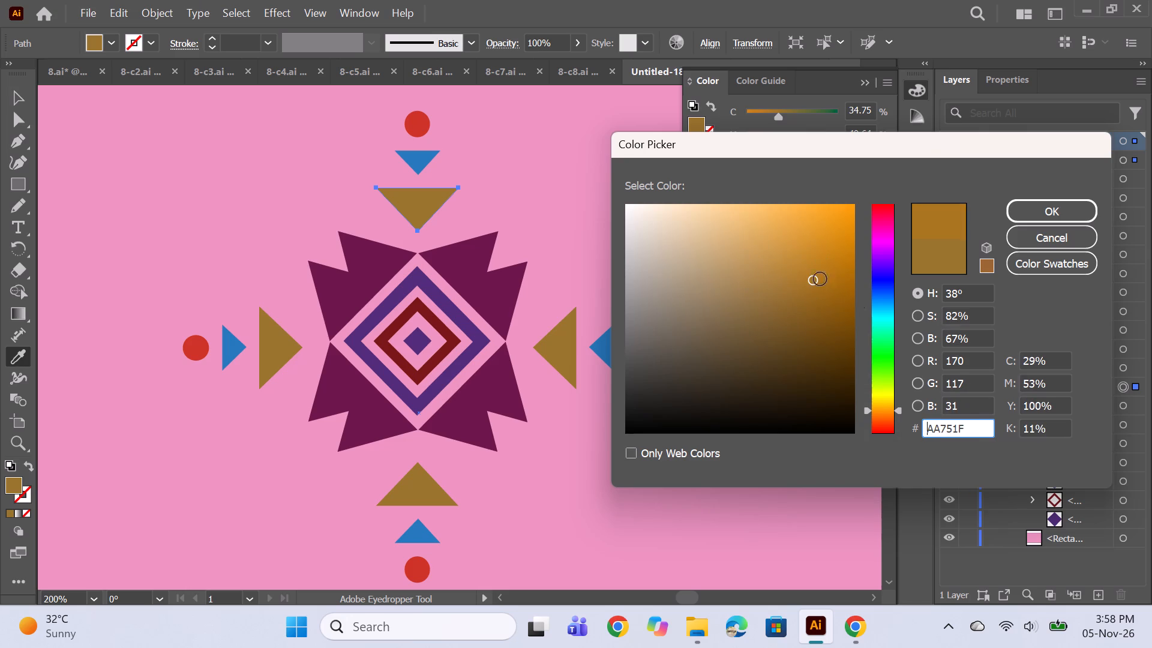
{"action": "left_click", "coordinate": [880, 359]}
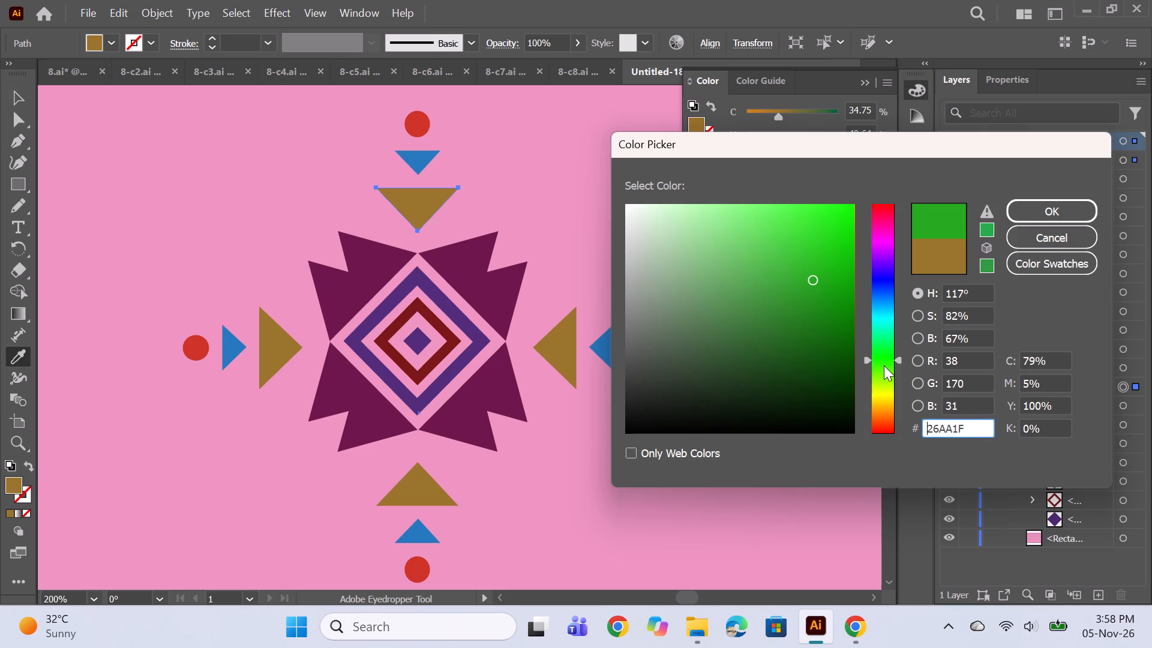
{"action": "left_click", "coordinate": [883, 362]}
{"action": "left_click", "coordinate": [883, 360]}
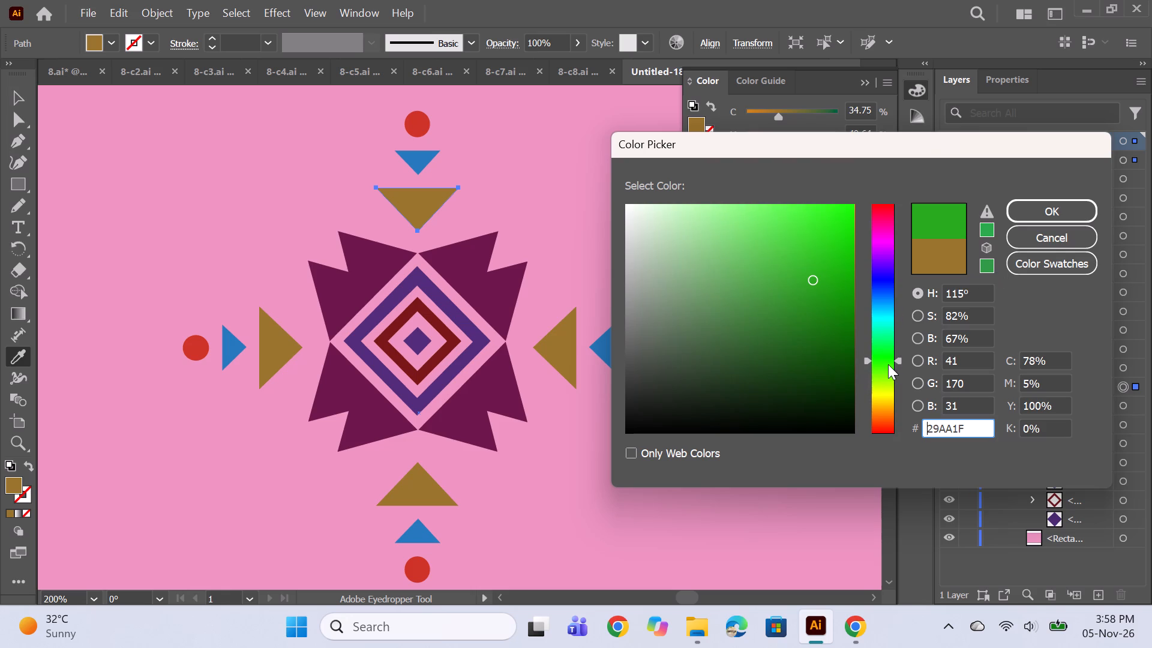
{"action": "left_click", "coordinate": [884, 370]}
{"action": "left_click", "coordinate": [792, 347]}
{"action": "left_click", "coordinate": [828, 346]}
{"action": "left_click", "coordinate": [815, 344]}
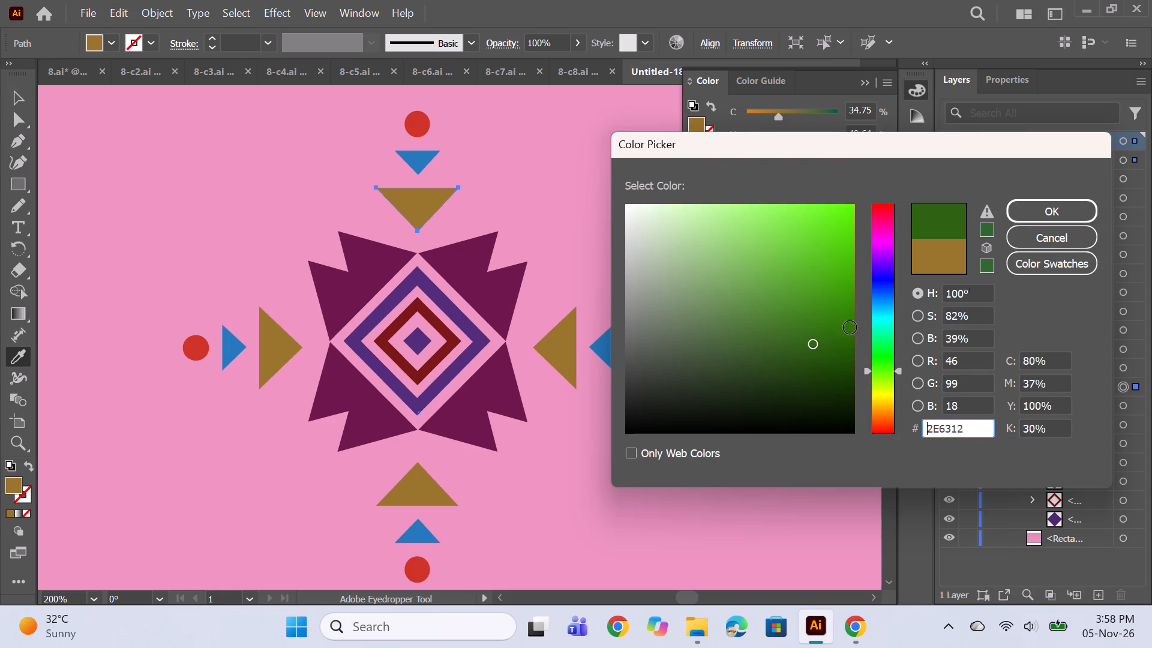
{"action": "left_click", "coordinate": [1015, 216]}
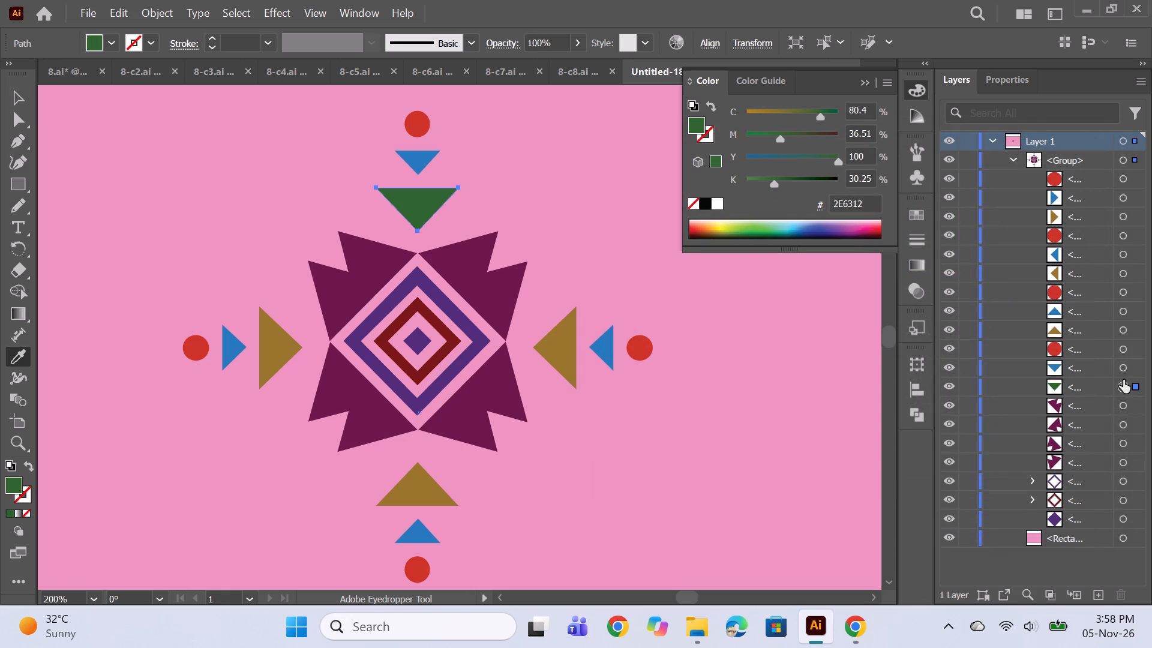
Recolour the upper arm's small triangle with the inner ring's dark red and its circle with the central diamond's purple, using the Eyedropper.
{"action": "left_click", "coordinate": [1124, 368]}
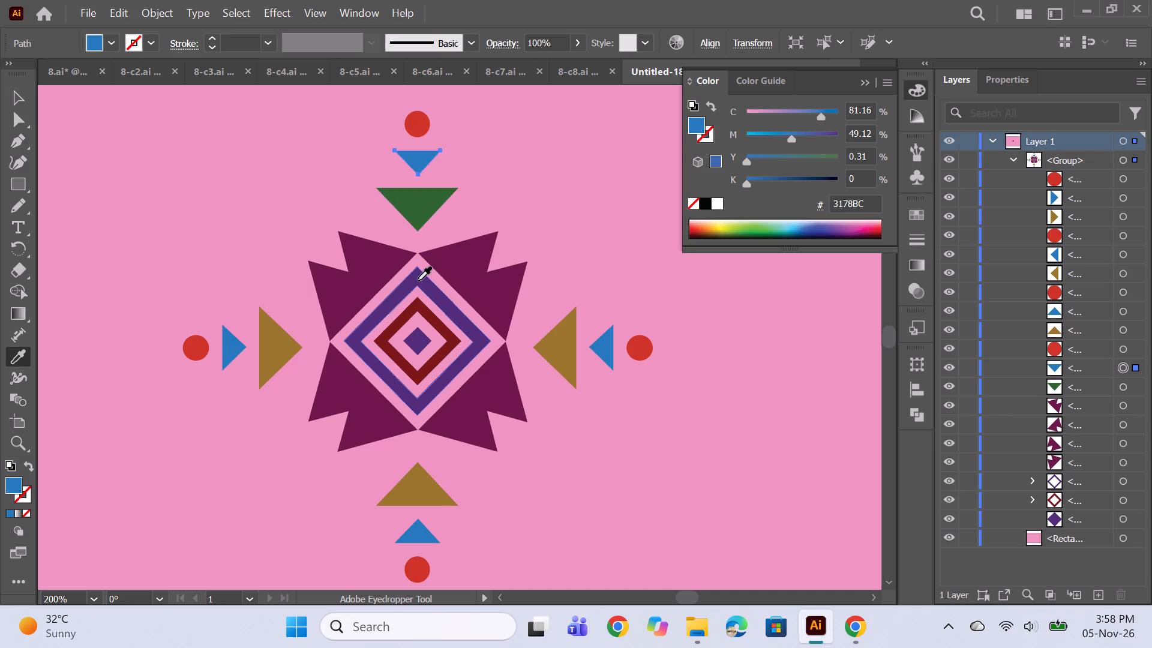
{"action": "left_click", "coordinate": [415, 307]}
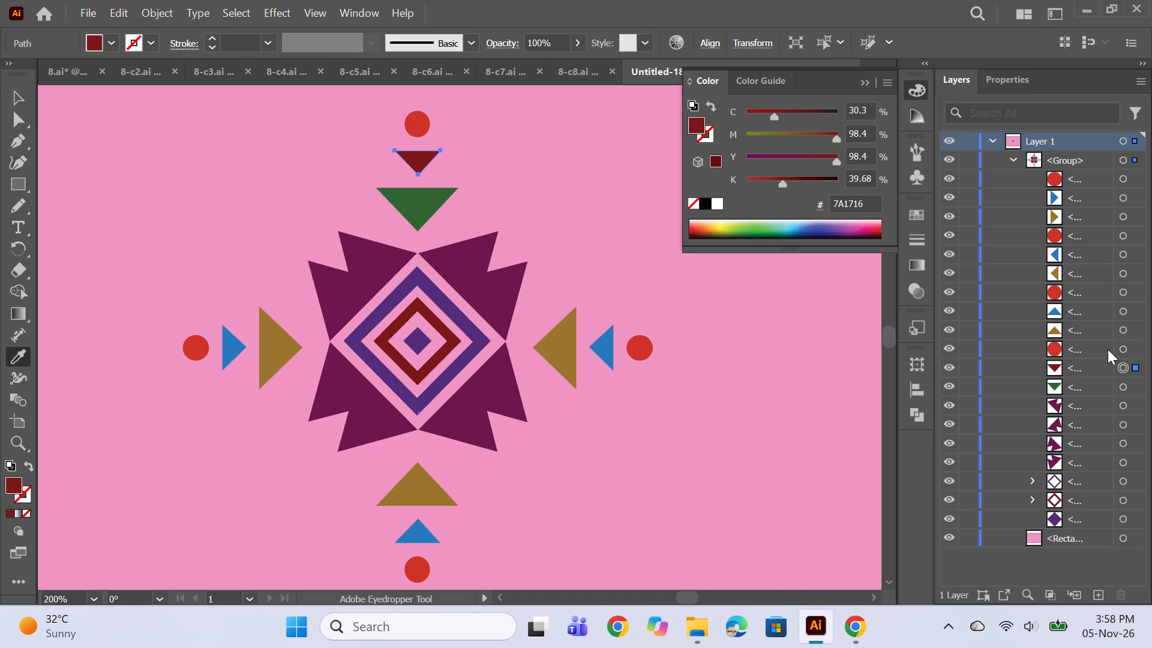
{"action": "left_click", "coordinate": [1123, 355]}
{"action": "left_click", "coordinate": [417, 343]}
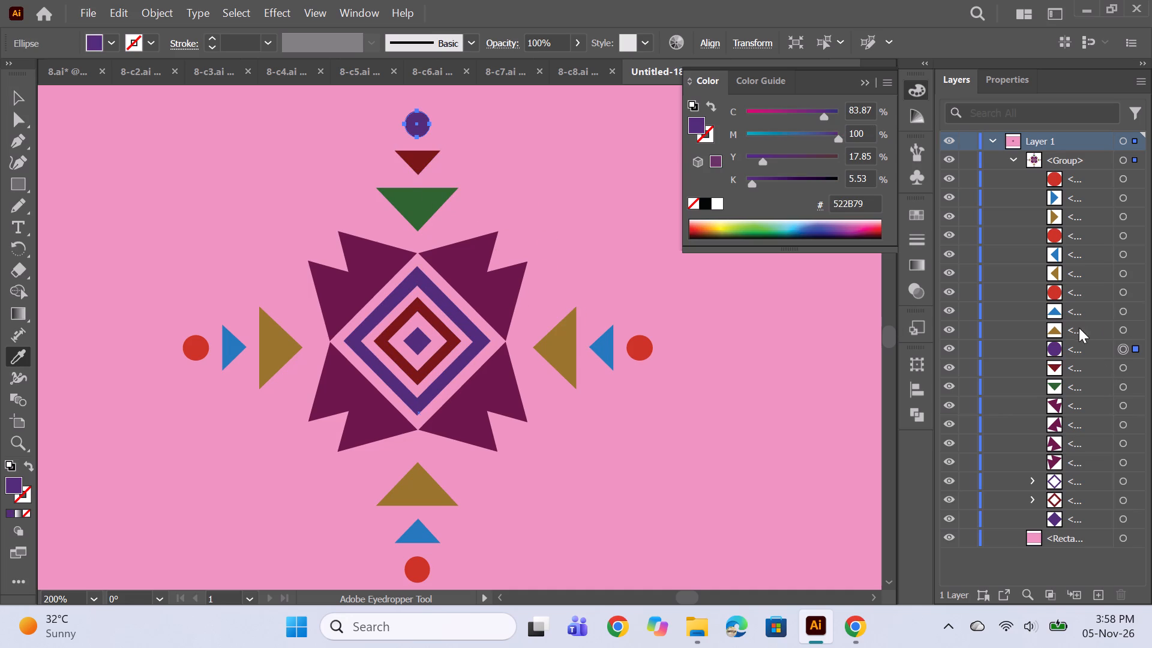
Recolour the lower arm's large triangle, small triangle and circle by sampling the upper arm's green, dark red and purple.
{"action": "left_click", "coordinate": [1121, 326]}
{"action": "left_click", "coordinate": [423, 212]}
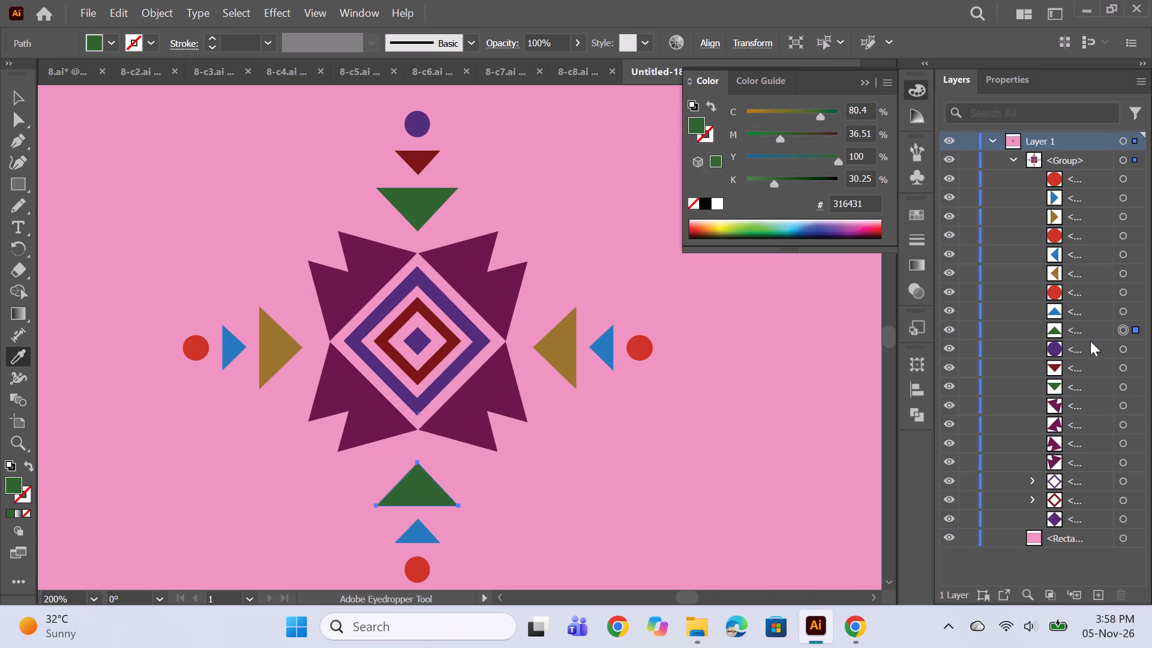
{"action": "left_click", "coordinate": [1125, 312]}
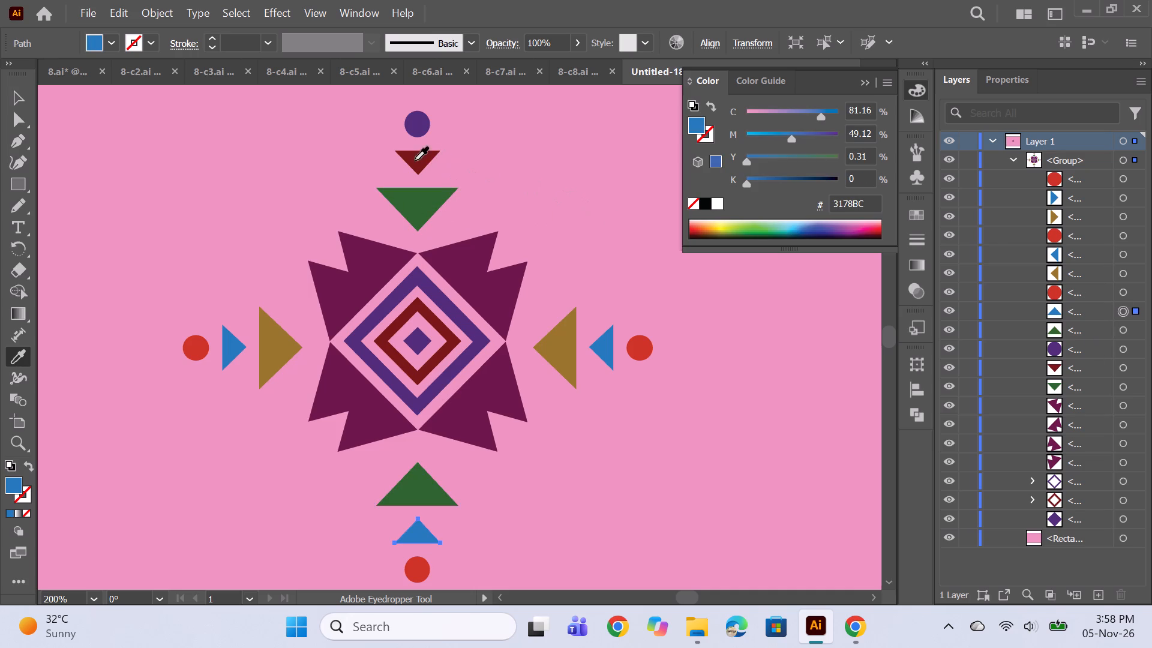
{"action": "left_click", "coordinate": [415, 160]}
{"action": "left_click_drag", "start_coordinate": [1121, 289], "coordinate": [1112, 293]}
{"action": "left_click", "coordinate": [405, 128]}
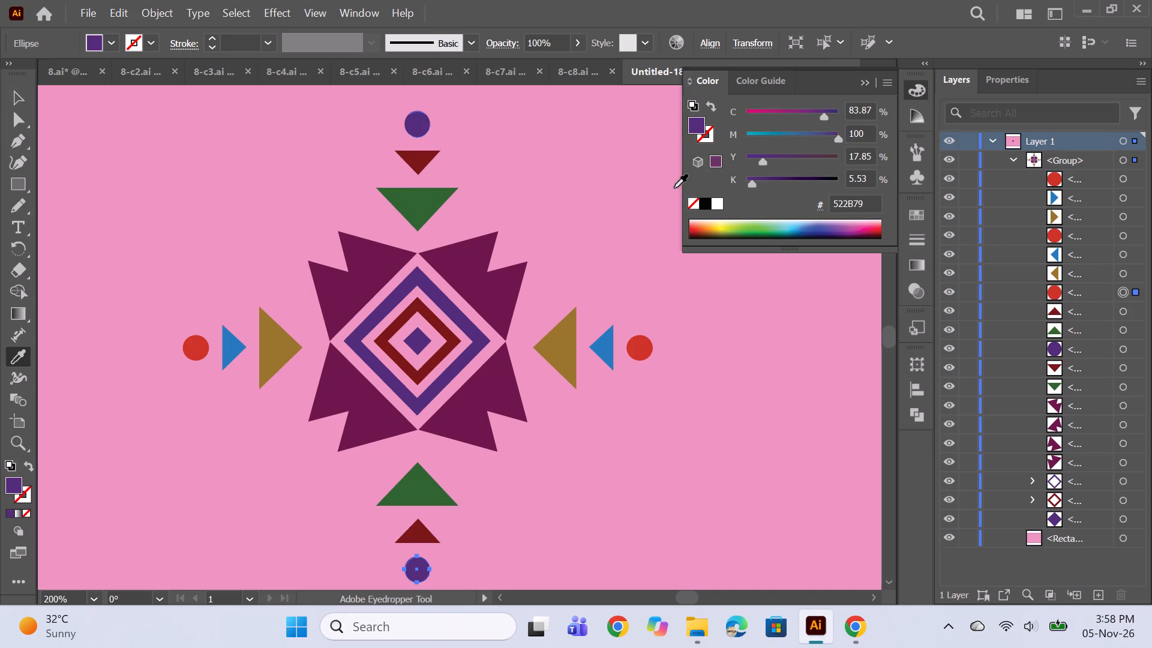
Recolour the right arm's large triangle, small triangle and circle by sampling the upper arm's green, dark red and purple.
{"action": "left_click", "coordinate": [1124, 275]}
{"action": "left_click", "coordinate": [416, 205]}
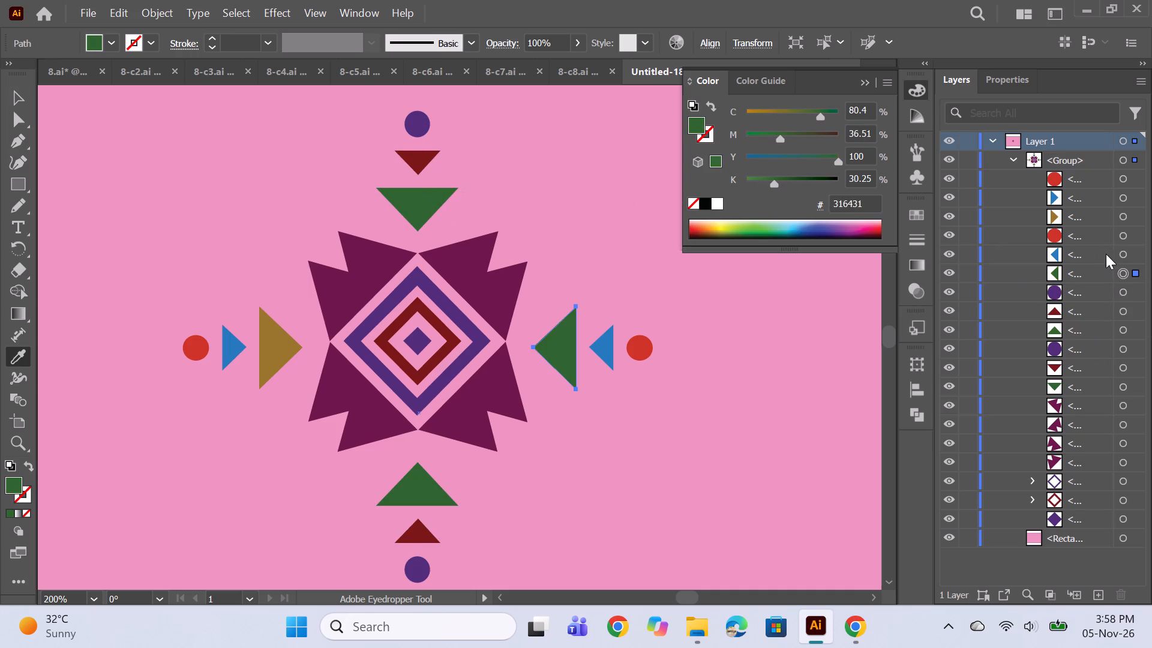
{"action": "left_click", "coordinate": [1124, 254]}
{"action": "left_click", "coordinate": [418, 160]}
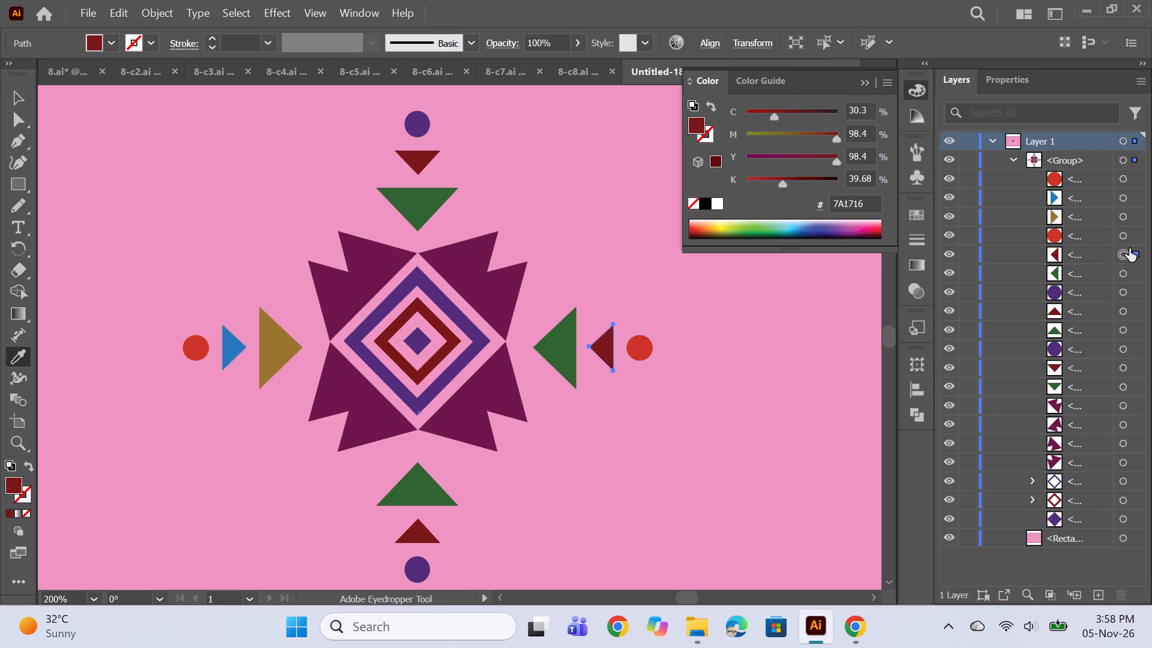
{"action": "left_click", "coordinate": [1123, 228]}
{"action": "left_click", "coordinate": [1122, 235]}
{"action": "left_click", "coordinate": [413, 131]}
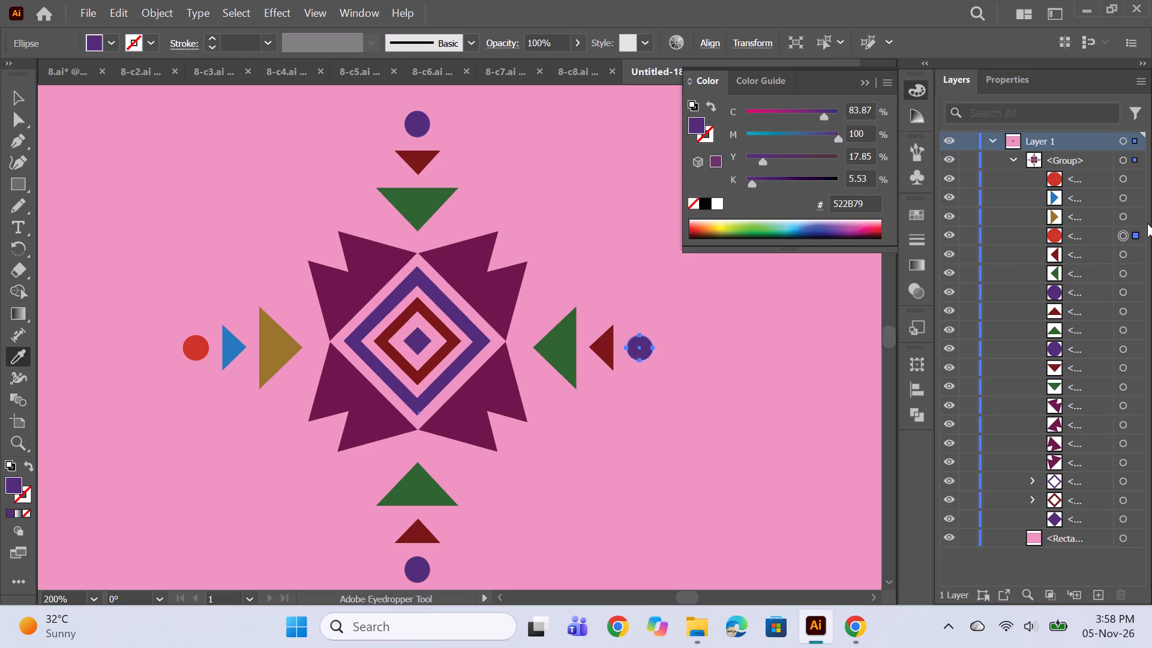
Recolour the left arm's large triangle, small triangle and circle by sampling the matching shapes of the right arm.
{"action": "left_click", "coordinate": [1123, 218]}
{"action": "left_click", "coordinate": [562, 345]}
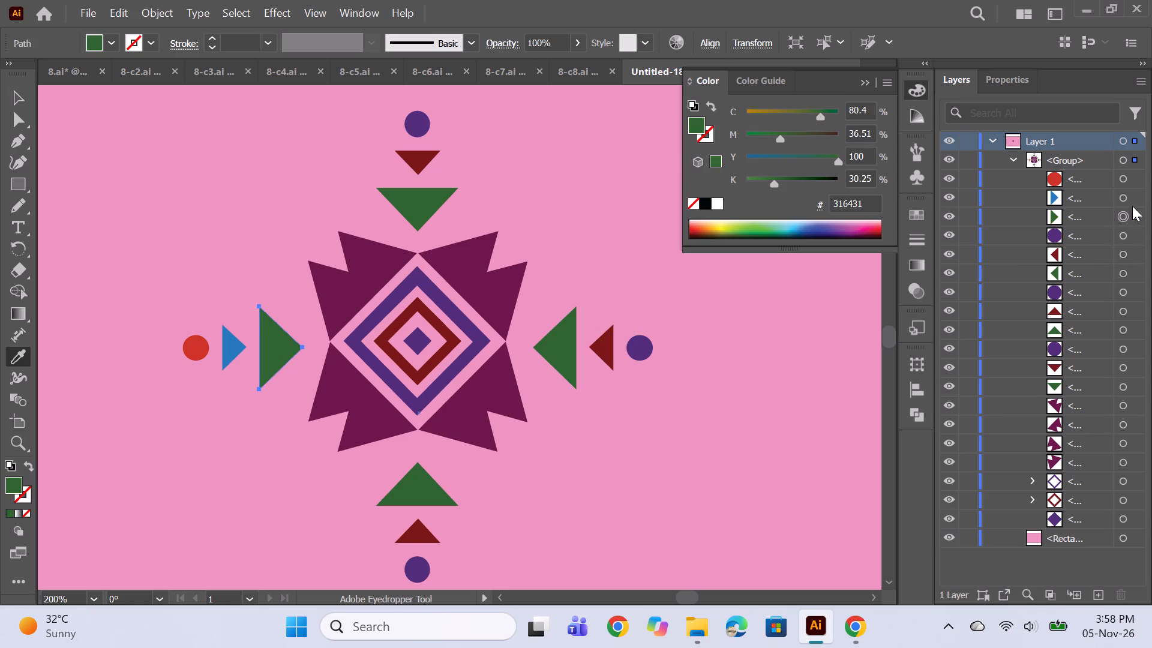
{"action": "left_click", "coordinate": [1126, 199]}
{"action": "left_click", "coordinate": [602, 353]}
{"action": "left_click", "coordinate": [1125, 182]}
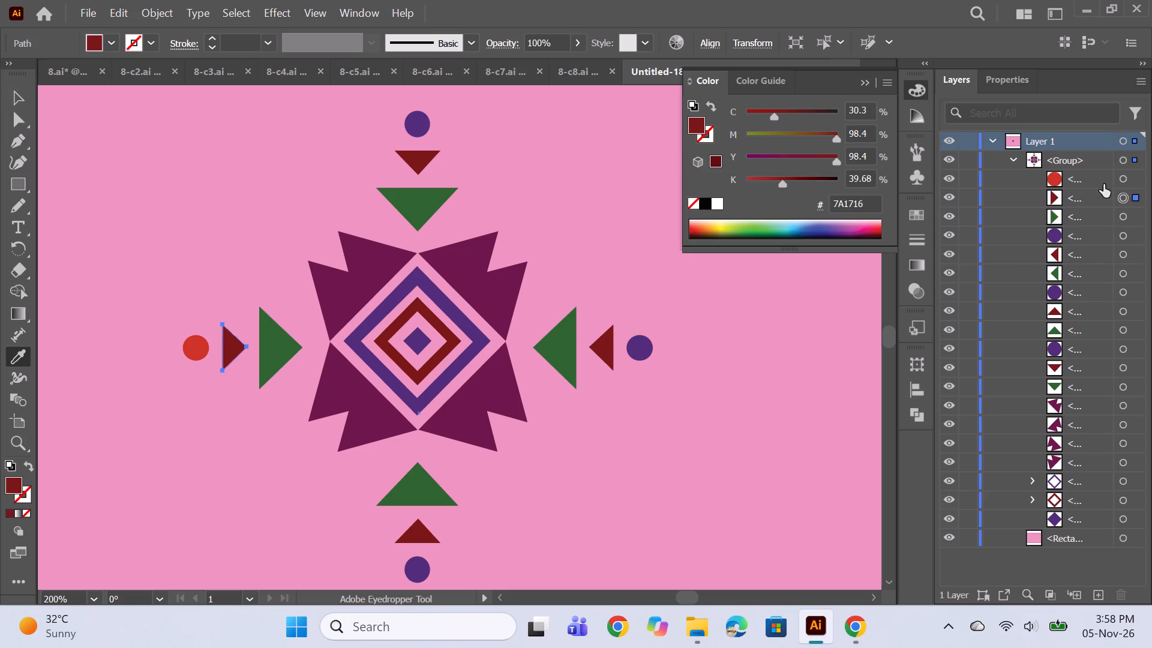
{"action": "left_click", "coordinate": [640, 354]}
Make a new pattern from the recoloured motif group with the Brick by Row tile type.
{"action": "scroll", "coordinate": [549, 391], "scroll_direction": "down", "scroll_amount": 6, "text": "alt"}
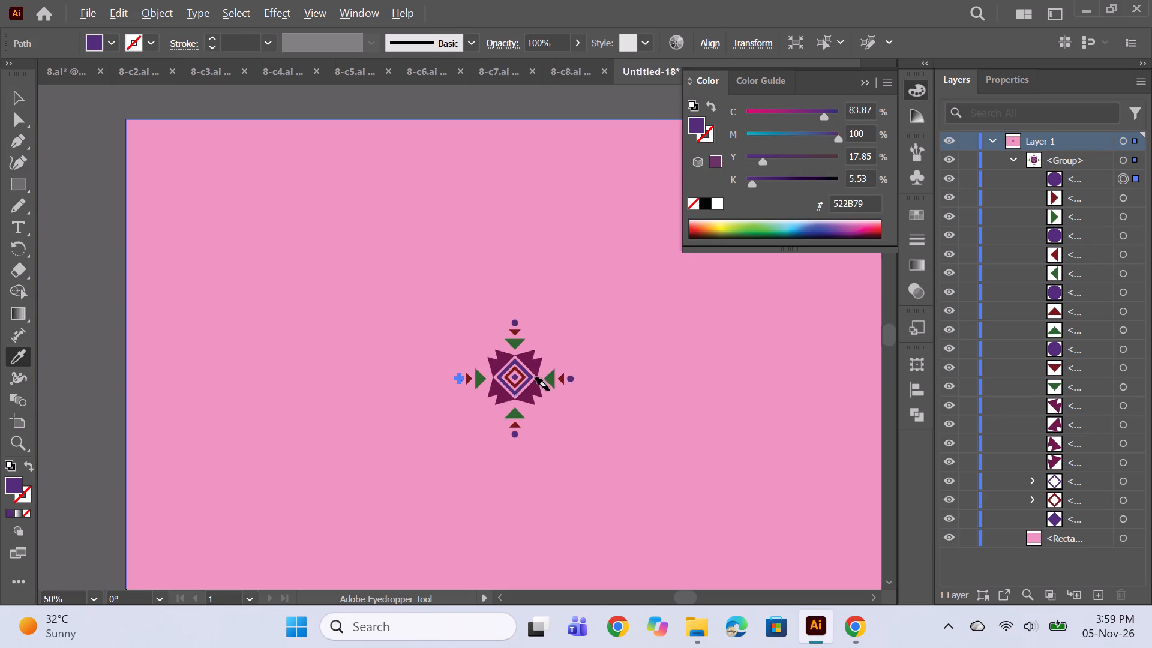
{"action": "left_click", "coordinate": [14, 101]}
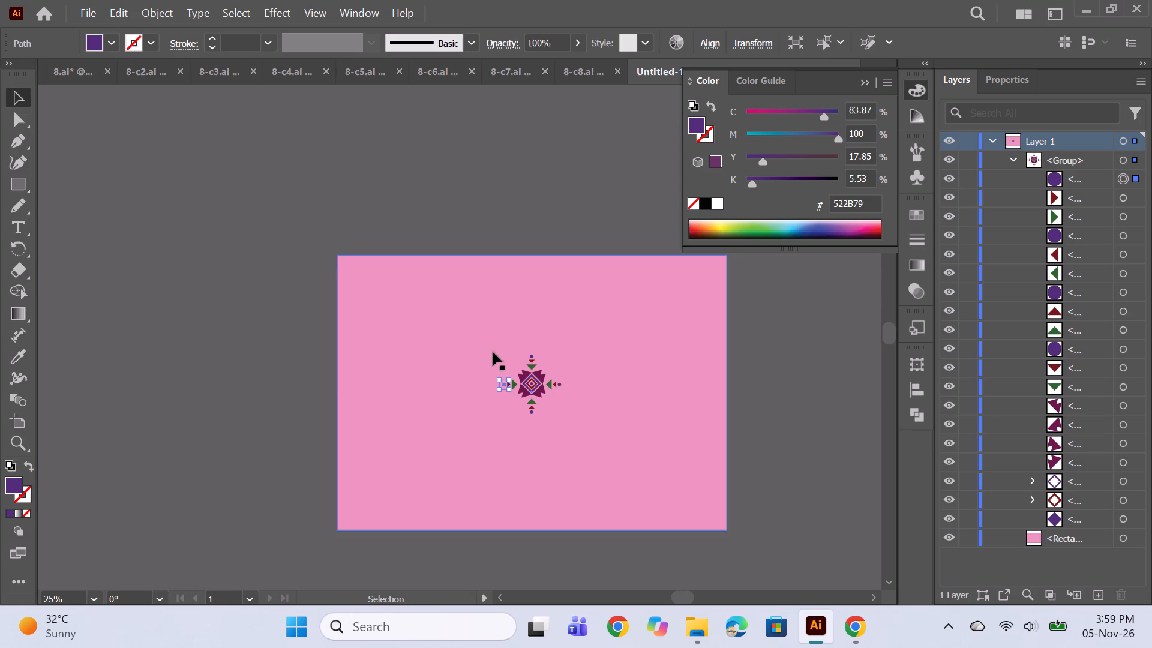
{"action": "left_click", "coordinate": [526, 381]}
{"action": "left_click", "coordinate": [148, 5]}
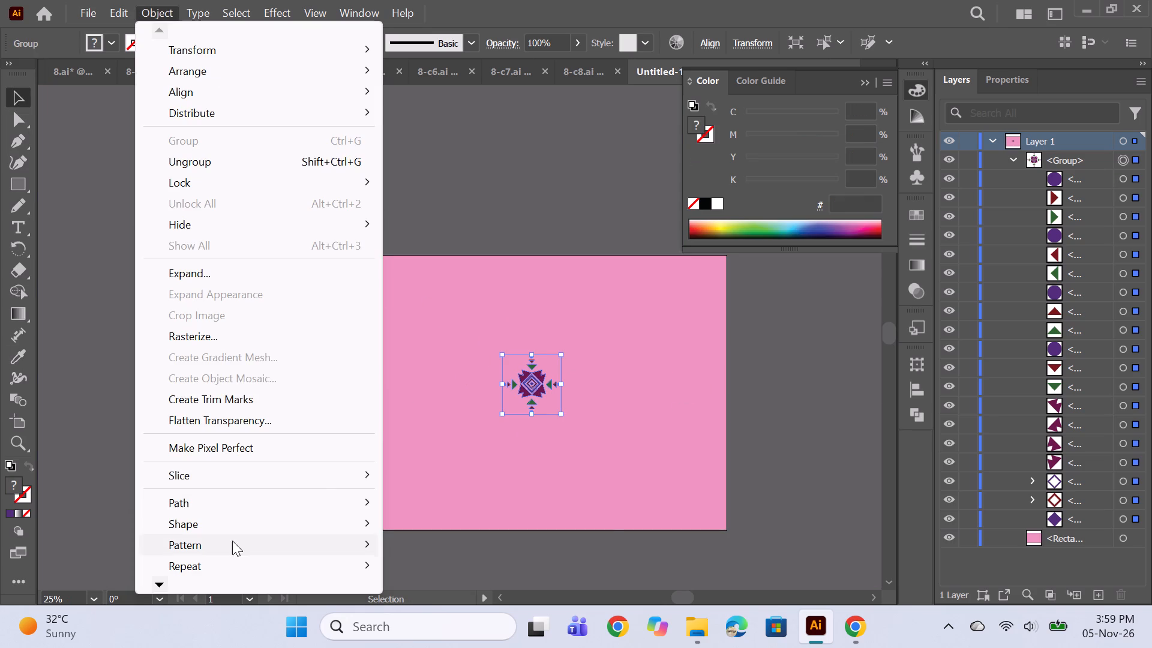
{"action": "left_click", "coordinate": [232, 539]}
{"action": "left_click", "coordinate": [482, 539]}
{"action": "left_click", "coordinate": [756, 346]}
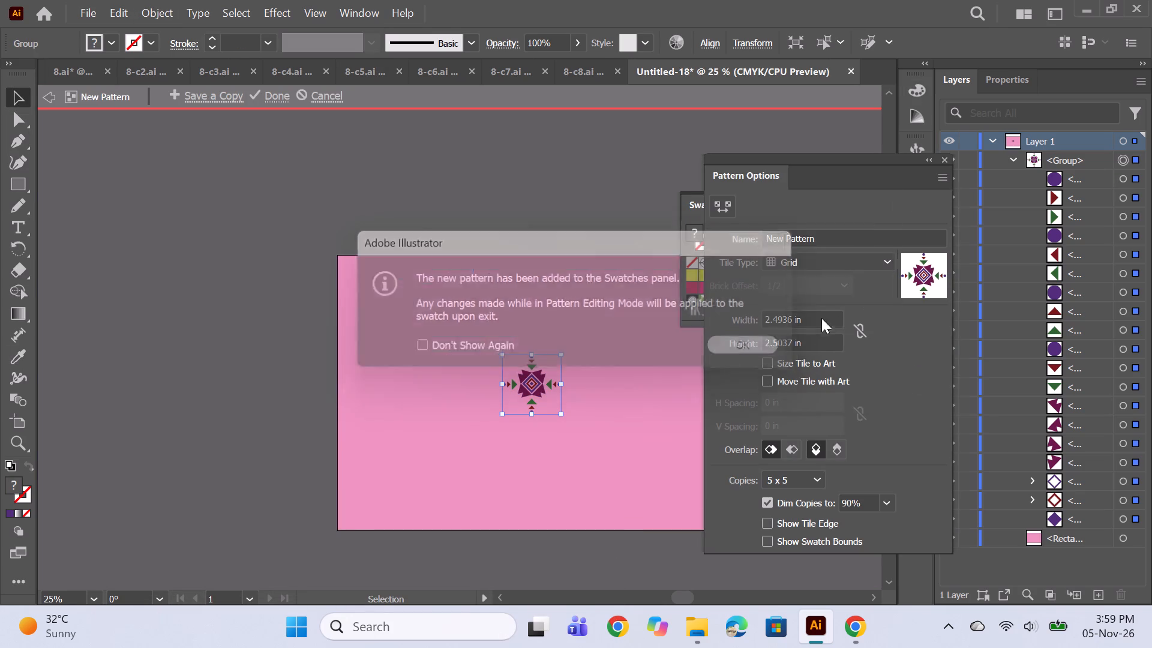
{"action": "left_click", "coordinate": [824, 262]}
{"action": "left_click", "coordinate": [833, 309]}
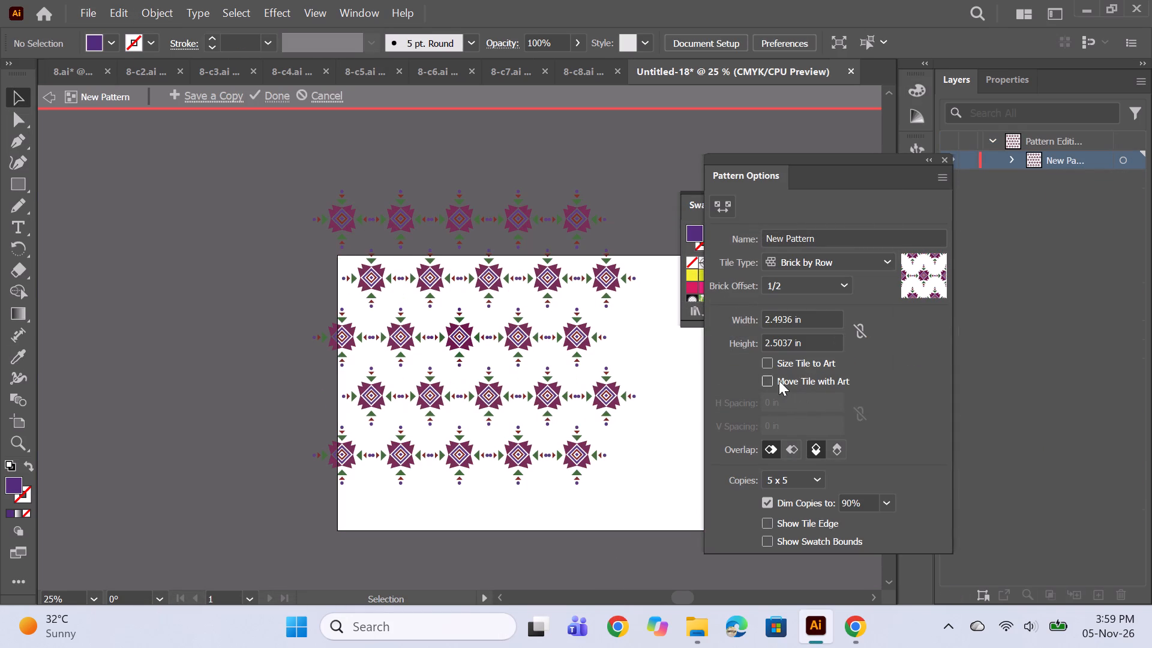
Size the pattern tile to the art with 0.75 in horizontal and 0.5 in vertical spacing, and finish pattern editing.
{"action": "left_click", "coordinate": [770, 364]}
{"action": "left_click", "coordinate": [771, 398]}
{"action": "type", "text": ".75"}
{"action": "key", "text": "Return"}
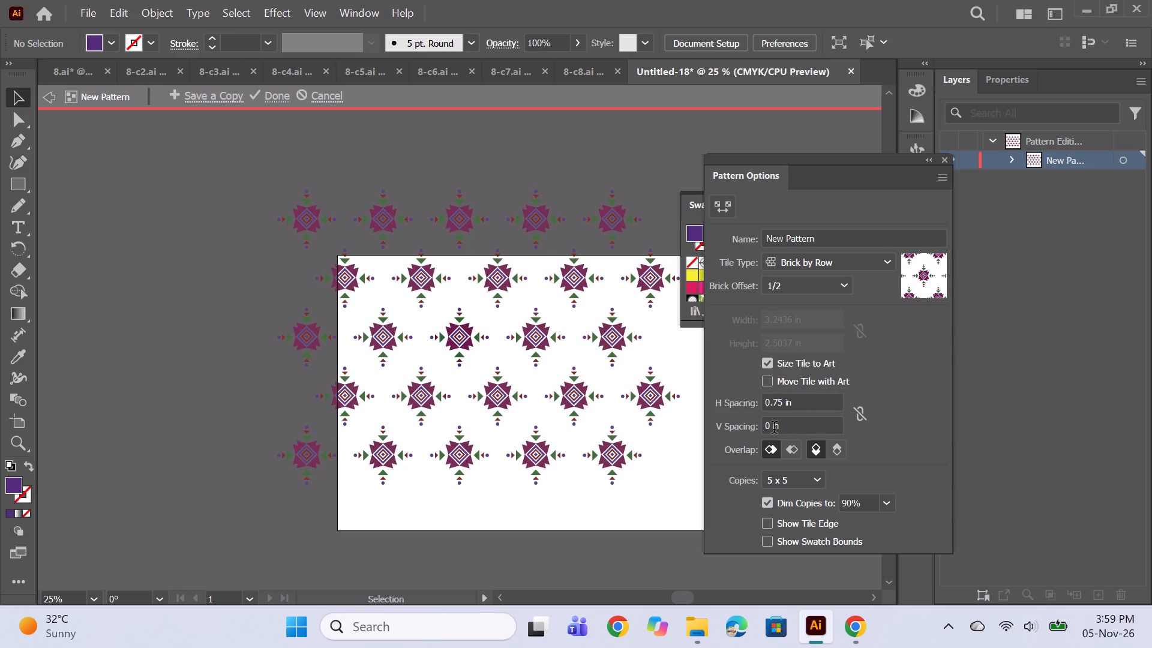
{"action": "left_click", "coordinate": [772, 424]}
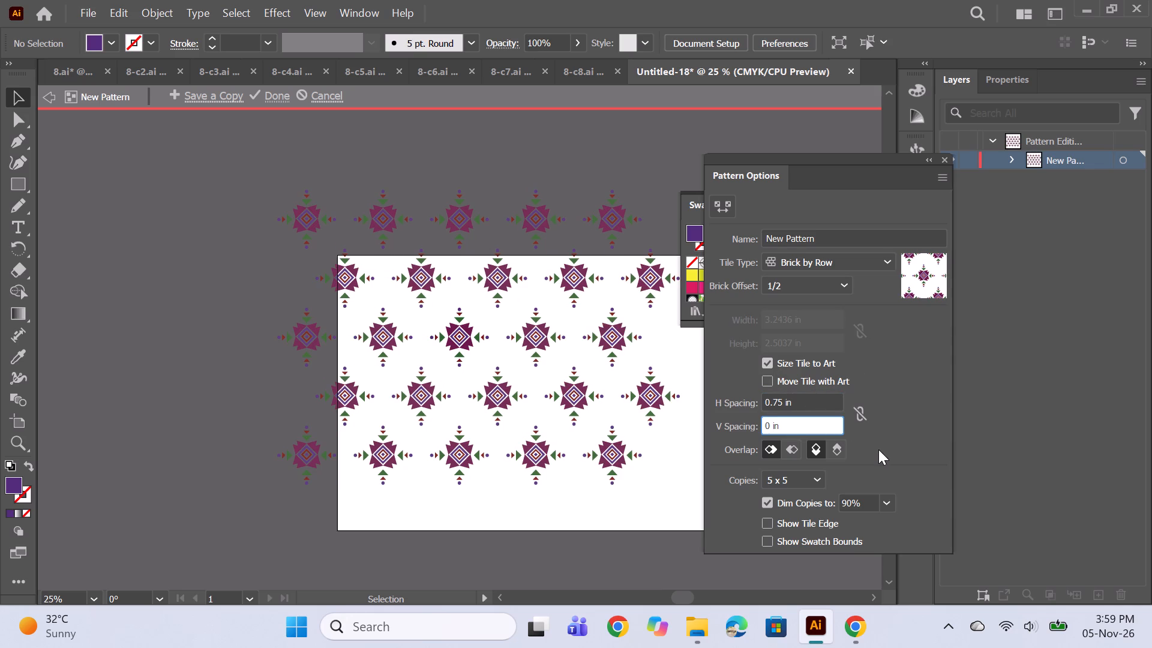
{"action": "key", "text": "BackSpace"}
{"action": "type", "text": ".5"}
{"action": "key", "text": "Return"}
{"action": "left_click", "coordinate": [274, 92]}
Draw a rectangle covering the whole artboard and fill it with the new motif pattern swatch.
{"action": "left_click", "coordinate": [6, 184]}
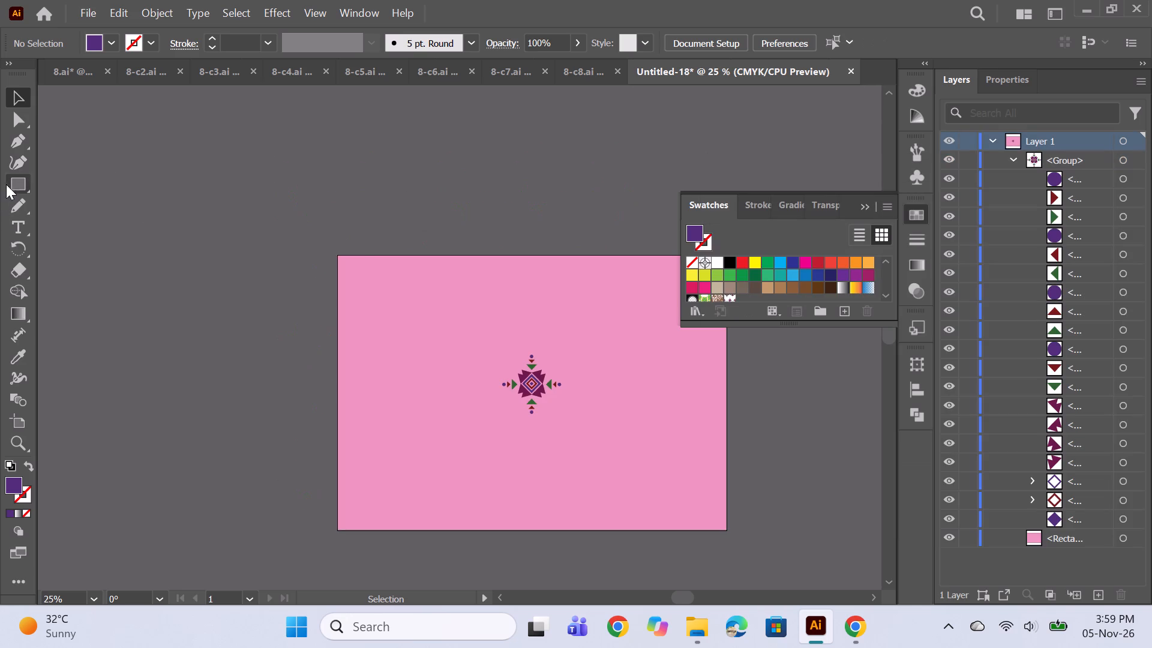
{"action": "left_click_drag", "start_coordinate": [337, 256], "coordinate": [698, 504]}
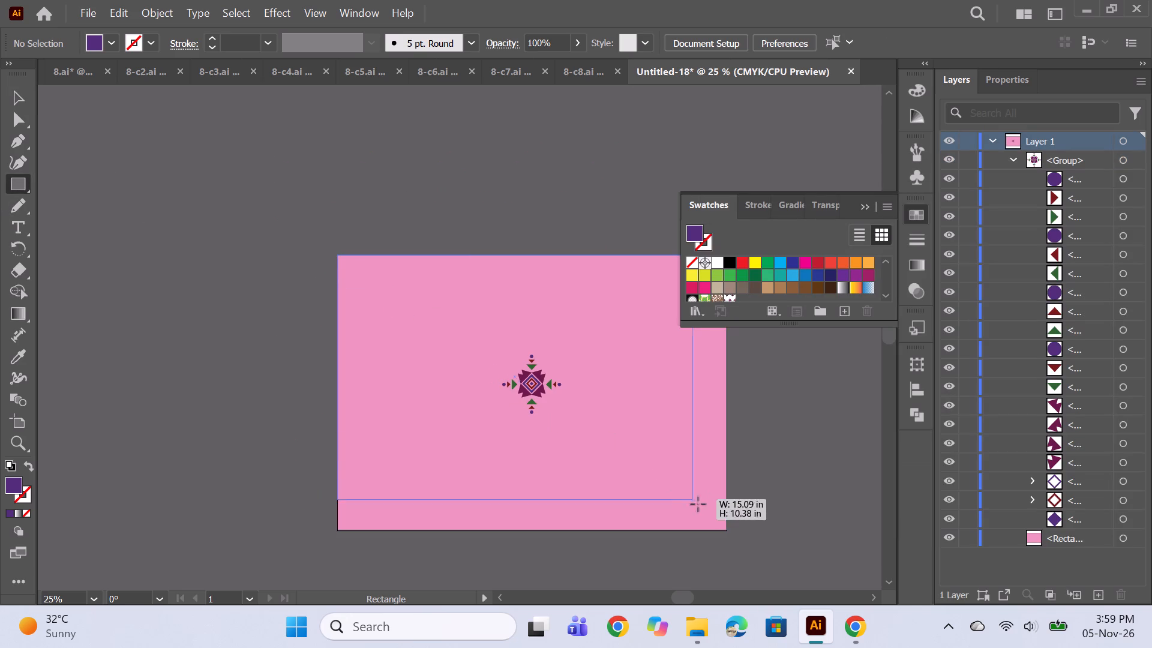
{"action": "left_click_drag", "start_coordinate": [698, 504], "coordinate": [725, 530]}
{"action": "left_click", "coordinate": [728, 295]}
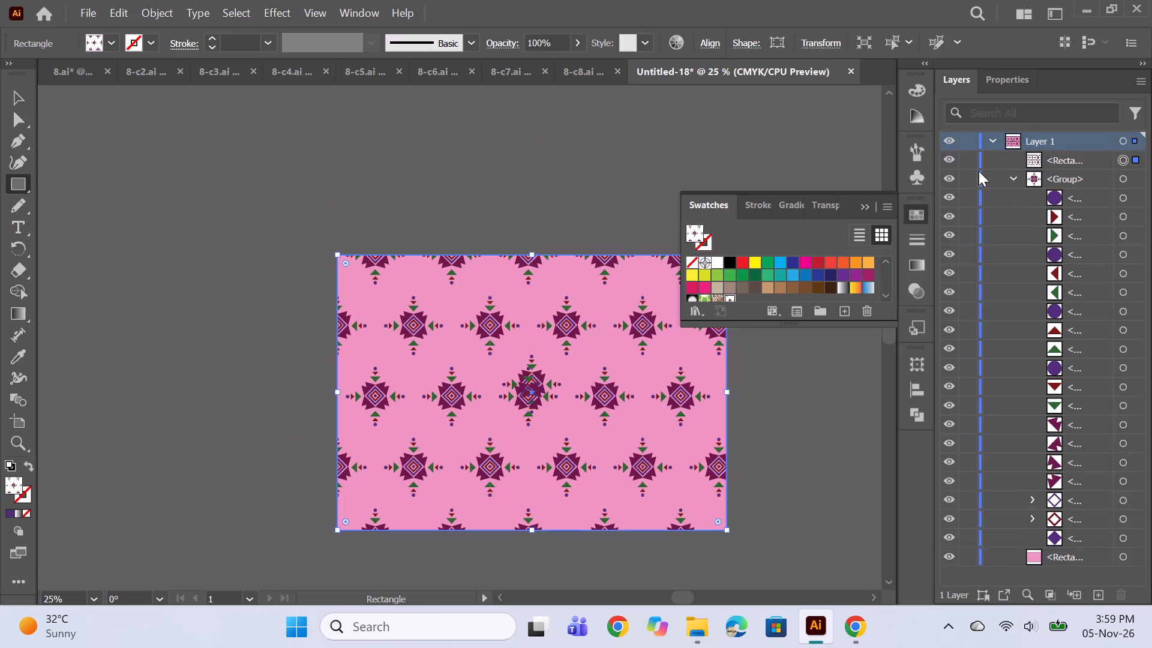
Hide the original motif group so only the patterned rectangle and pink background show.
{"action": "left_click", "coordinate": [950, 178]}
{"action": "left_click", "coordinate": [858, 211]}
{"action": "key", "text": "space"}
{"action": "left_click_drag", "start_coordinate": [806, 352], "coordinate": [772, 316]}
Save the finished light pink pattern document as an Adobe Illustrator file named 8-c9.
{"action": "key", "text": "ctrl+s"}
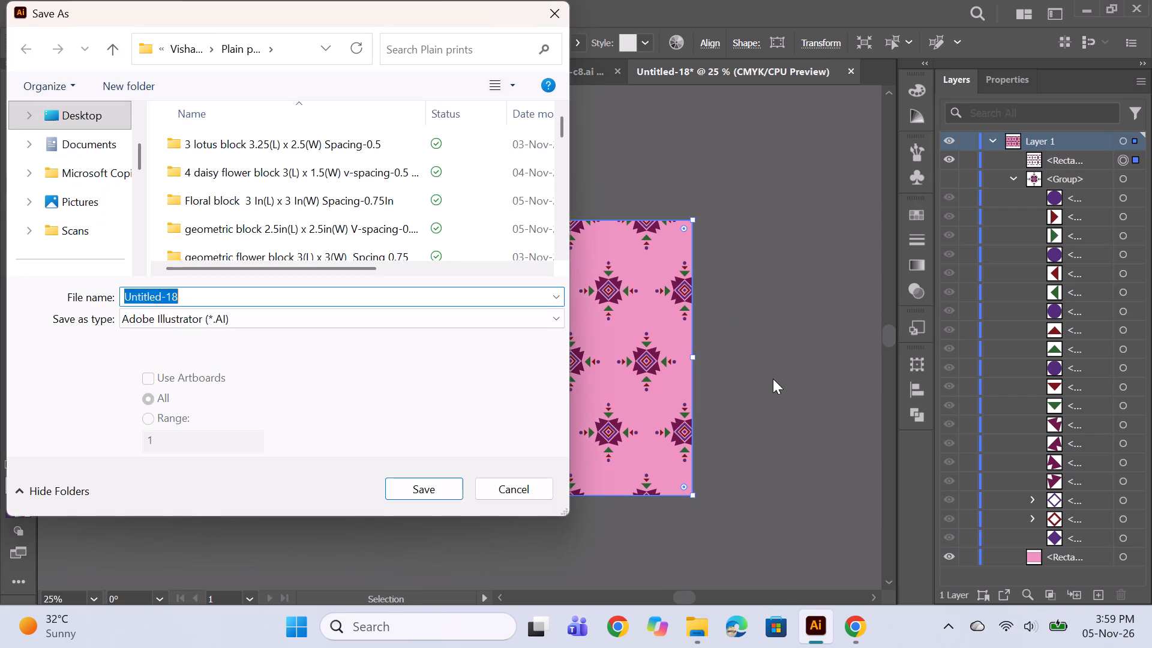
{"action": "type", "text": "8-c9"}
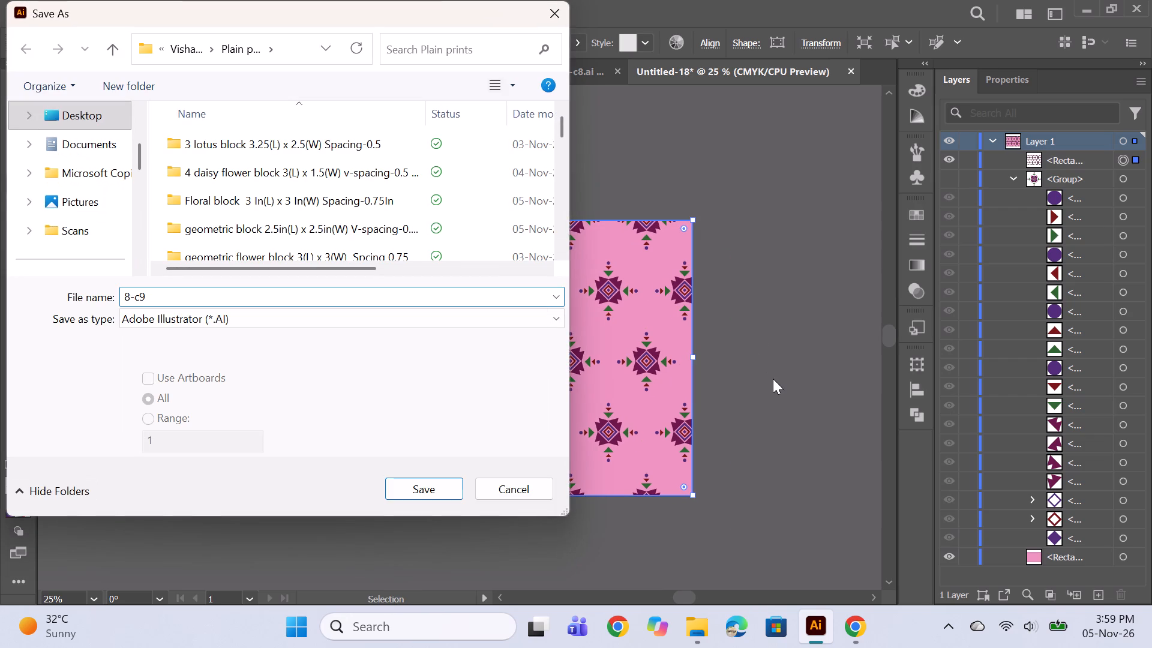
{"action": "key", "text": "Return"}
{"action": "left_click", "coordinate": [648, 570]}
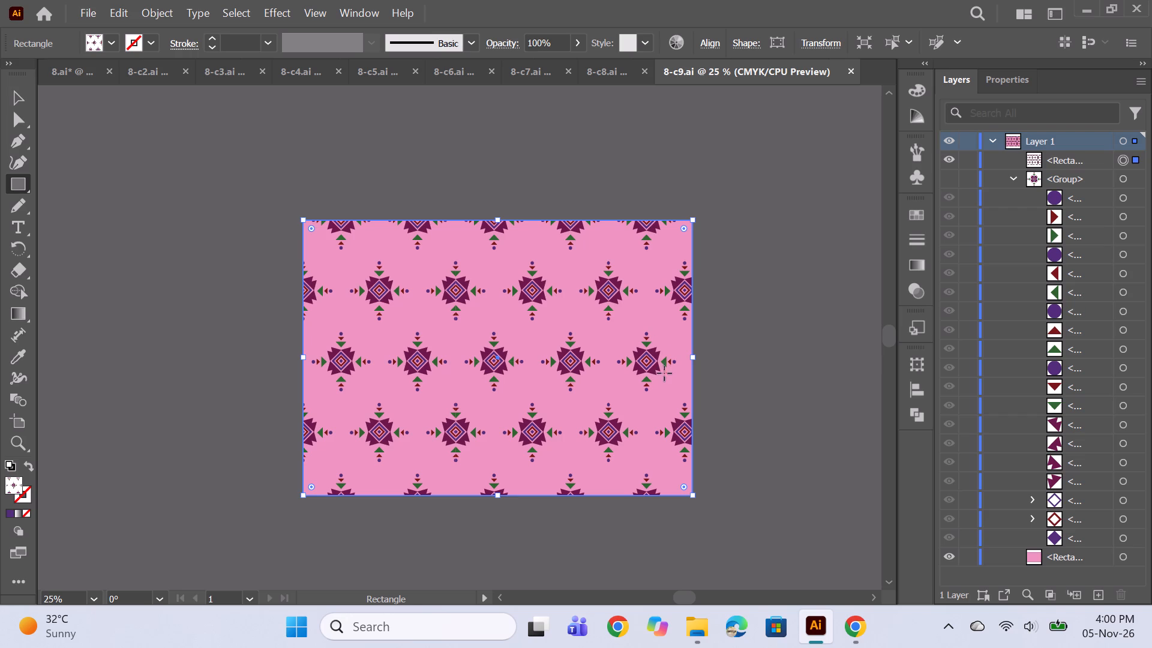
Create a new landscape A3 document, 16.5354 by 11.6929 in, in CMYK colour at 300 ppi.
{"action": "key", "text": "ctrl+n"}
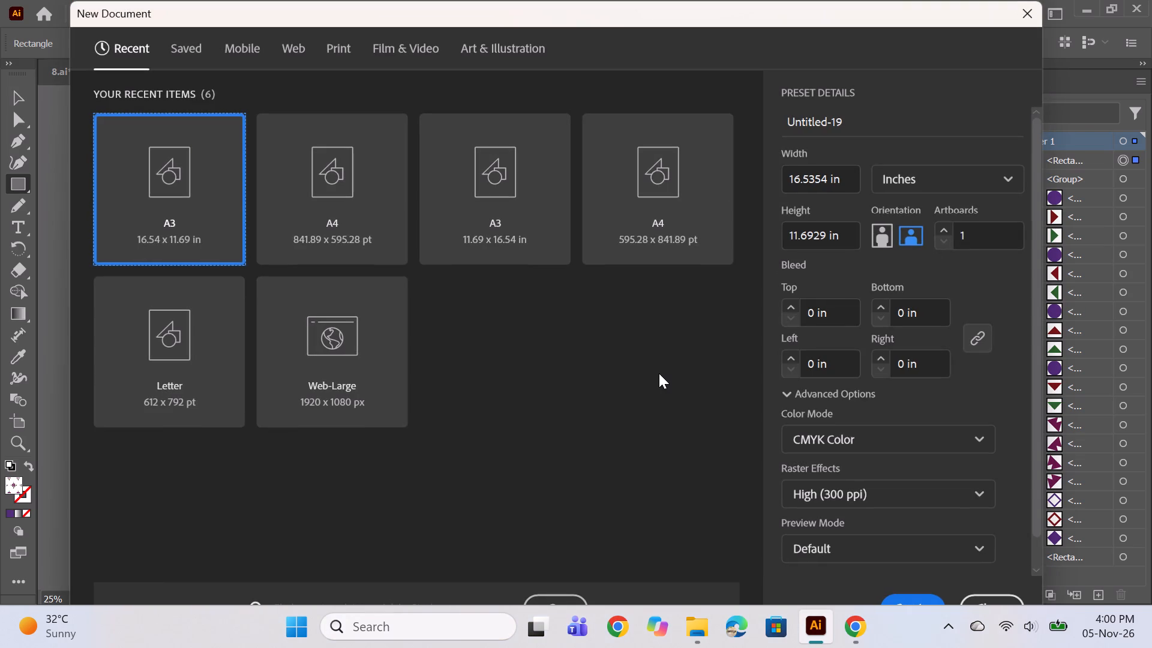
{"action": "key", "text": "Return"}
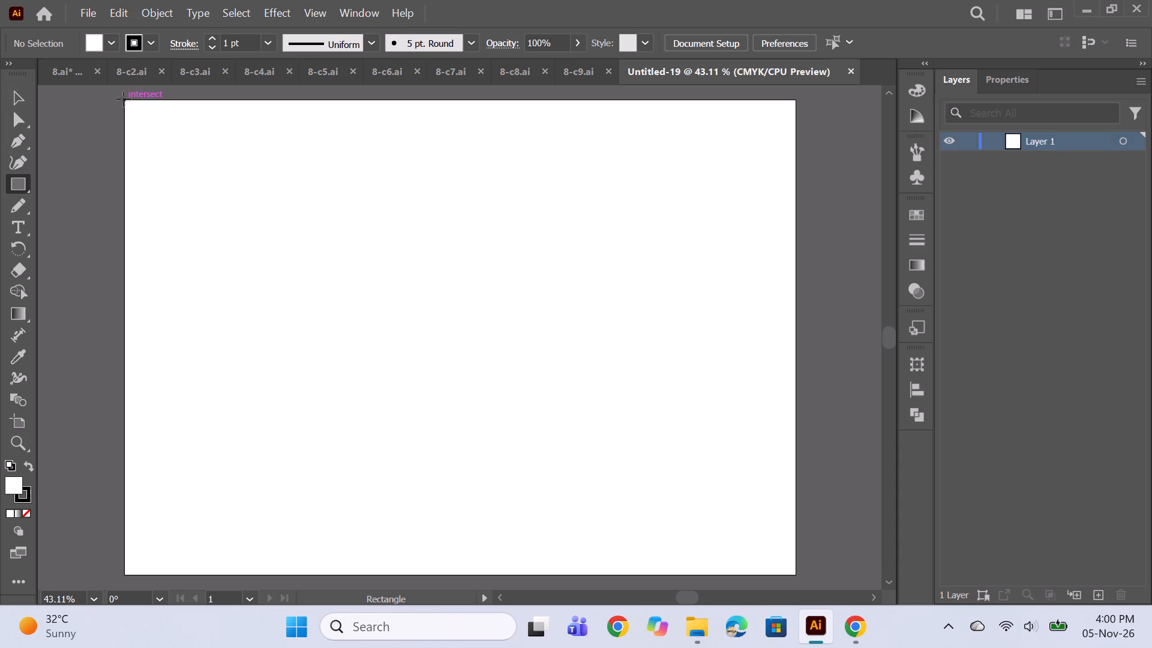
Draw a rectangle covering the whole artboard and fill it with dark green as the background.
{"action": "left_click_drag", "start_coordinate": [124, 101], "coordinate": [616, 445]}
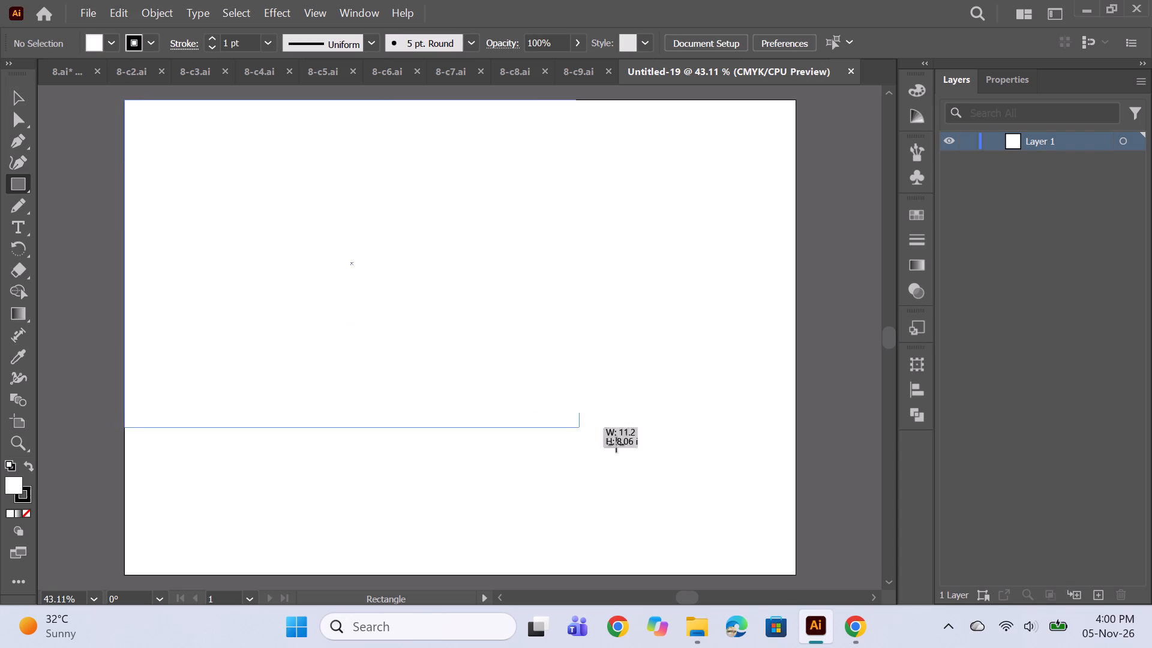
{"action": "left_click_drag", "start_coordinate": [616, 445], "coordinate": [795, 575]}
{"action": "double_click", "coordinate": [11, 487]}
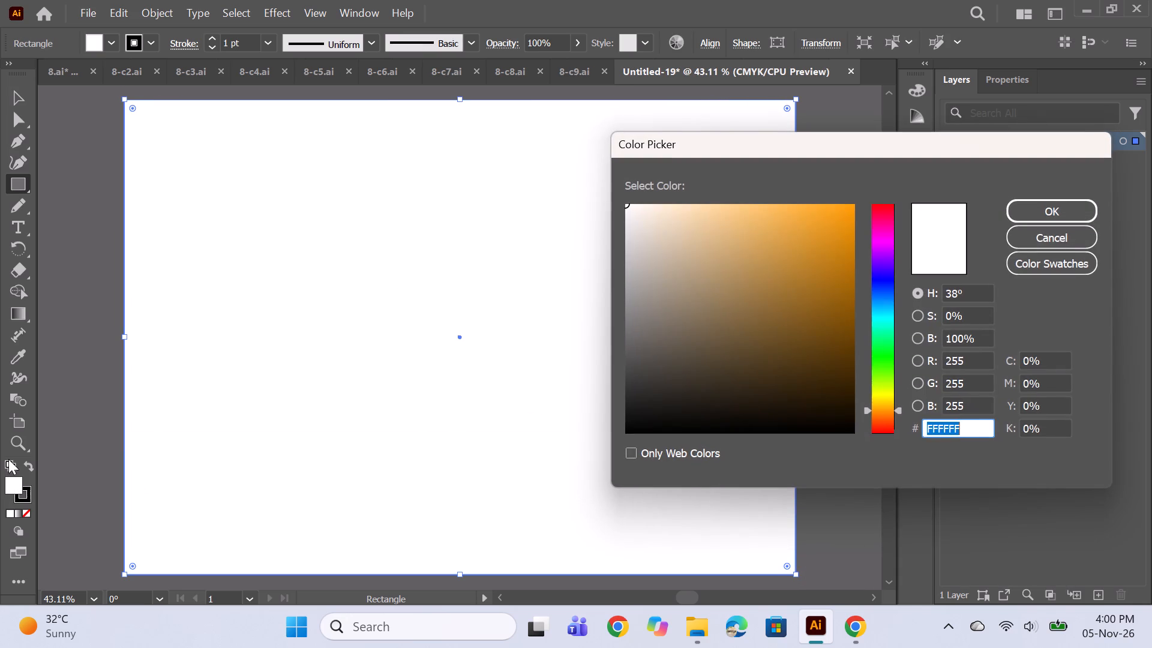
{"action": "left_click", "coordinate": [883, 395]}
{"action": "left_click", "coordinate": [887, 409]}
{"action": "left_click", "coordinate": [886, 358]}
{"action": "left_click", "coordinate": [827, 403]}
{"action": "left_click", "coordinate": [811, 385]}
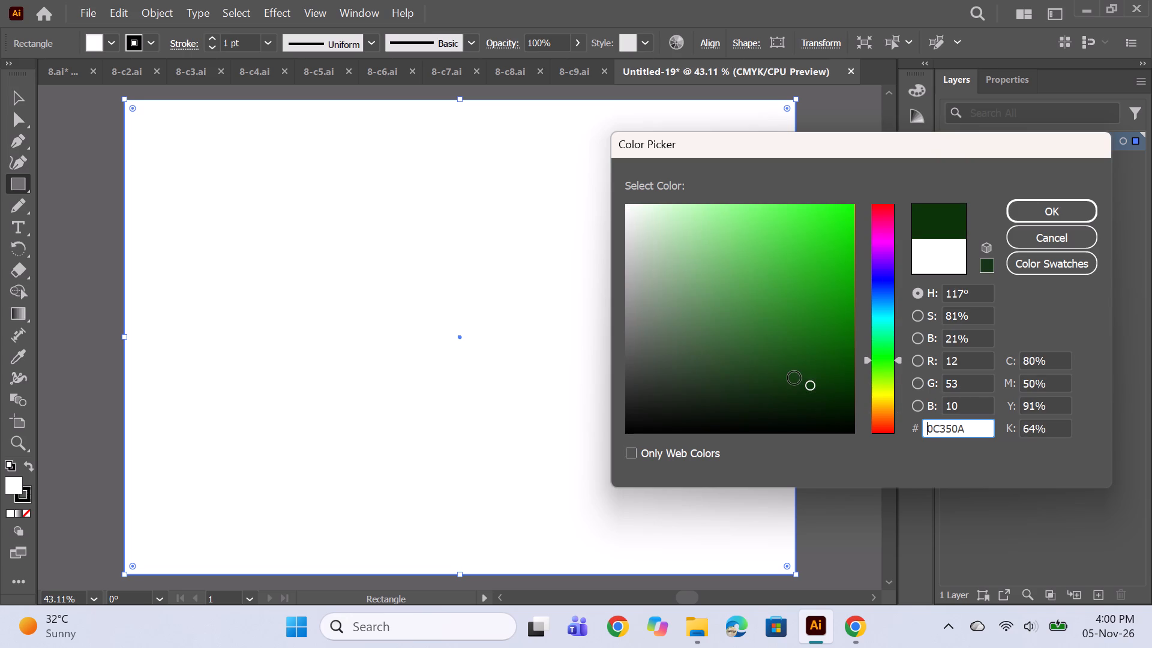
{"action": "left_click", "coordinate": [806, 373]}
{"action": "left_click", "coordinate": [1024, 221]}
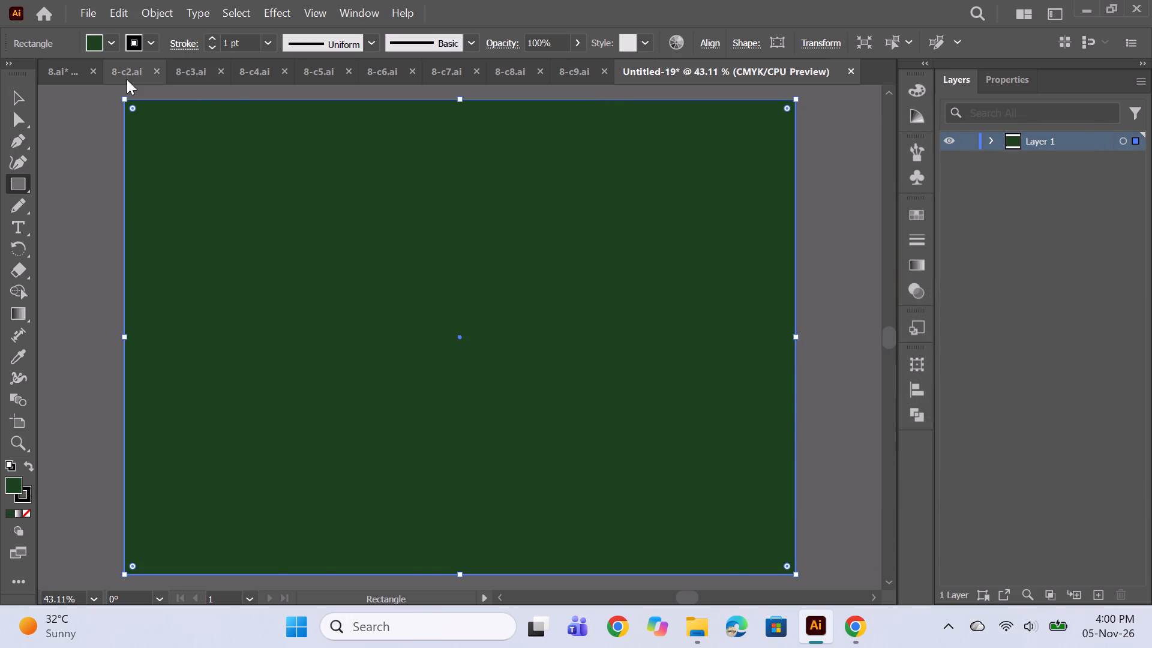
Look through the earlier colour variations, 8-c2 to 8-c9, for comparison, and return to the new green document.
{"action": "left_click", "coordinate": [127, 70]}
{"action": "left_click", "coordinate": [334, 75]}
{"action": "left_click", "coordinate": [414, 73]}
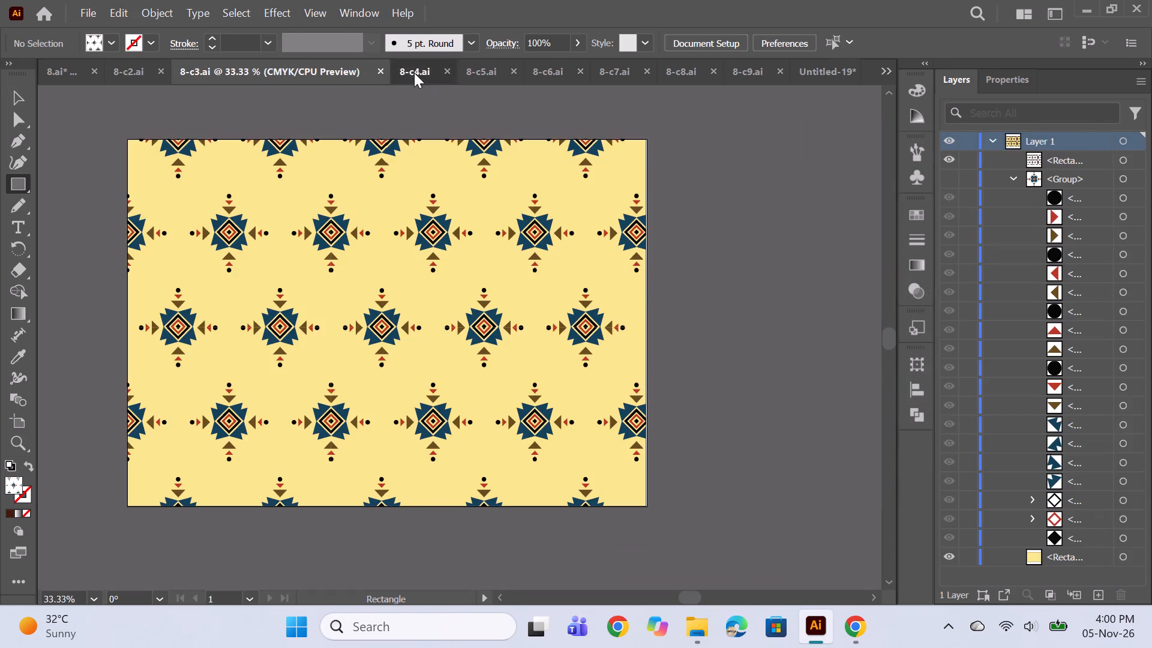
{"action": "left_click", "coordinate": [474, 69]}
{"action": "left_click", "coordinate": [538, 72]}
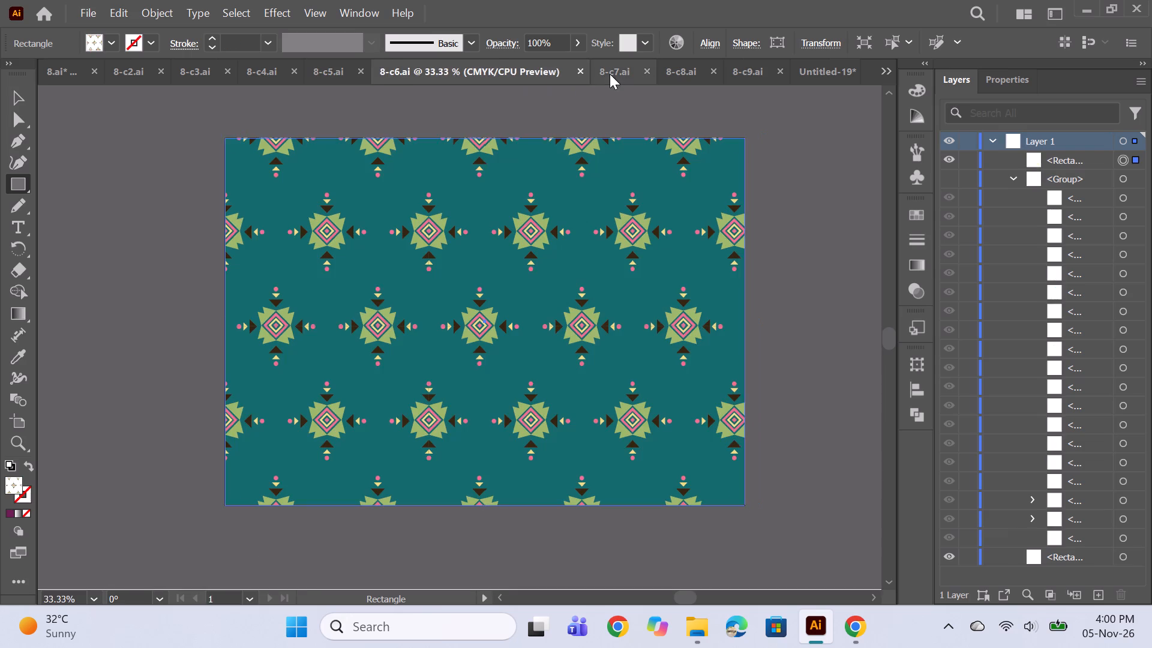
{"action": "left_click", "coordinate": [610, 74]}
{"action": "left_click", "coordinate": [673, 76]}
{"action": "left_click", "coordinate": [743, 72]}
{"action": "left_click", "coordinate": [813, 66]}
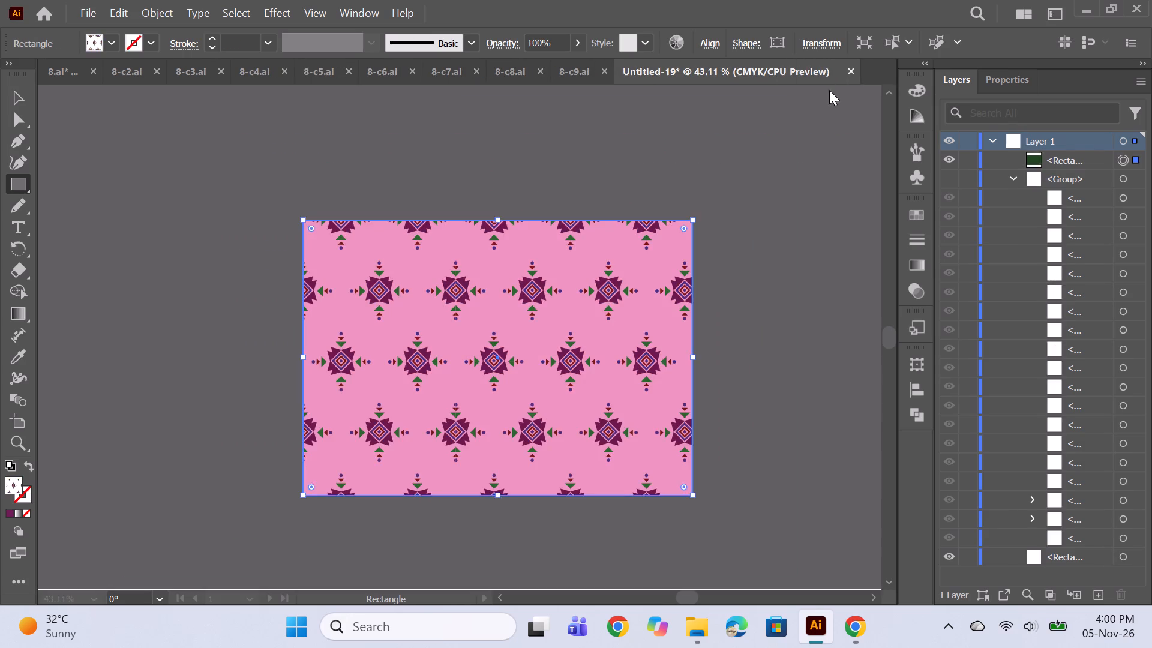
Paste the geometric motif group onto the dark green background and expand it to list its individual shapes.
{"action": "left_click_drag", "start_coordinate": [988, 138], "coordinate": [988, 145]}
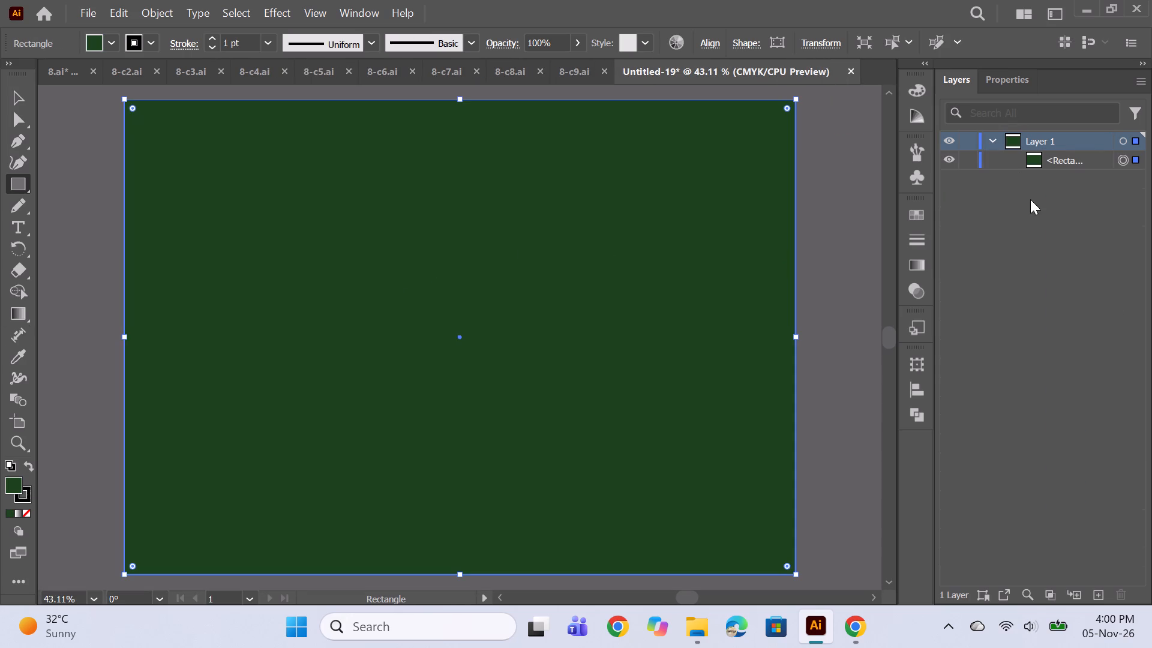
{"action": "key", "text": "ctrl+v"}
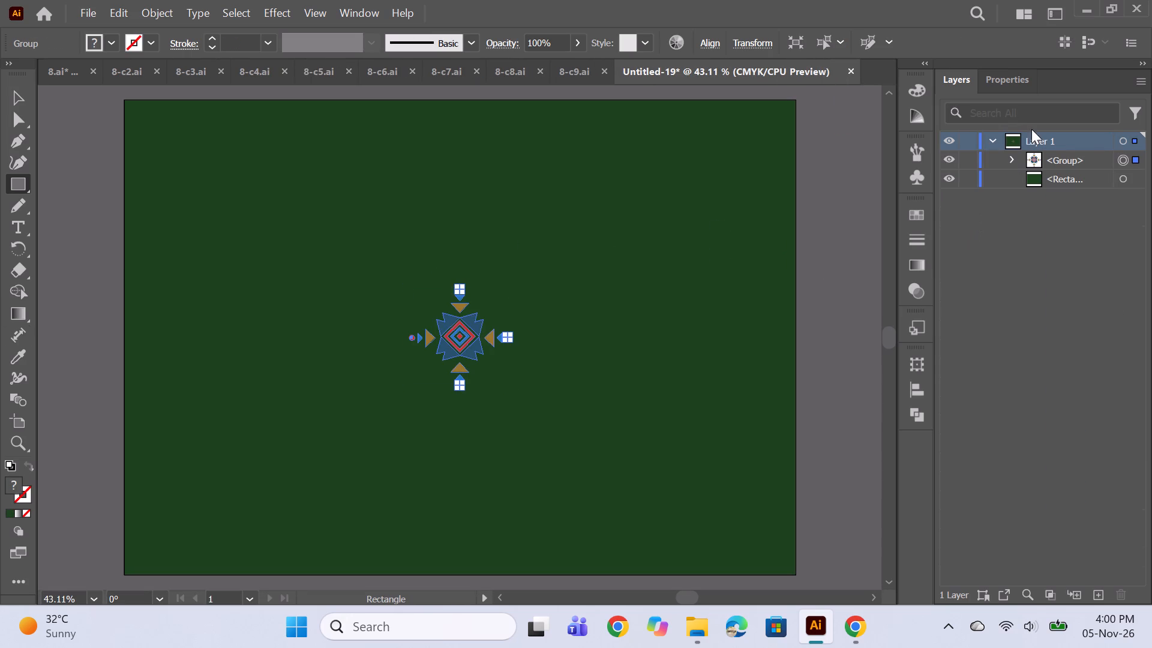
{"action": "left_click", "coordinate": [1010, 159]}
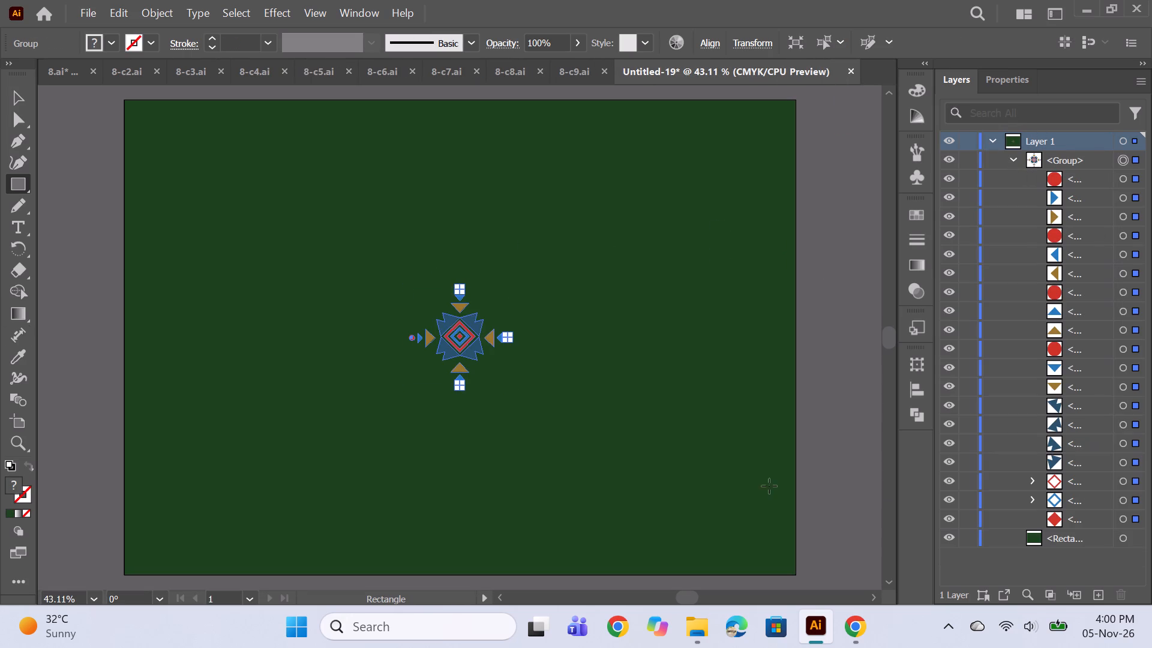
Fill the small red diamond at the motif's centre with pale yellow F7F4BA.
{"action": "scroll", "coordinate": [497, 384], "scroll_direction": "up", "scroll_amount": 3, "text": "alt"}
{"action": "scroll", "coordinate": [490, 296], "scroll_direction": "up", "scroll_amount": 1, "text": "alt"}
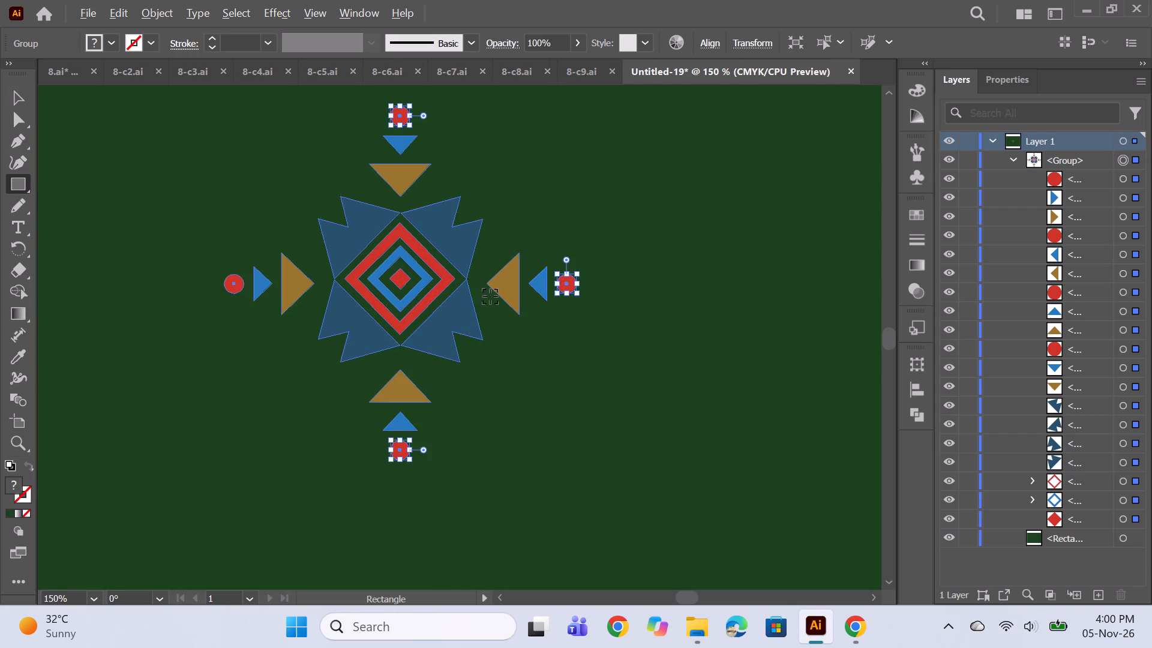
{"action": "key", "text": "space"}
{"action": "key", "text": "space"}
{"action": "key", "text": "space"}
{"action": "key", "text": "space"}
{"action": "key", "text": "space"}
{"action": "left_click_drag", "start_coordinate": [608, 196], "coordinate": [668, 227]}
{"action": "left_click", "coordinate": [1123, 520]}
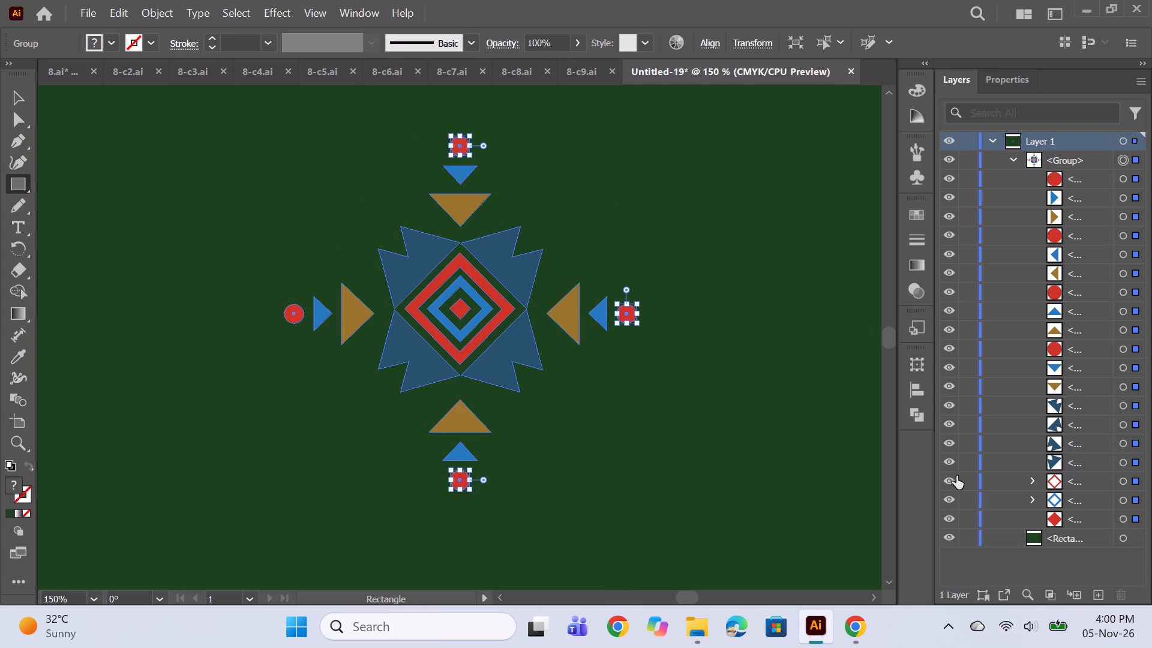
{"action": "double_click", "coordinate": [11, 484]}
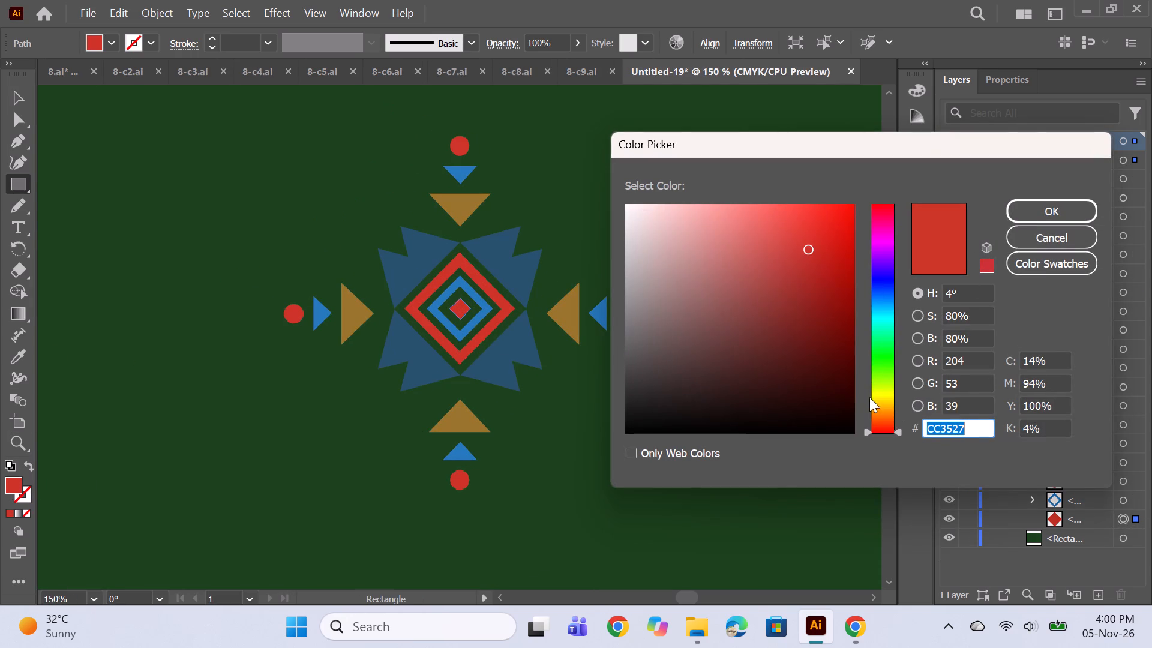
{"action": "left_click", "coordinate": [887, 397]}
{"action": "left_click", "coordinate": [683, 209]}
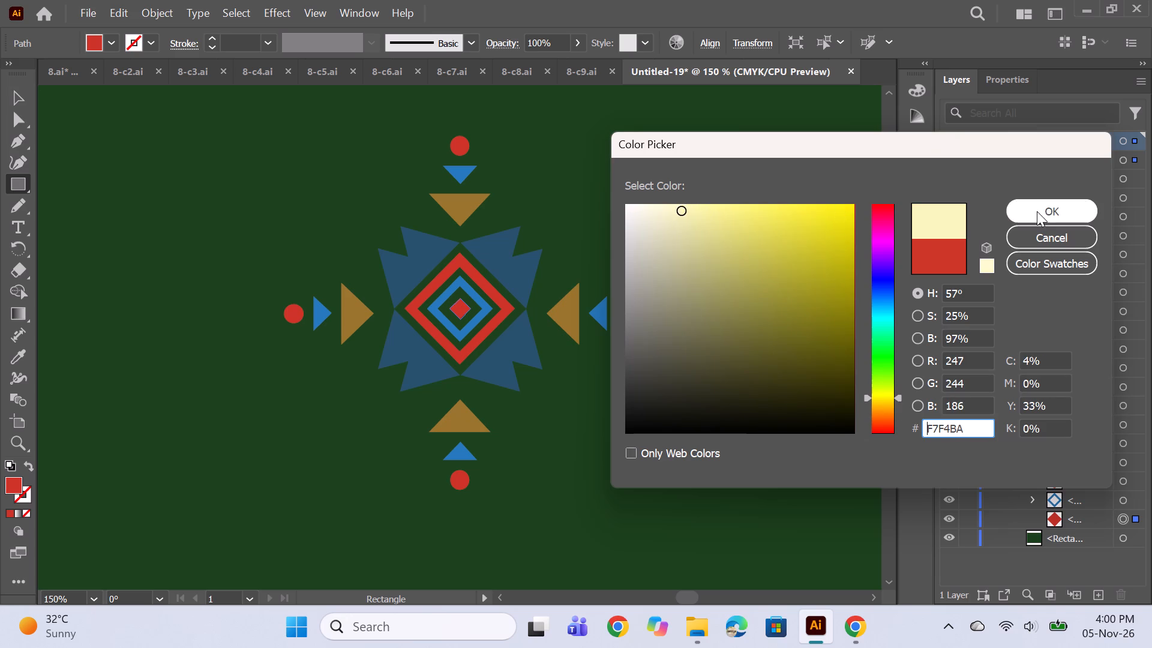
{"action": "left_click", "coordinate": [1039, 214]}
Fill the blue inner diamond ring around the motif's centre with light green ACCE89.
{"action": "left_click", "coordinate": [1124, 502]}
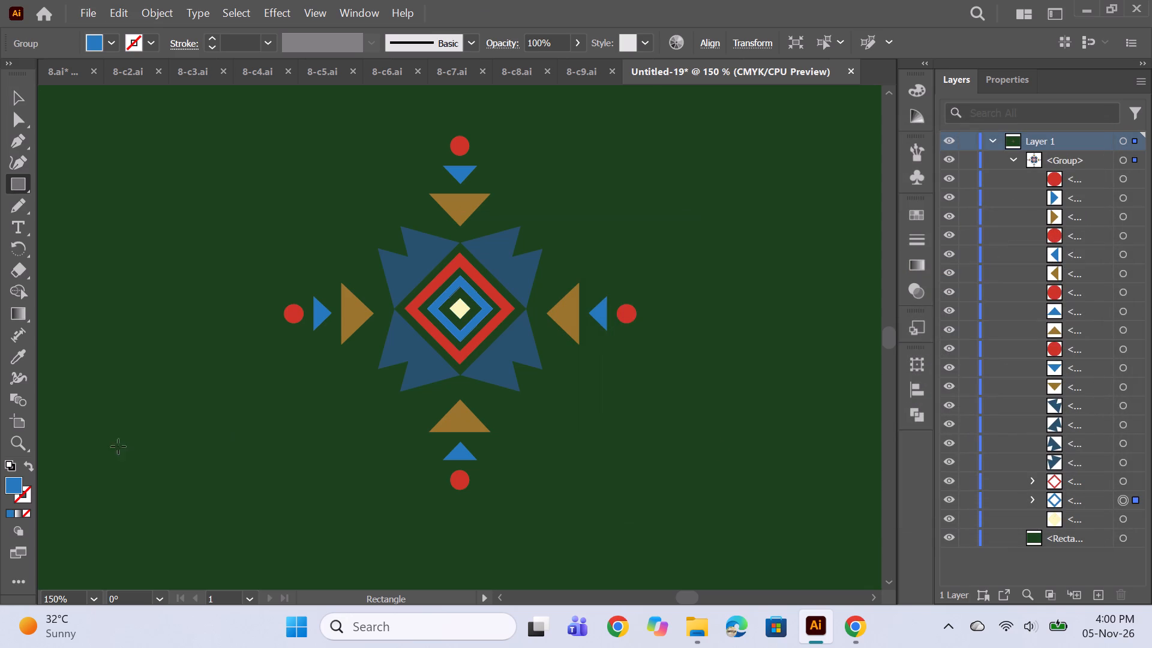
{"action": "double_click", "coordinate": [8, 482]}
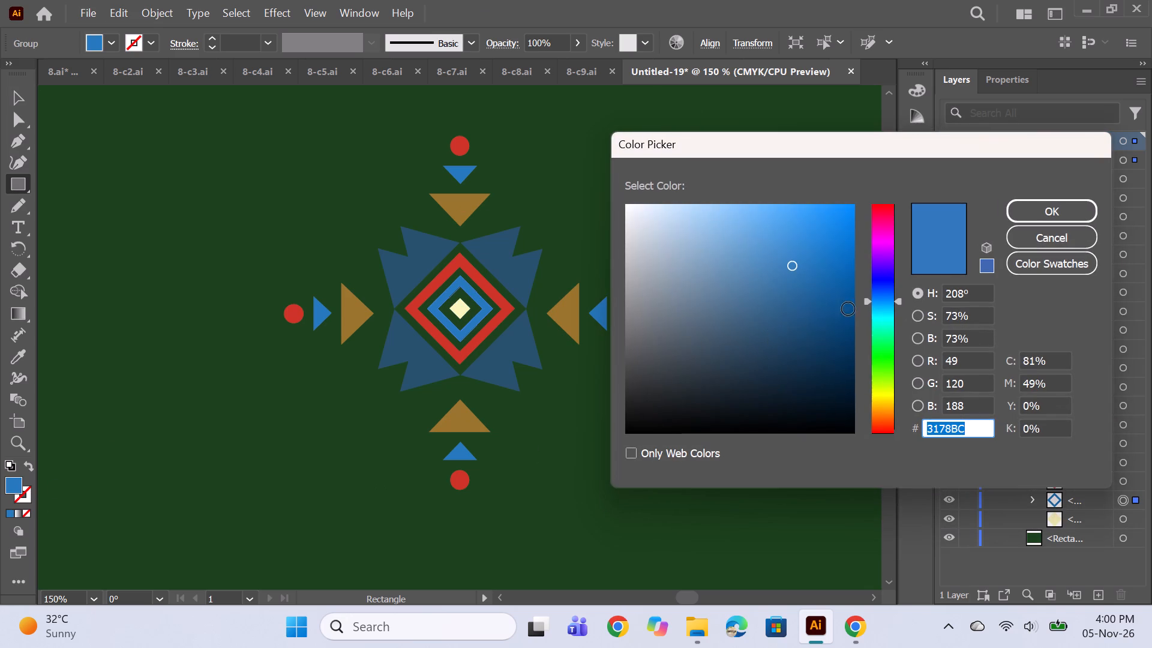
{"action": "left_click", "coordinate": [886, 357]}
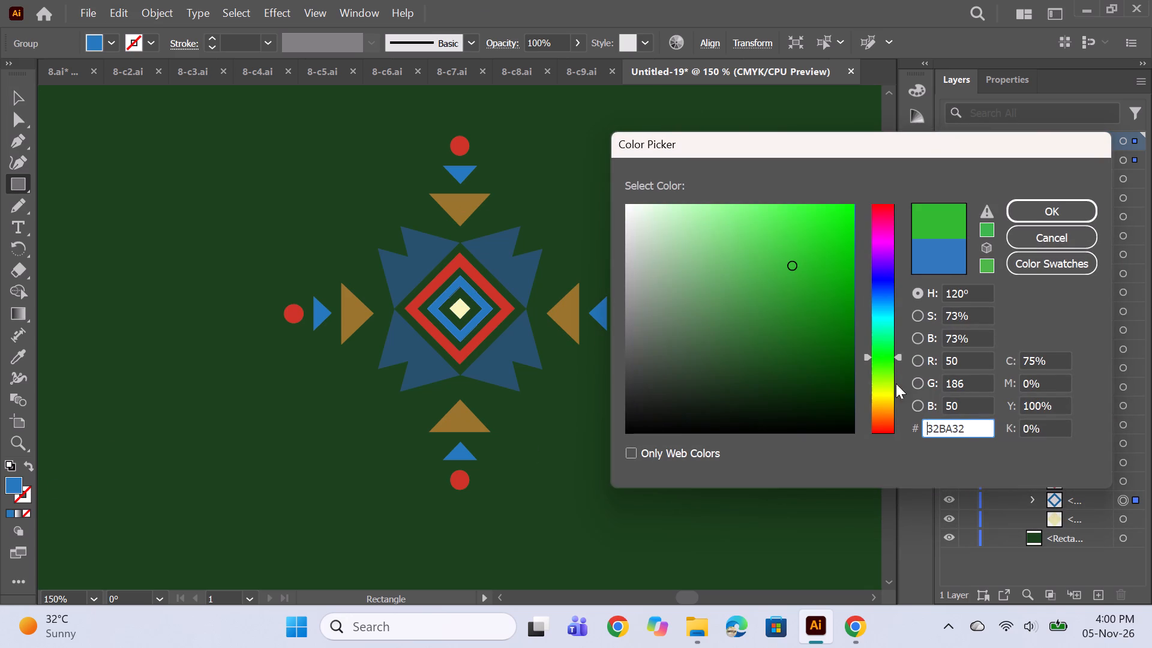
{"action": "left_click", "coordinate": [880, 376]}
{"action": "left_click", "coordinate": [738, 260]}
{"action": "left_click", "coordinate": [727, 233]}
{"action": "left_click", "coordinate": [721, 211]}
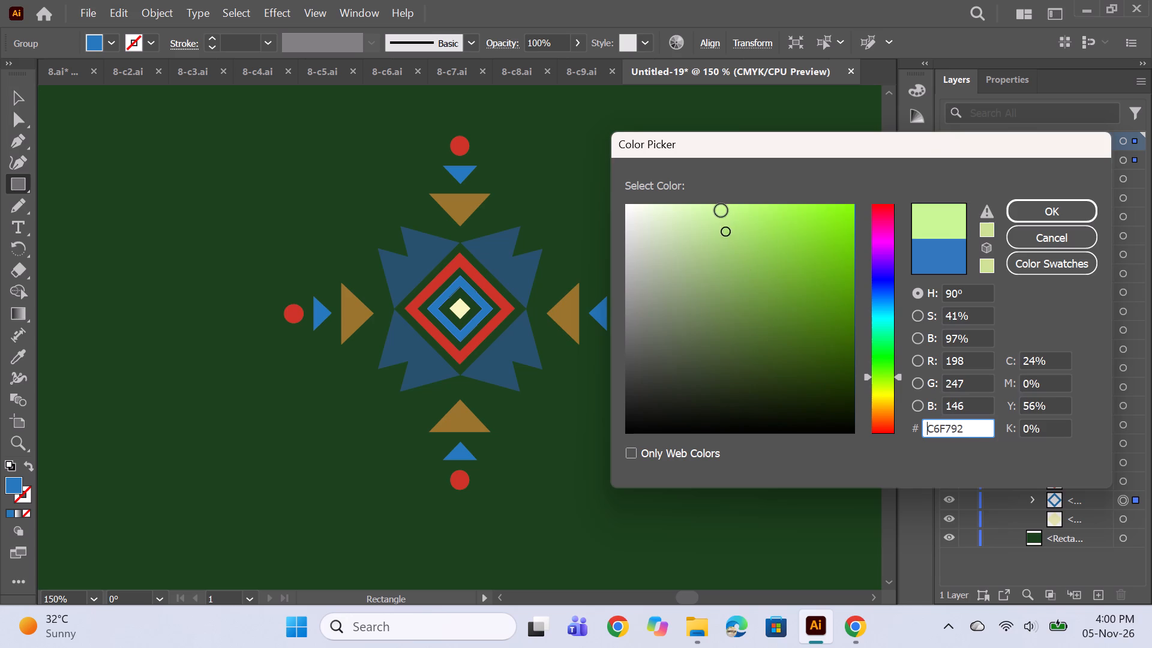
{"action": "left_click", "coordinate": [706, 247]}
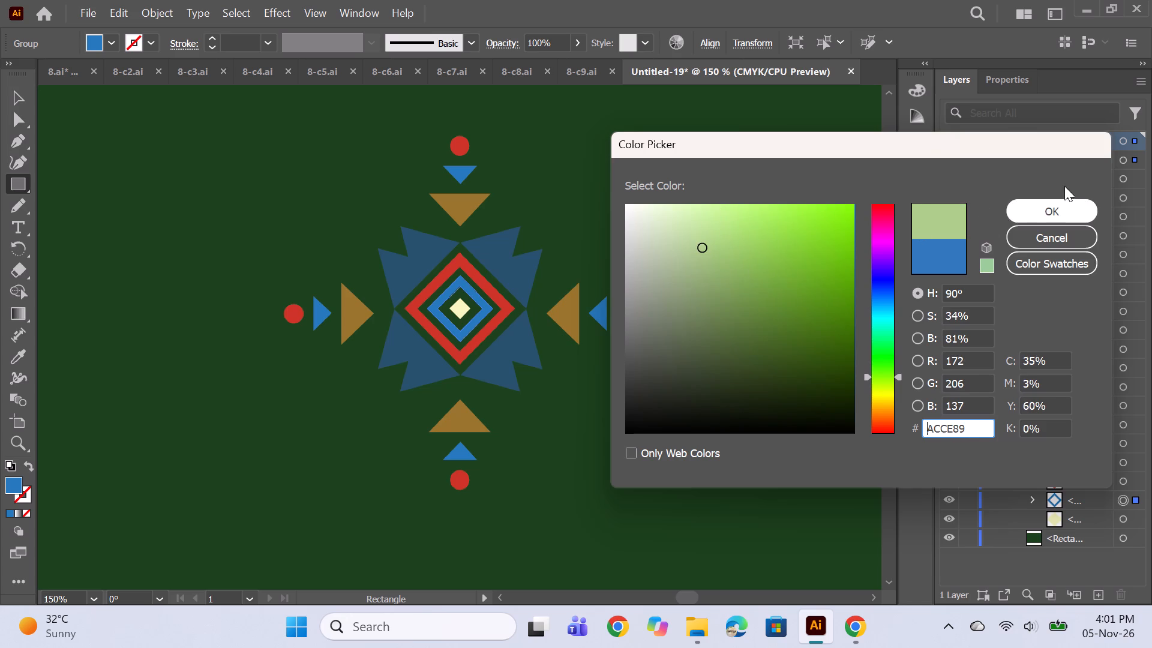
{"action": "left_click", "coordinate": [1048, 207]}
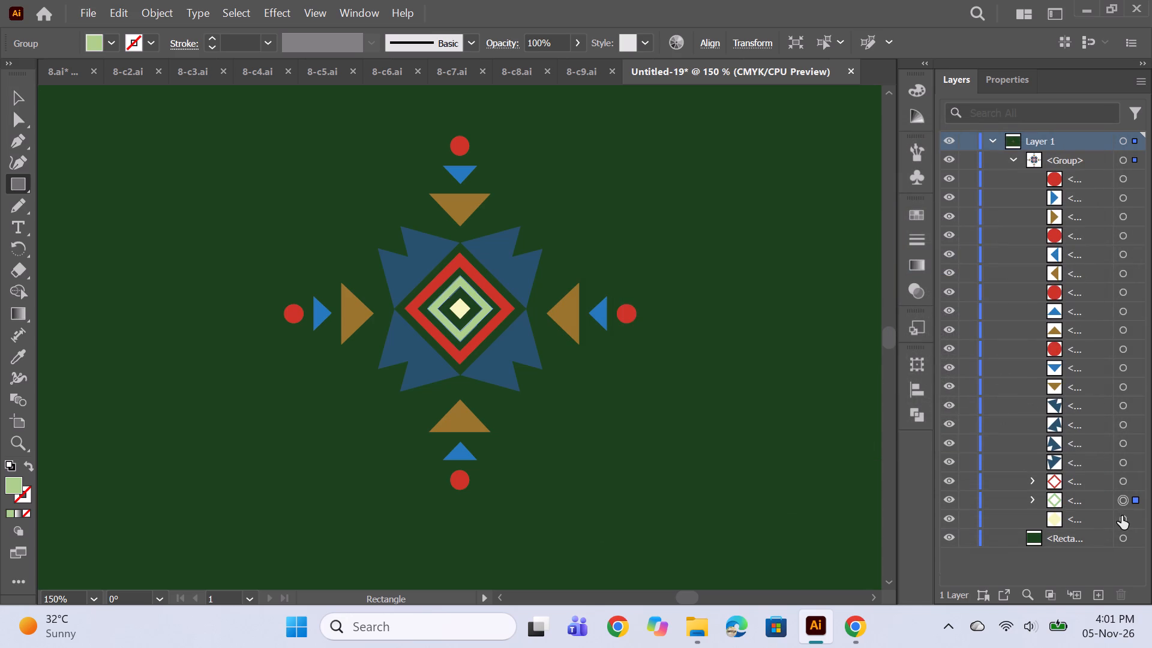
Recolour the small diamond at the motif's centre to a warm golden yellow.
{"action": "left_click", "coordinate": [1121, 516]}
{"action": "double_click", "coordinate": [11, 485]}
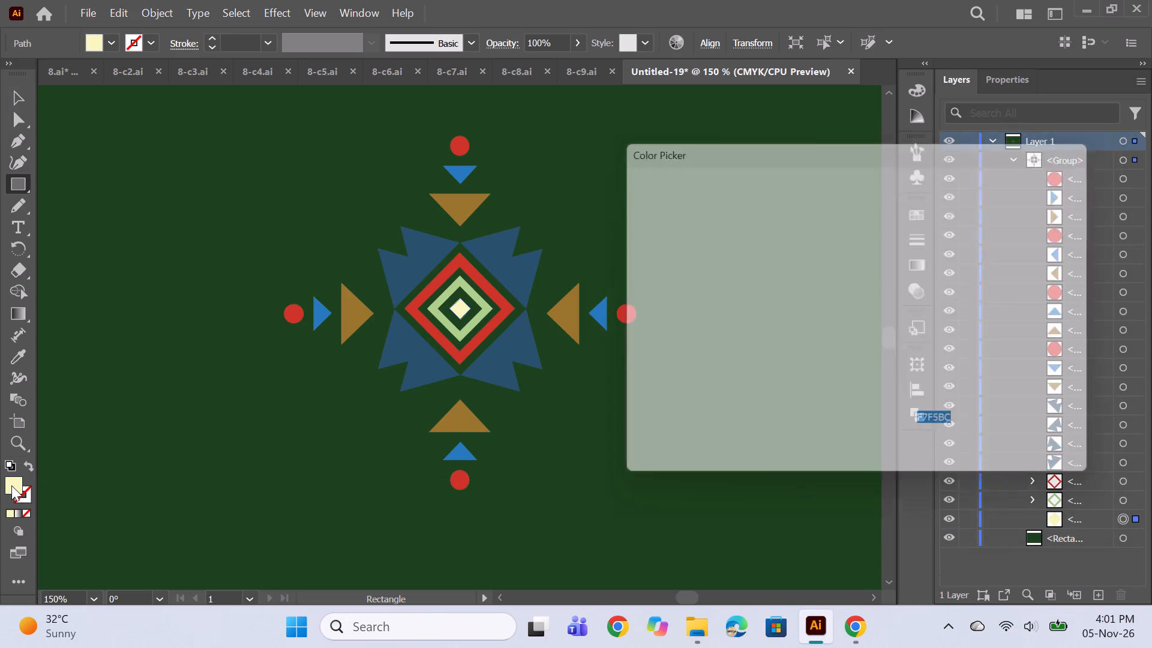
{"action": "left_click", "coordinate": [806, 235]}
{"action": "left_click", "coordinate": [787, 222]}
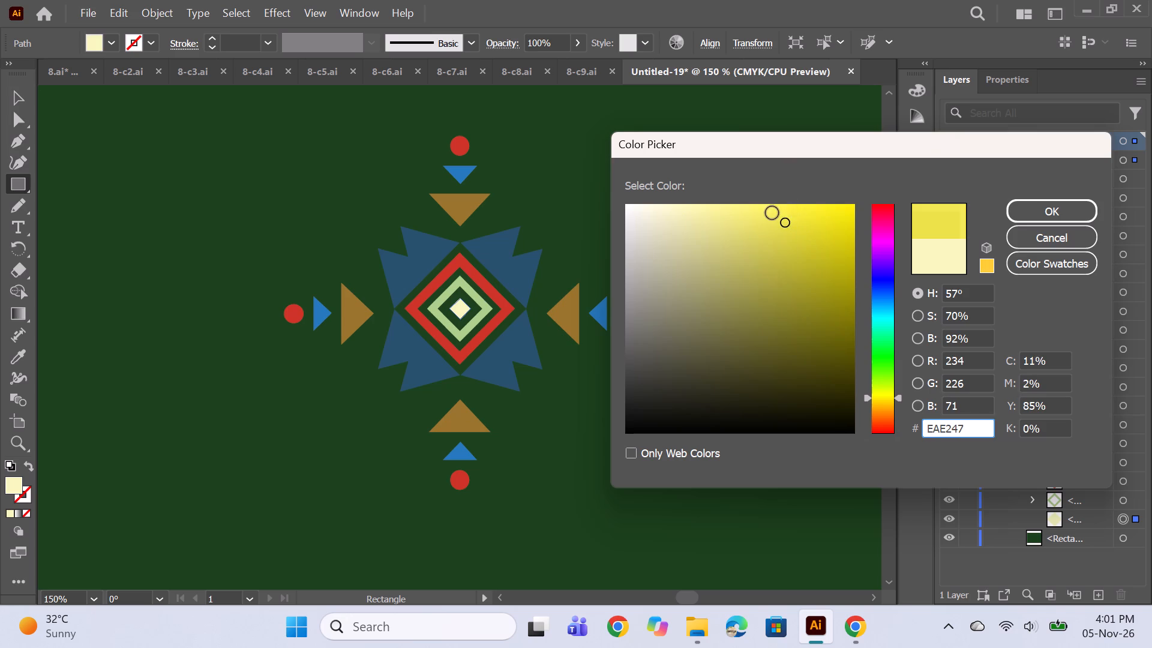
{"action": "left_click", "coordinate": [772, 213]}
{"action": "left_click", "coordinate": [881, 404]}
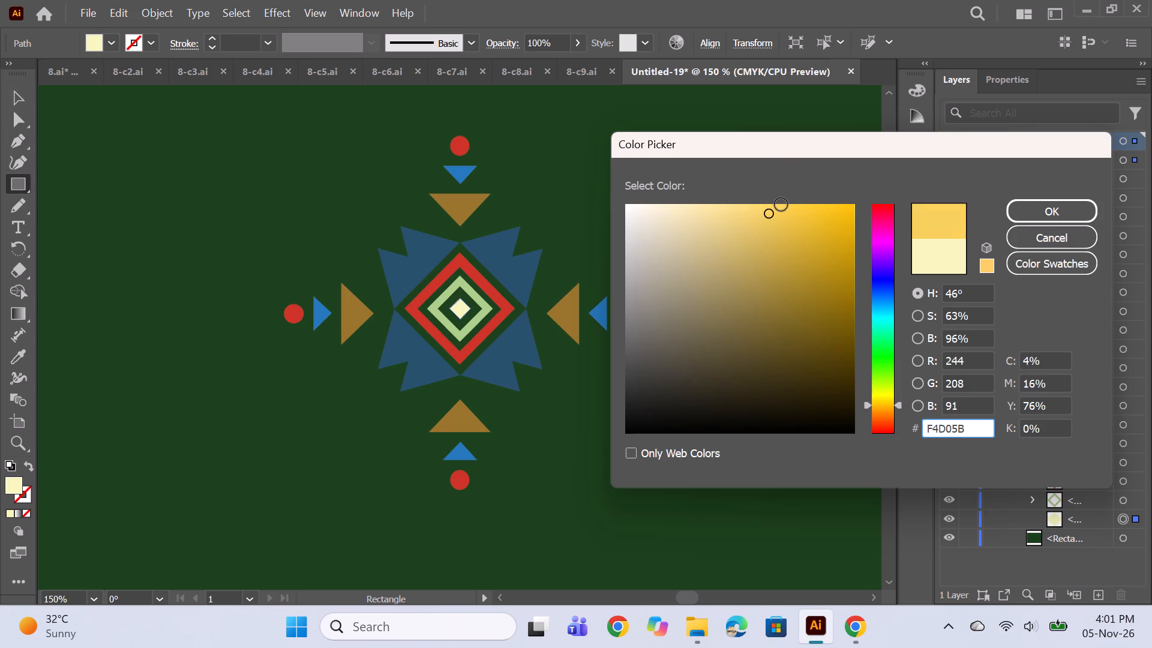
{"action": "left_click", "coordinate": [781, 205]}
{"action": "left_click", "coordinate": [1042, 218]}
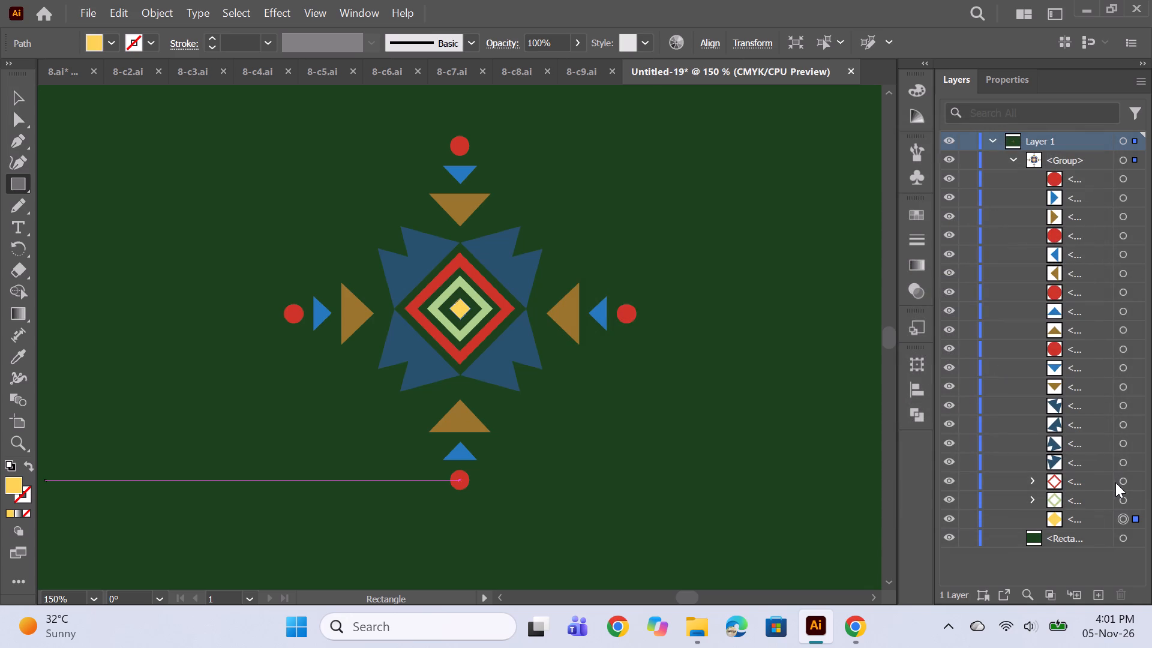
Recolour the red outer diamond ring by sampling the centre diamond's golden yellow with the Eyedropper tool.
{"action": "left_click", "coordinate": [1124, 483]}
{"action": "double_click", "coordinate": [11, 481]}
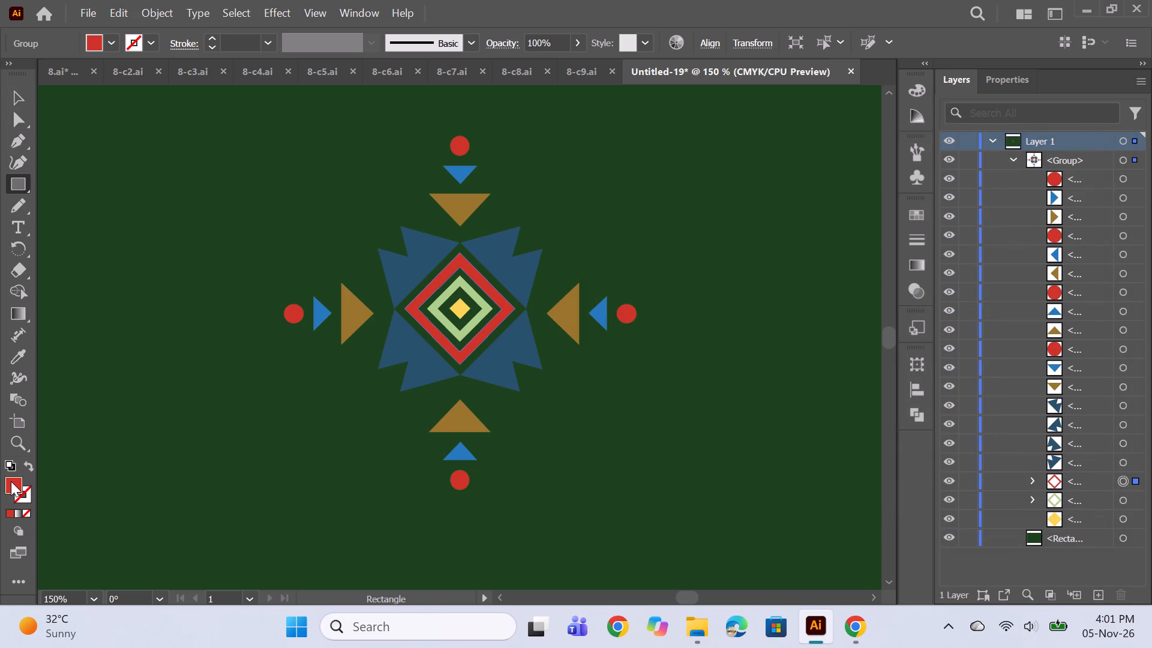
{"action": "left_click", "coordinate": [1042, 229]}
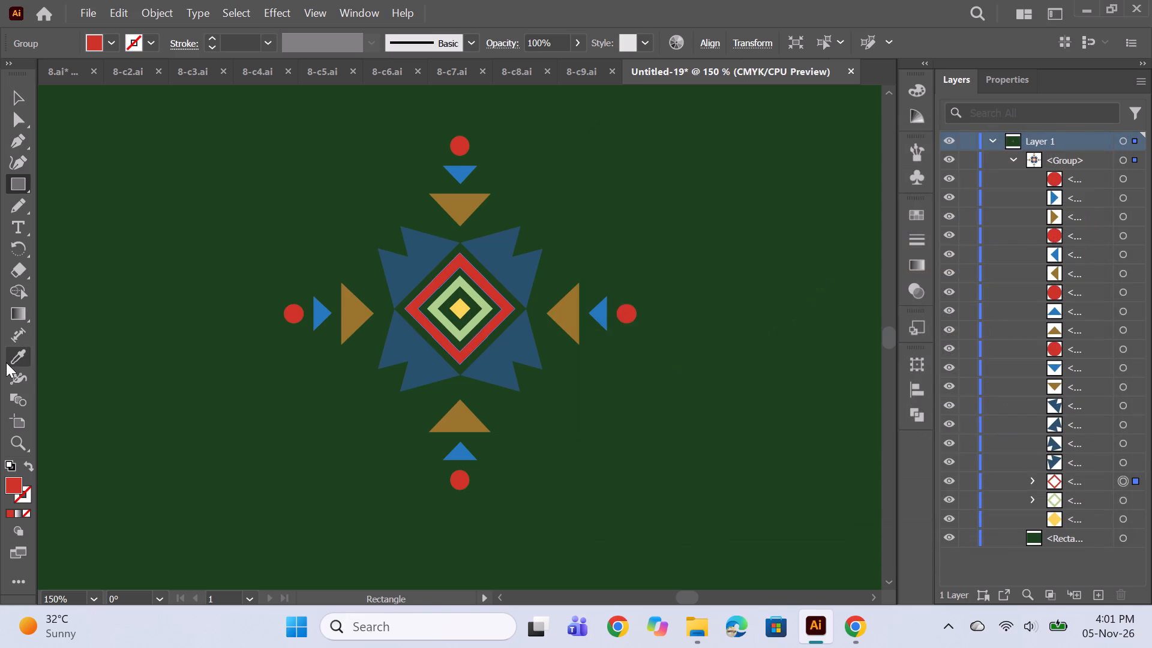
{"action": "left_click", "coordinate": [7, 362]}
{"action": "left_click", "coordinate": [461, 305]}
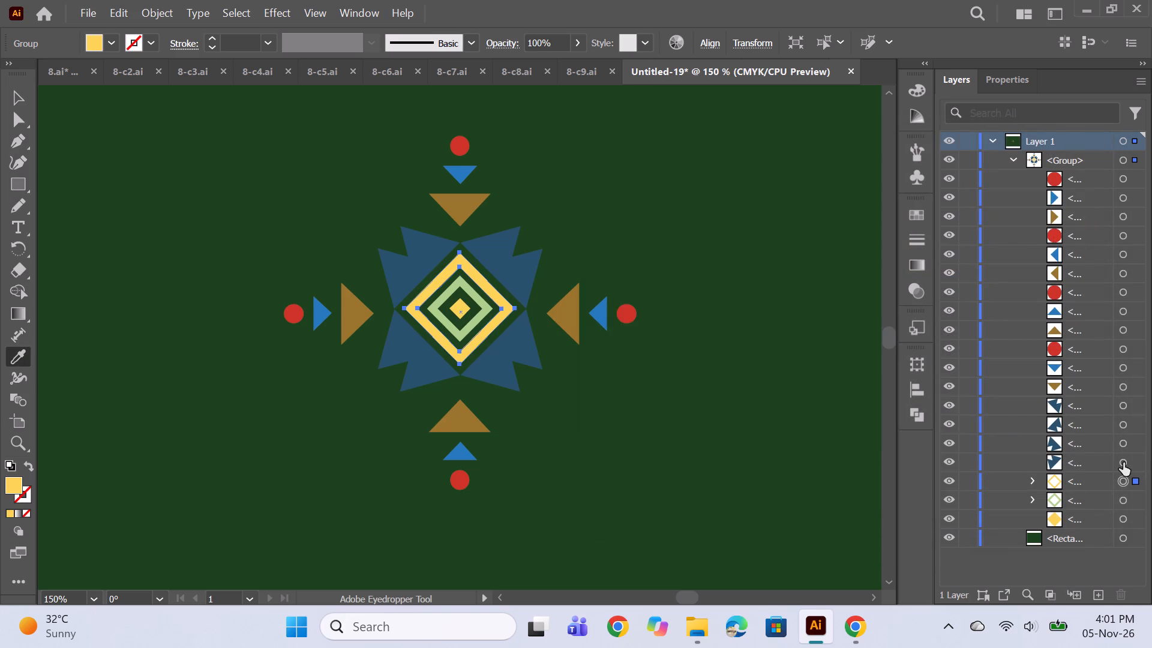
Recolour the jagged blue shape at the motif's upper left with orange F78D52.
{"action": "left_click", "coordinate": [1123, 463]}
{"action": "double_click", "coordinate": [12, 481]}
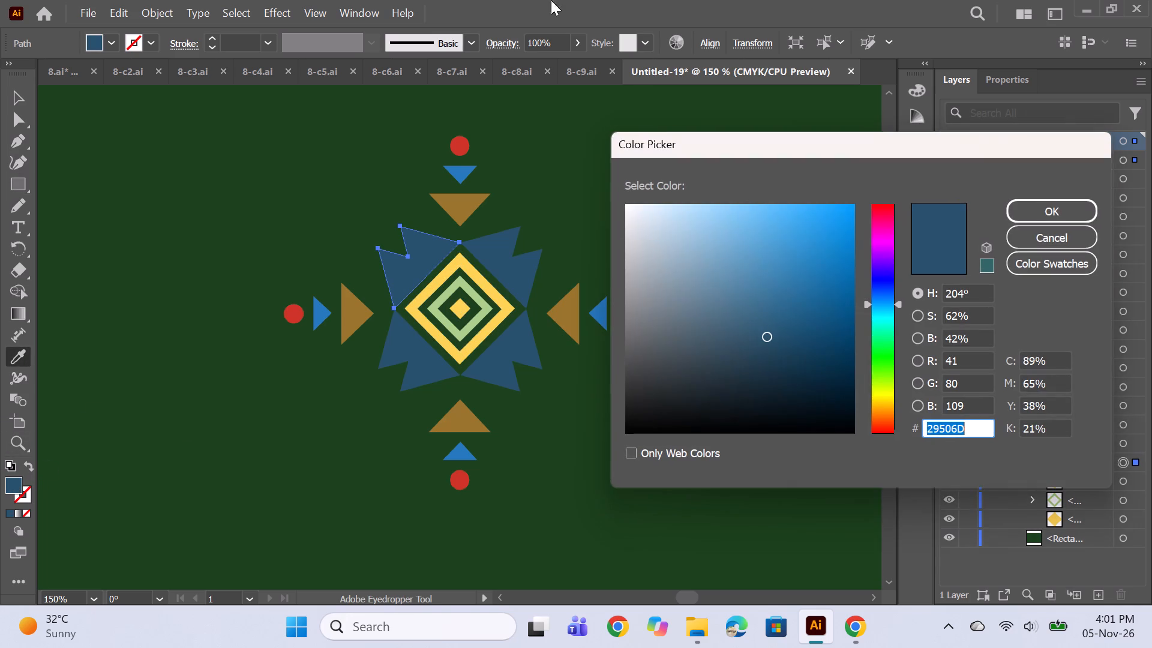
{"action": "left_click", "coordinate": [888, 419]}
{"action": "left_click", "coordinate": [884, 423]}
{"action": "left_click", "coordinate": [881, 419]}
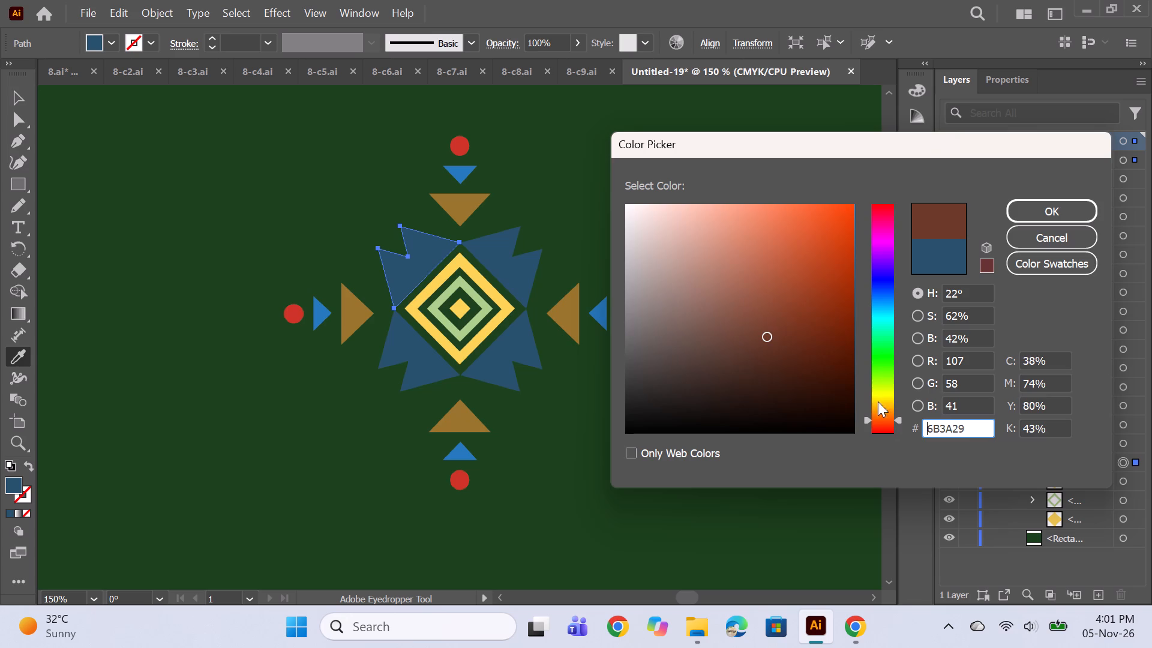
{"action": "left_click", "coordinate": [784, 297]}
{"action": "left_click", "coordinate": [745, 251]}
{"action": "left_click", "coordinate": [773, 214]}
{"action": "left_click", "coordinate": [780, 209]}
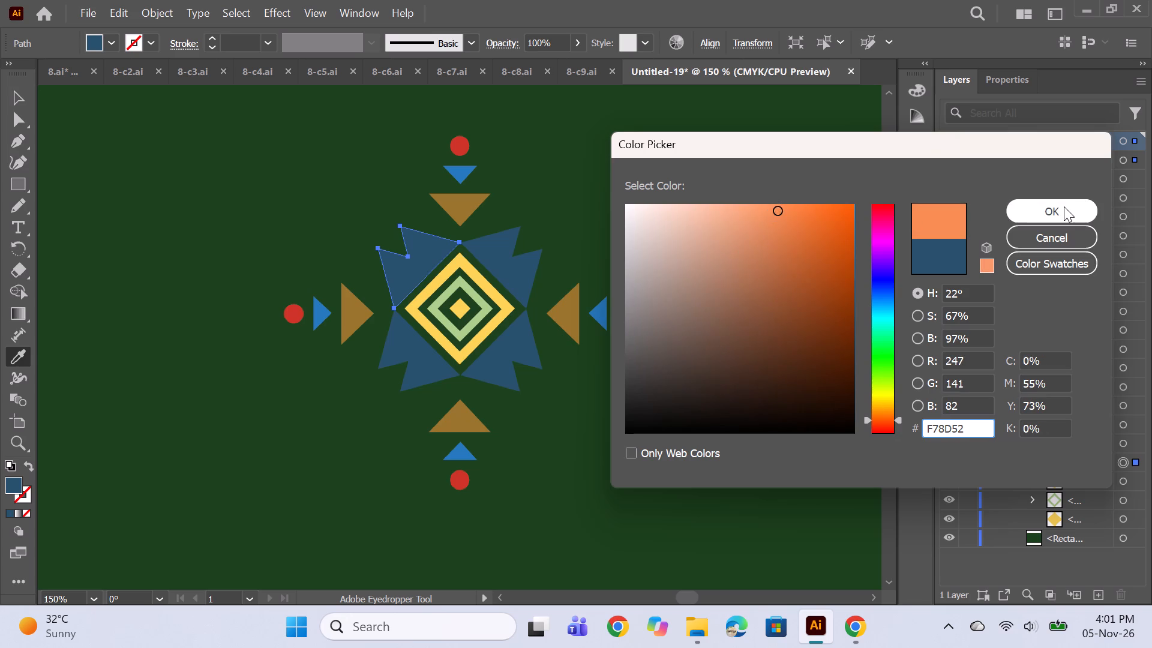
{"action": "left_click", "coordinate": [1064, 206]}
Recolour the other three jagged blue corner shapes by sampling the orange shape with the Eyedropper tool.
{"action": "left_click", "coordinate": [1121, 444]}
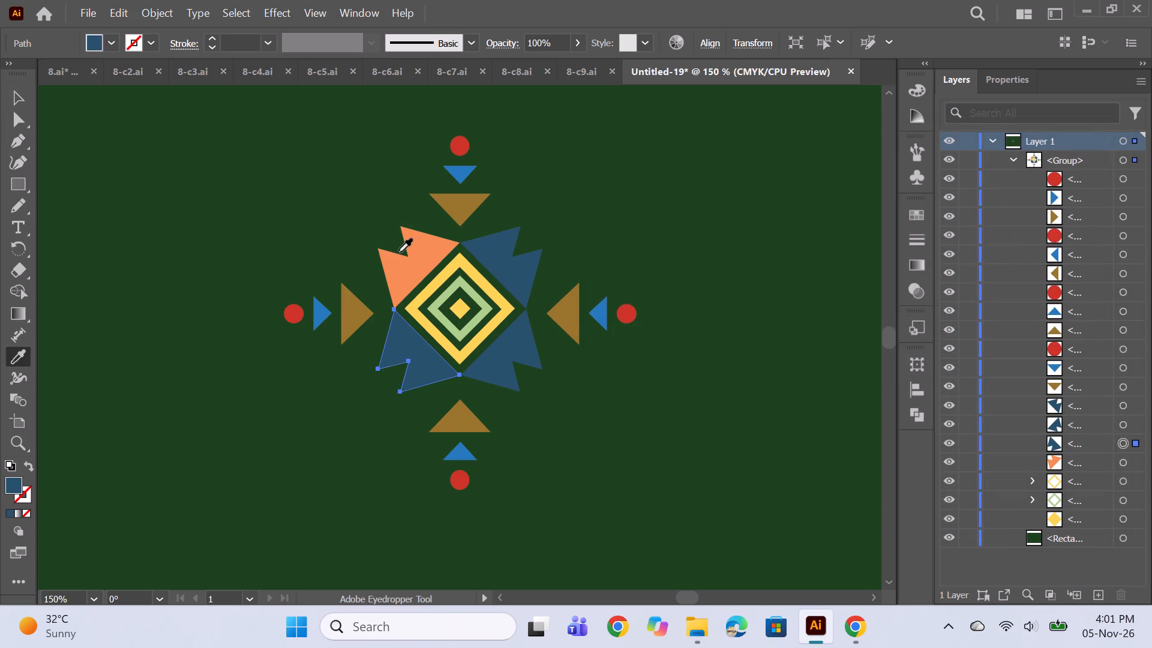
{"action": "left_click", "coordinate": [416, 262]}
{"action": "left_click", "coordinate": [1127, 430]}
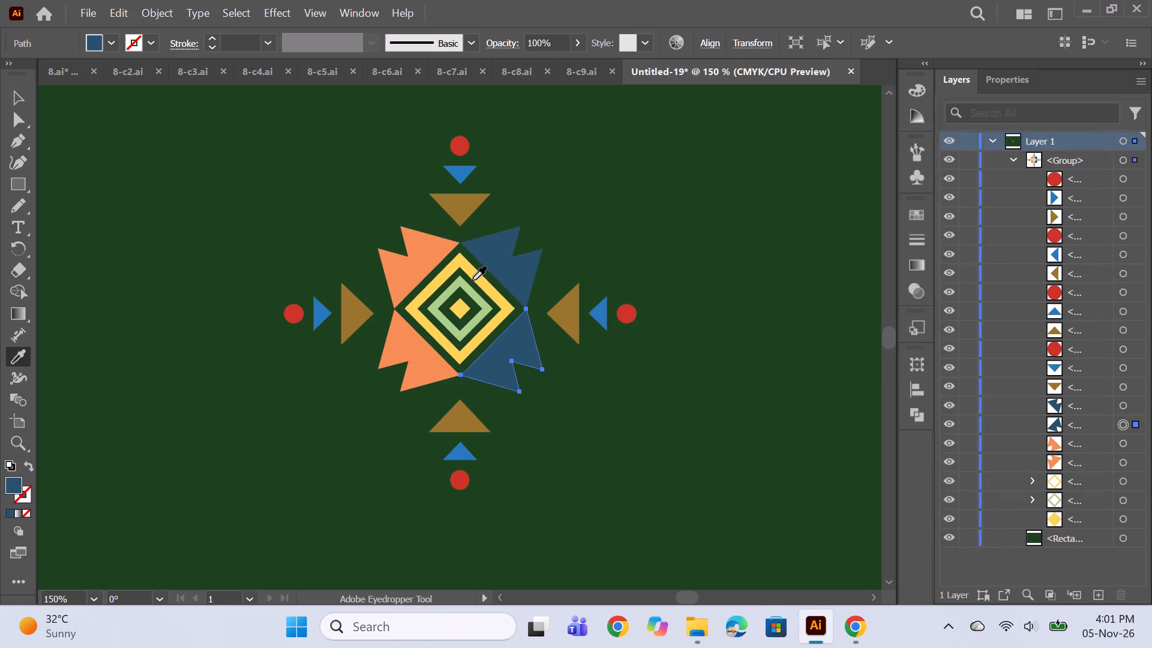
{"action": "left_click", "coordinate": [429, 265]}
{"action": "left_click", "coordinate": [1124, 406]}
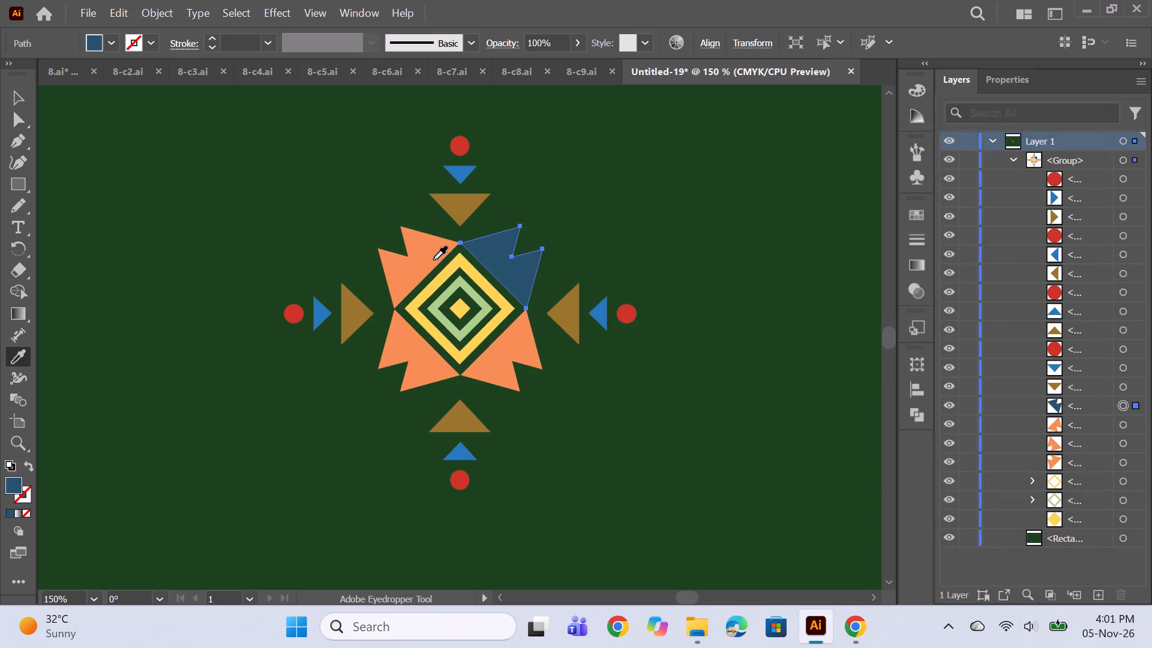
{"action": "left_click", "coordinate": [433, 260]}
Fill the large brown triangle above the motif's centre with white.
{"action": "left_click", "coordinate": [1121, 386]}
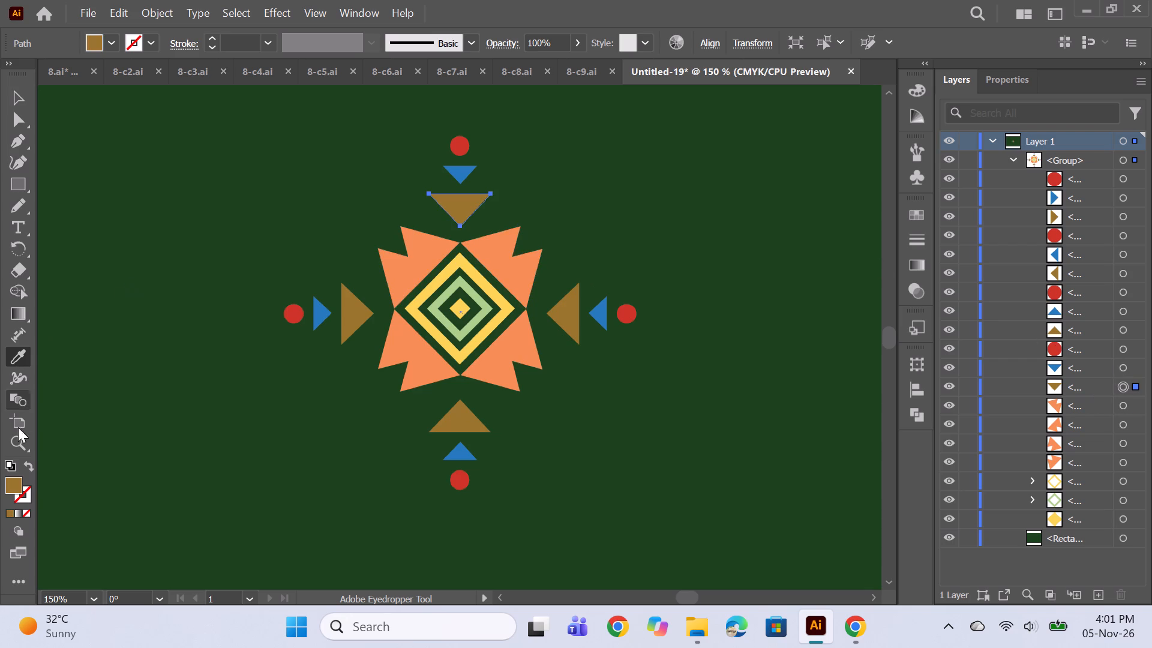
{"action": "double_click", "coordinate": [13, 488]}
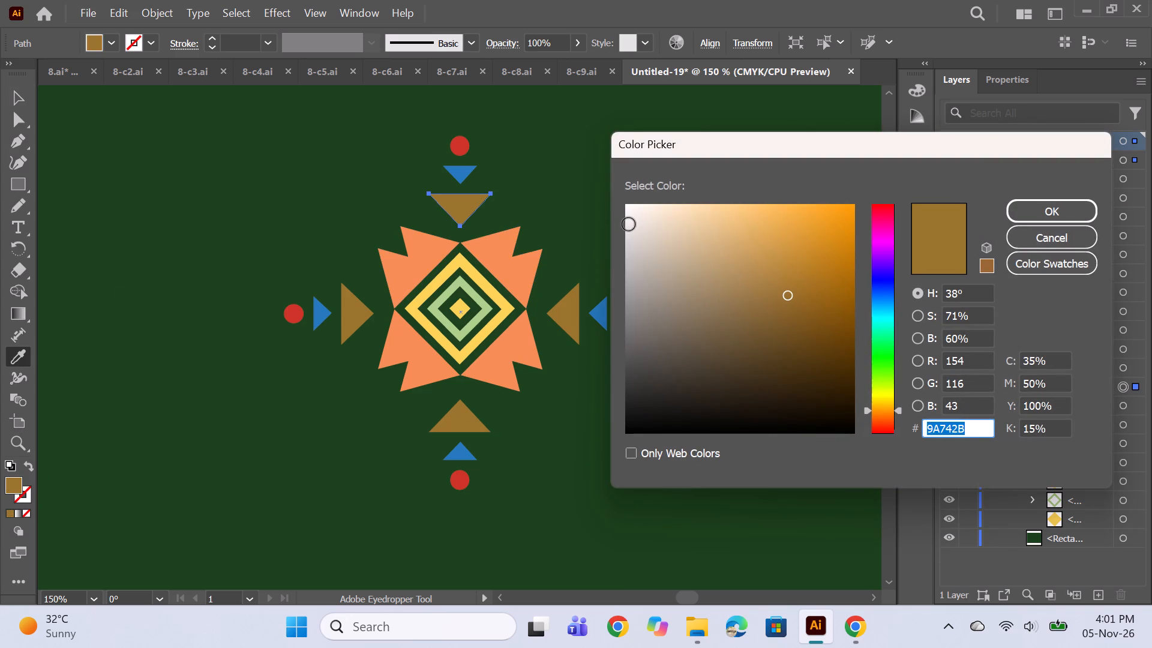
{"action": "left_click", "coordinate": [623, 207]}
{"action": "left_click", "coordinate": [626, 205]}
{"action": "left_click", "coordinate": [1041, 214]}
Recolour the upper arm's small triangle light green and its circle golden yellow by sampling the central diamonds.
{"action": "scroll", "coordinate": [443, 0], "scroll_direction": "up", "scroll_amount": 1}
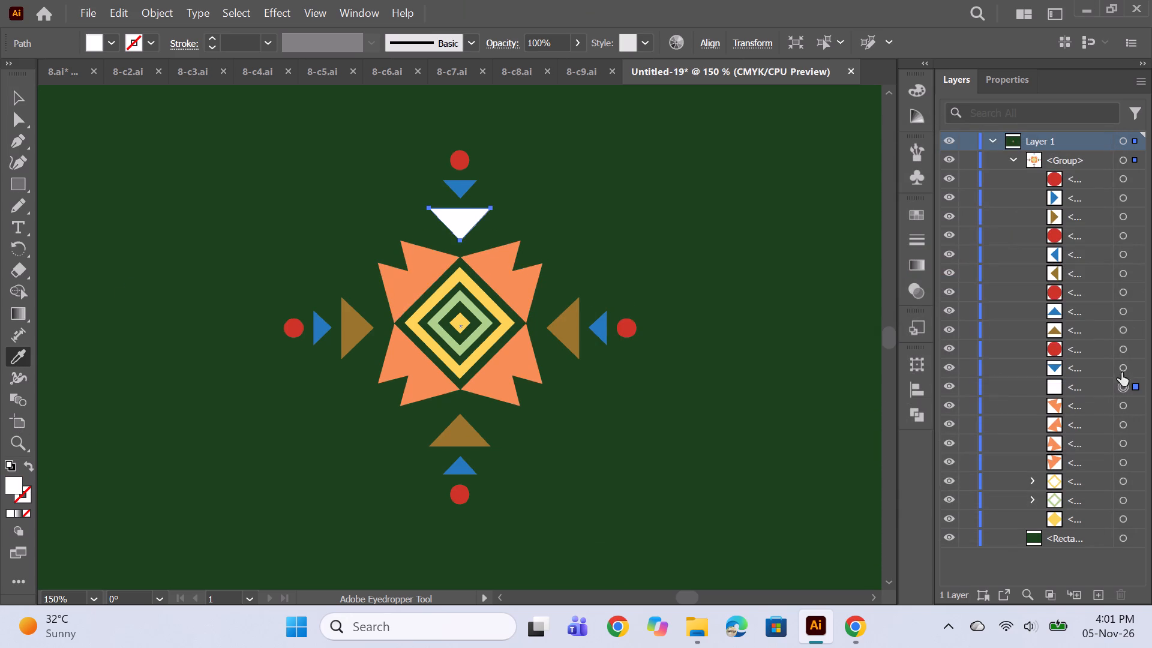
{"action": "left_click", "coordinate": [1121, 368]}
{"action": "left_click", "coordinate": [468, 310]}
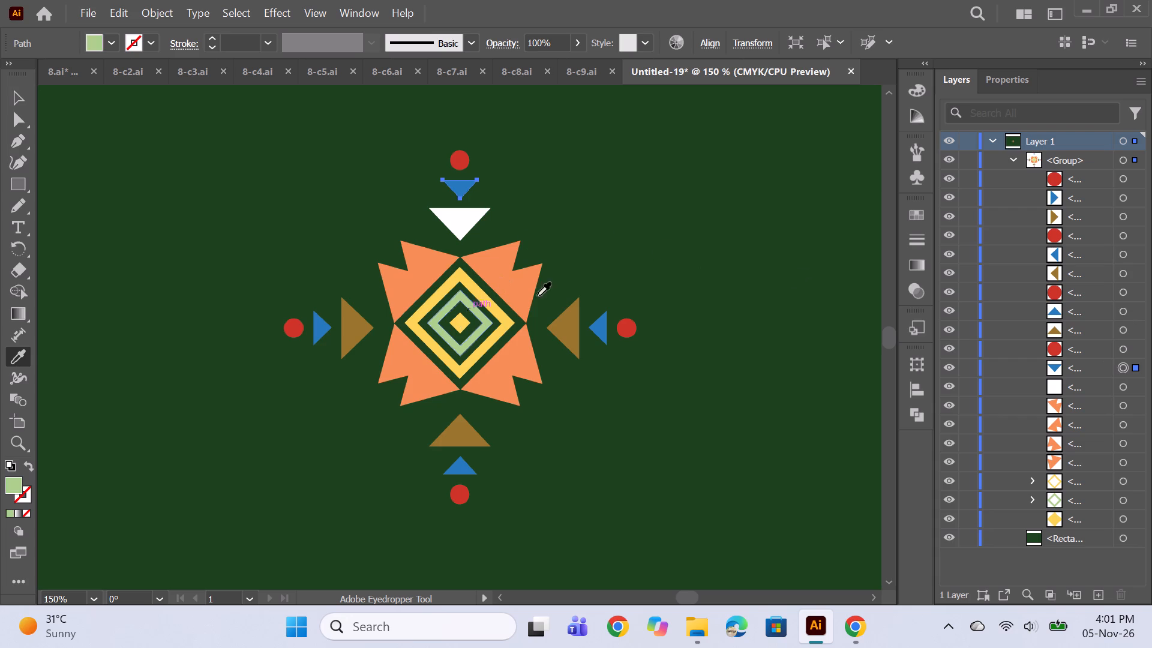
{"action": "left_click", "coordinate": [1118, 348]}
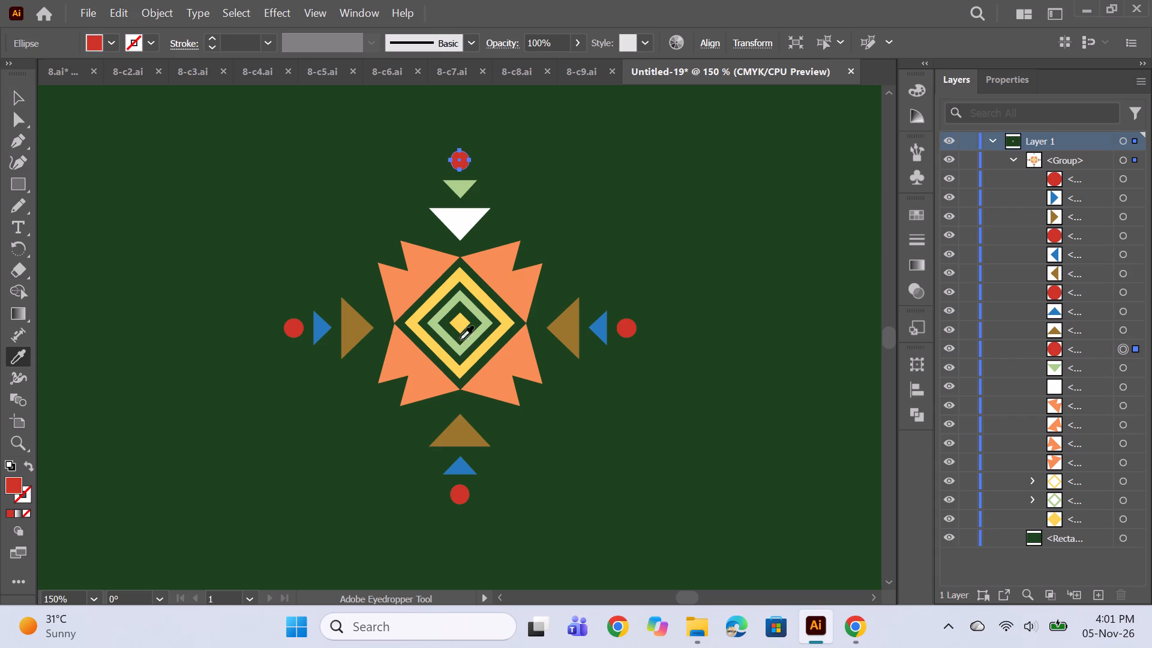
{"action": "left_click", "coordinate": [455, 328]}
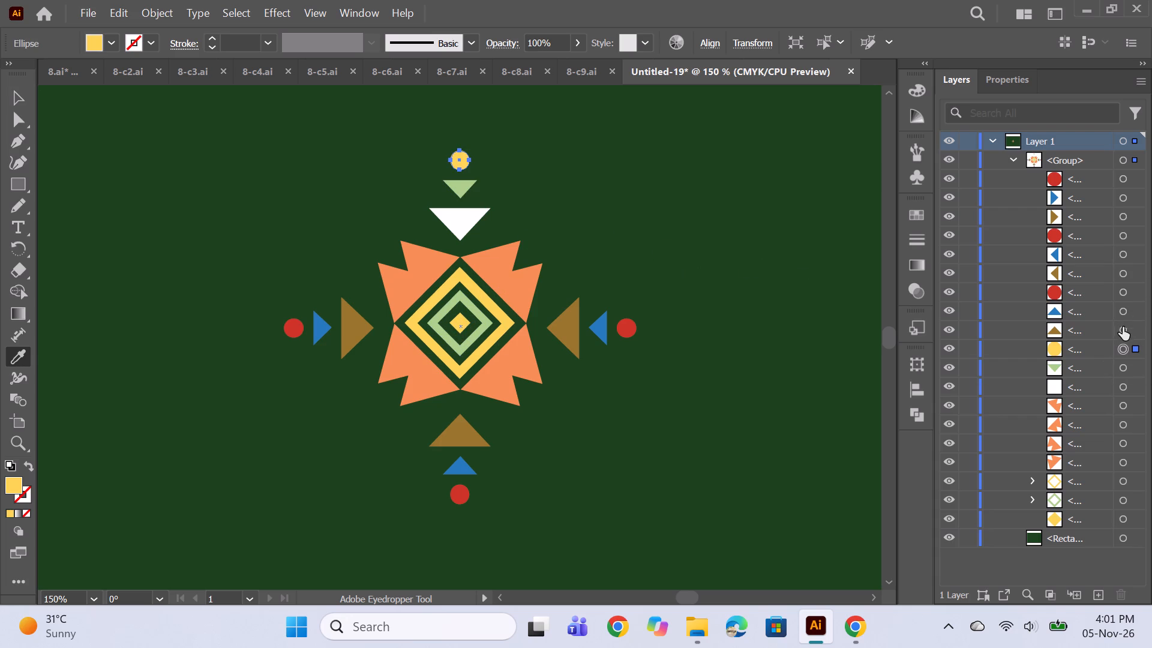
Match the lower arm to the upper arm's colours: large triangle white, small triangle light green, circle golden yellow.
{"action": "left_click", "coordinate": [1123, 327]}
{"action": "left_click", "coordinate": [470, 224]}
{"action": "left_click", "coordinate": [1127, 311]}
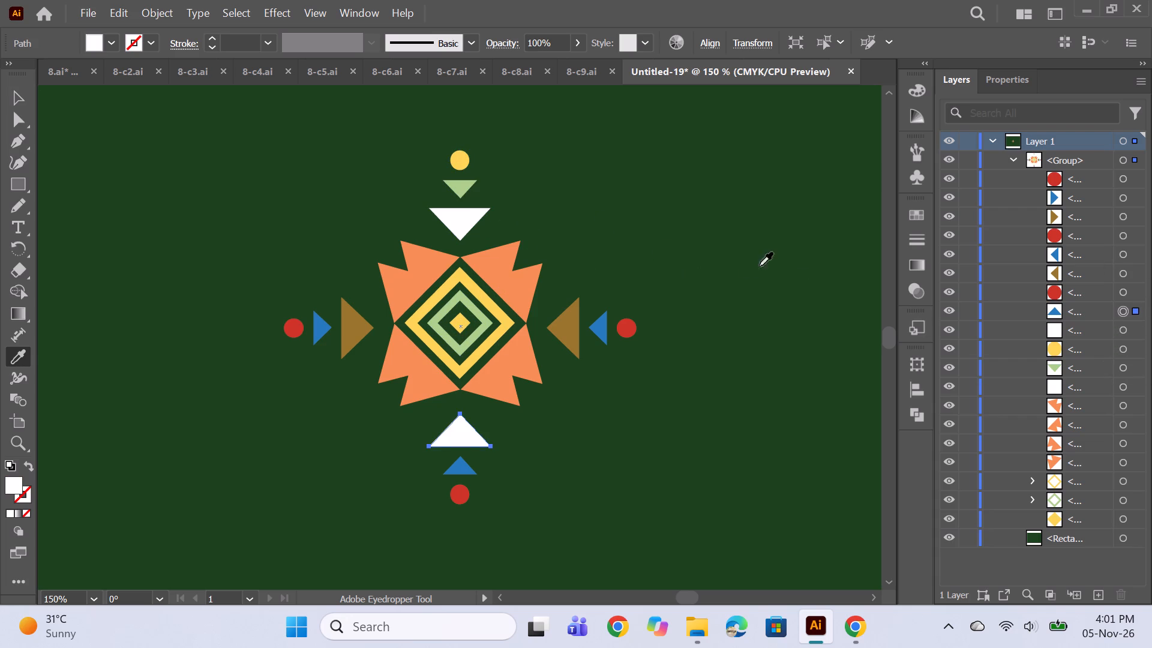
{"action": "left_click", "coordinate": [463, 191]}
{"action": "left_click", "coordinate": [1123, 293]}
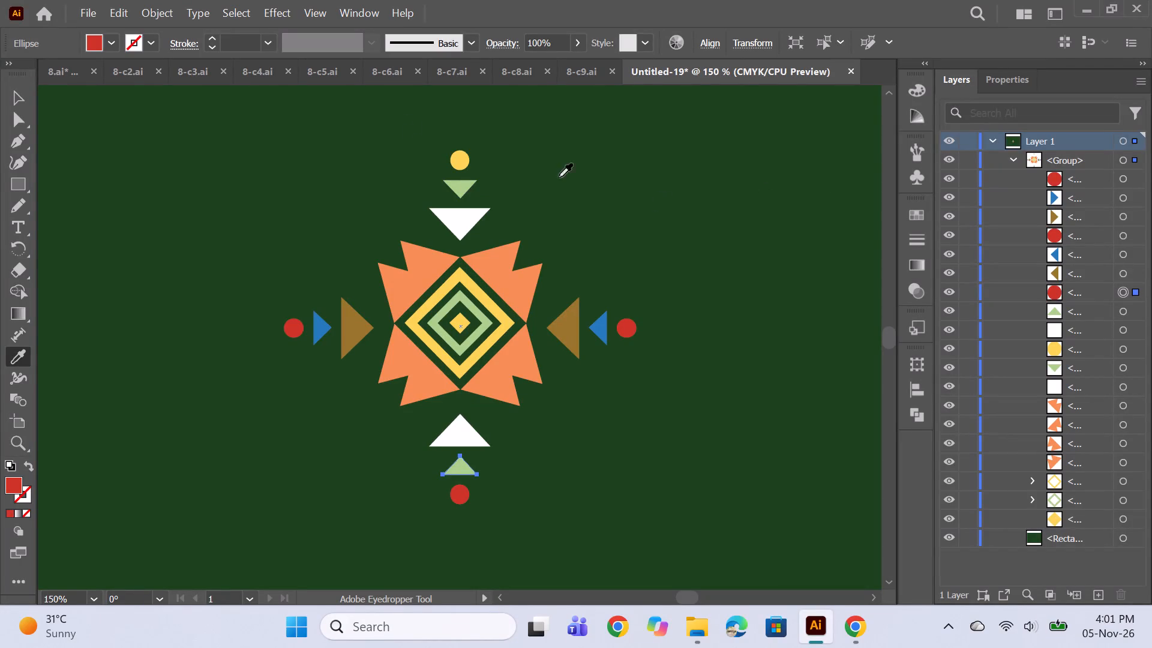
{"action": "left_click", "coordinate": [457, 159]}
Match the motif's right arm to the upper arm's white, light green and golden yellow by sampling each shape.
{"action": "left_click", "coordinate": [1123, 274]}
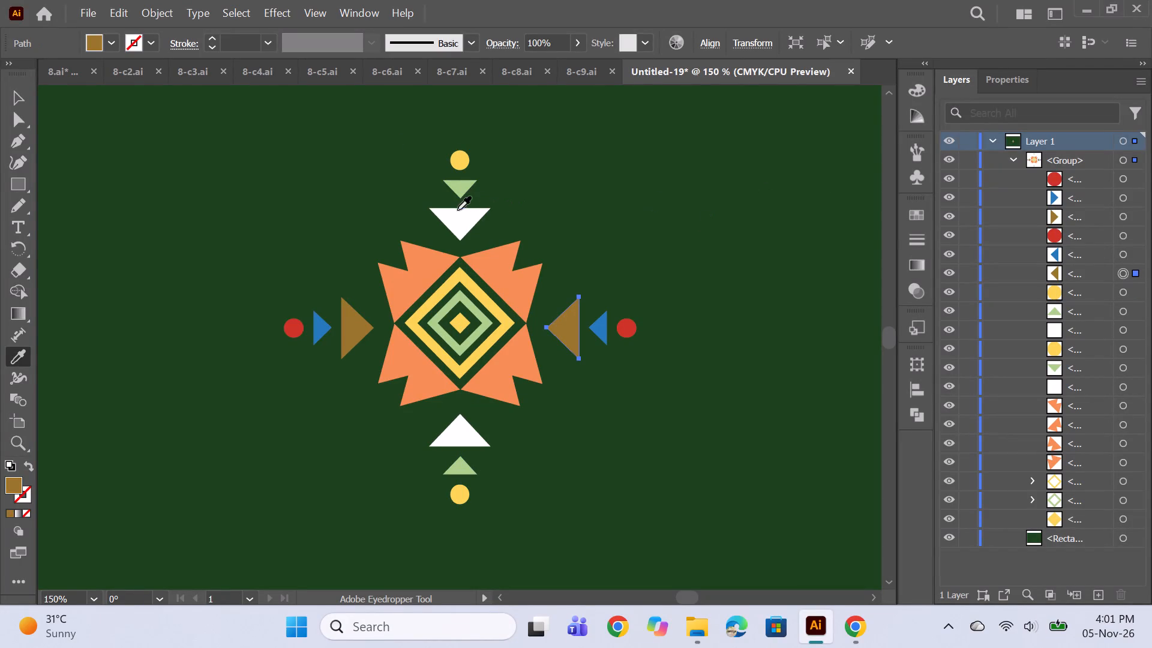
{"action": "left_click", "coordinate": [455, 222]}
{"action": "left_click", "coordinate": [1122, 254]}
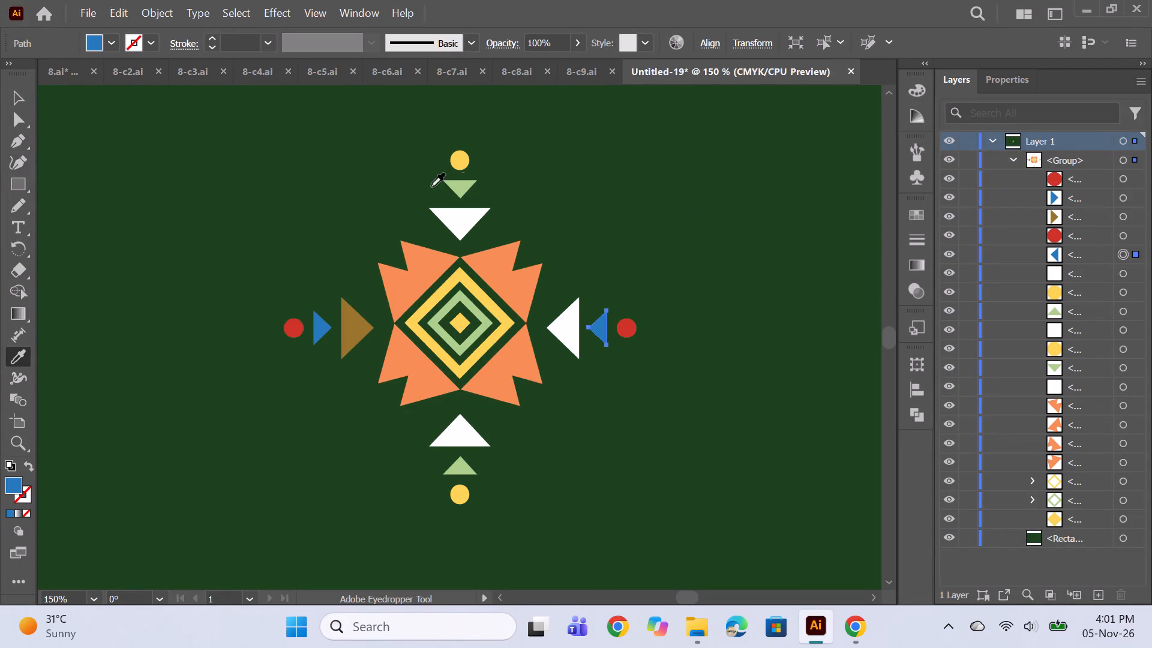
{"action": "left_click", "coordinate": [452, 187]}
{"action": "left_click_drag", "start_coordinate": [1127, 236], "coordinate": [1117, 236]}
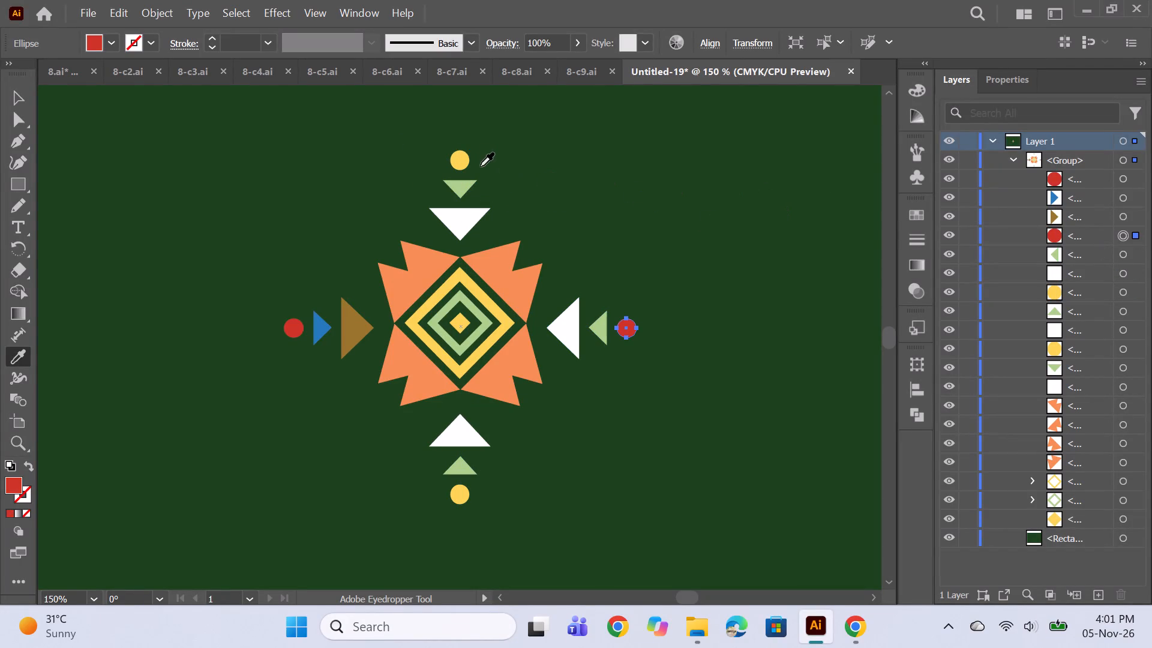
{"action": "left_click", "coordinate": [457, 166]}
Match the motif's left arm to the right arm's white, light green and golden yellow by sampling each shape.
{"action": "left_click", "coordinate": [1124, 217]}
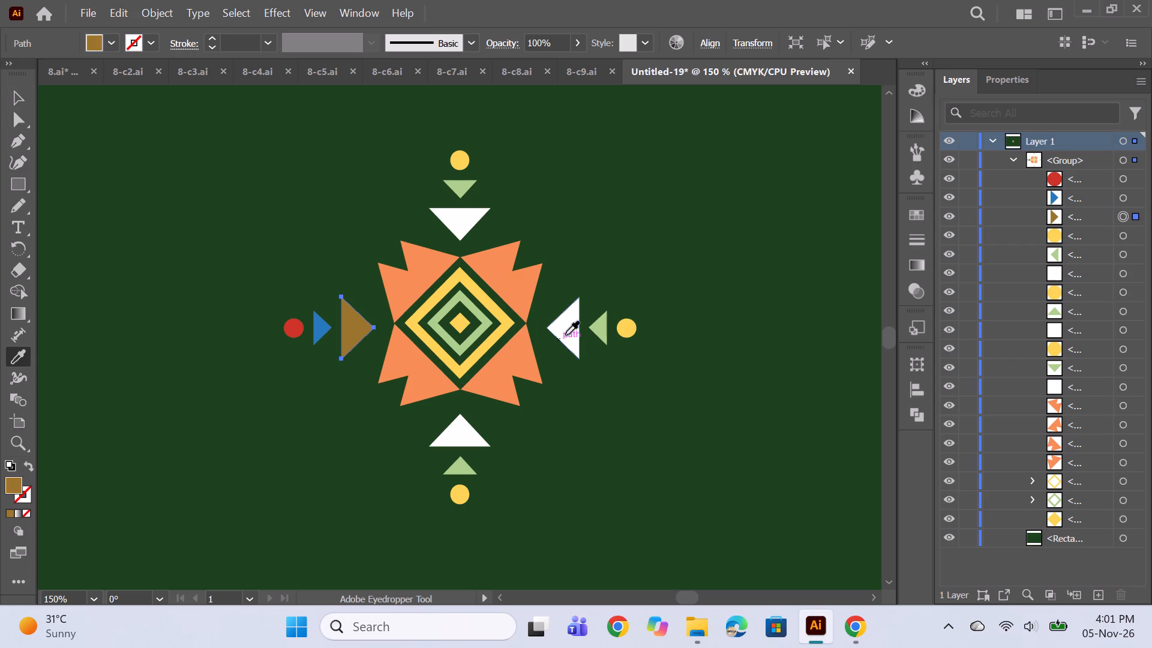
{"action": "left_click", "coordinate": [565, 335]}
{"action": "left_click", "coordinate": [1123, 199]}
{"action": "left_click", "coordinate": [599, 323]}
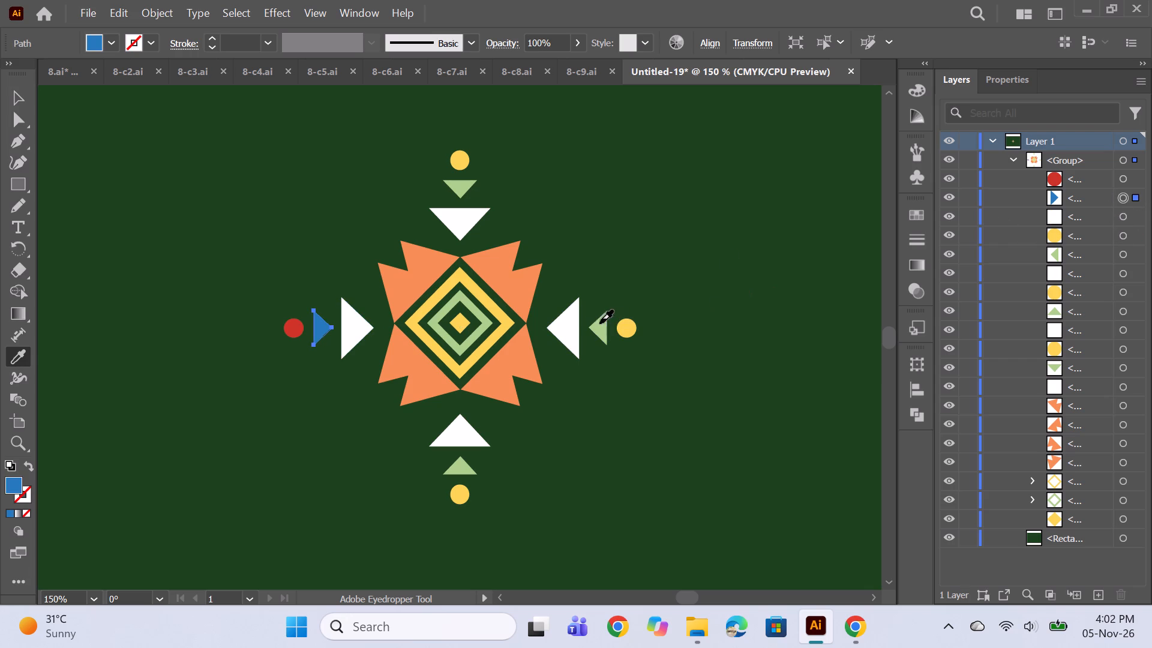
{"action": "left_click", "coordinate": [1121, 181]}
{"action": "left_click", "coordinate": [626, 329]}
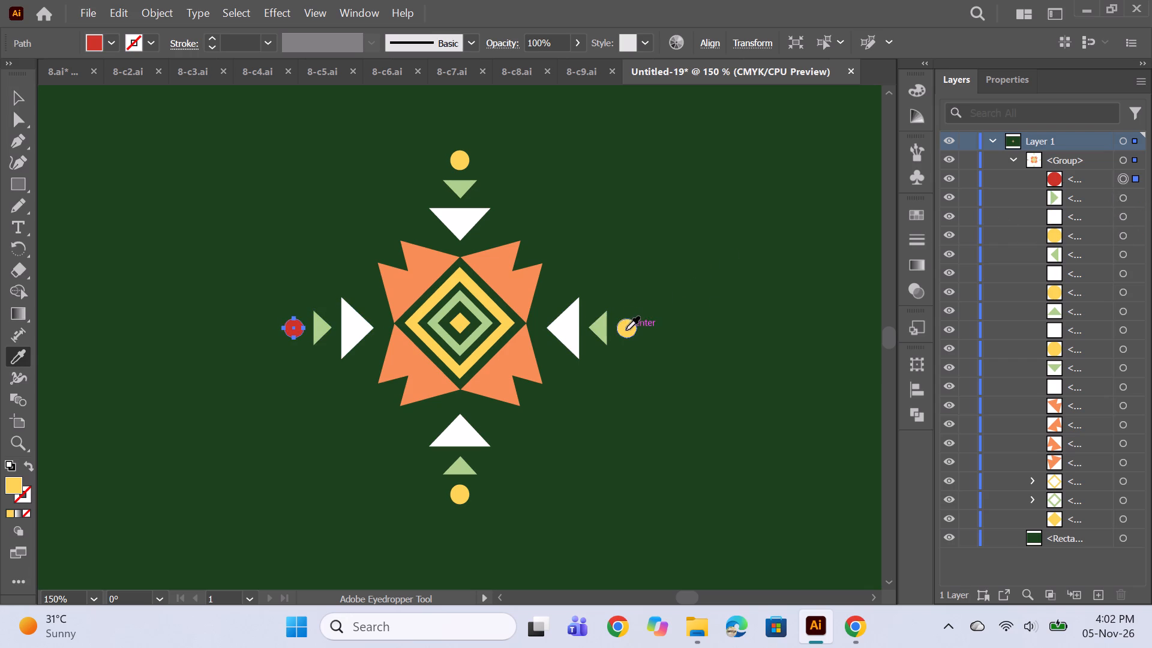
Select the whole recoloured motif group and make a new pattern from it.
{"action": "scroll", "coordinate": [652, 277], "scroll_direction": "down", "scroll_amount": 3, "text": "alt"}
{"action": "key", "text": "space"}
{"action": "left_click_drag", "start_coordinate": [706, 293], "coordinate": [609, 310]}
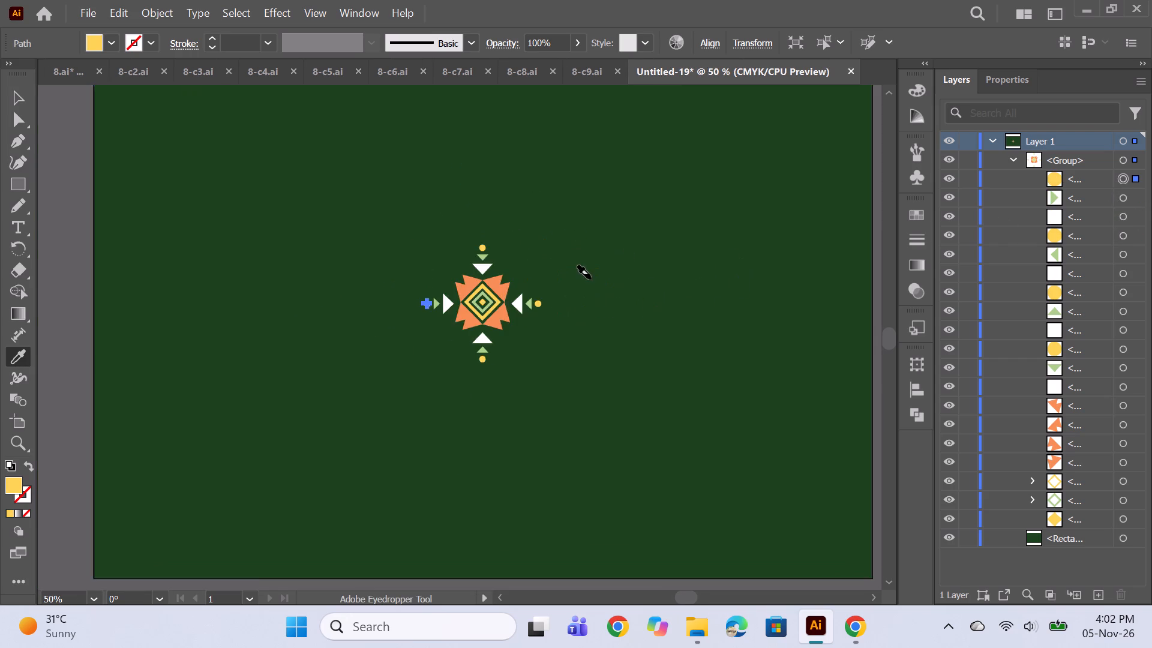
{"action": "scroll", "coordinate": [590, 275], "scroll_direction": "down", "scroll_amount": 2, "text": "alt"}
{"action": "left_click", "coordinate": [17, 98]}
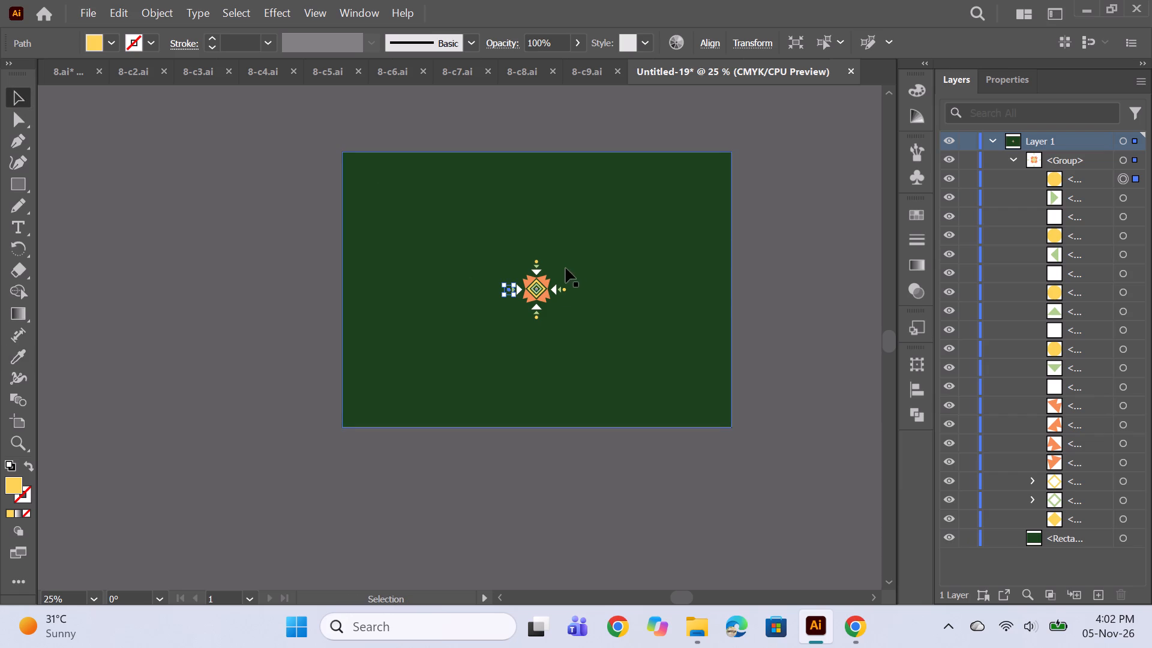
{"action": "left_click", "coordinate": [547, 289]}
{"action": "left_click", "coordinate": [142, 13]}
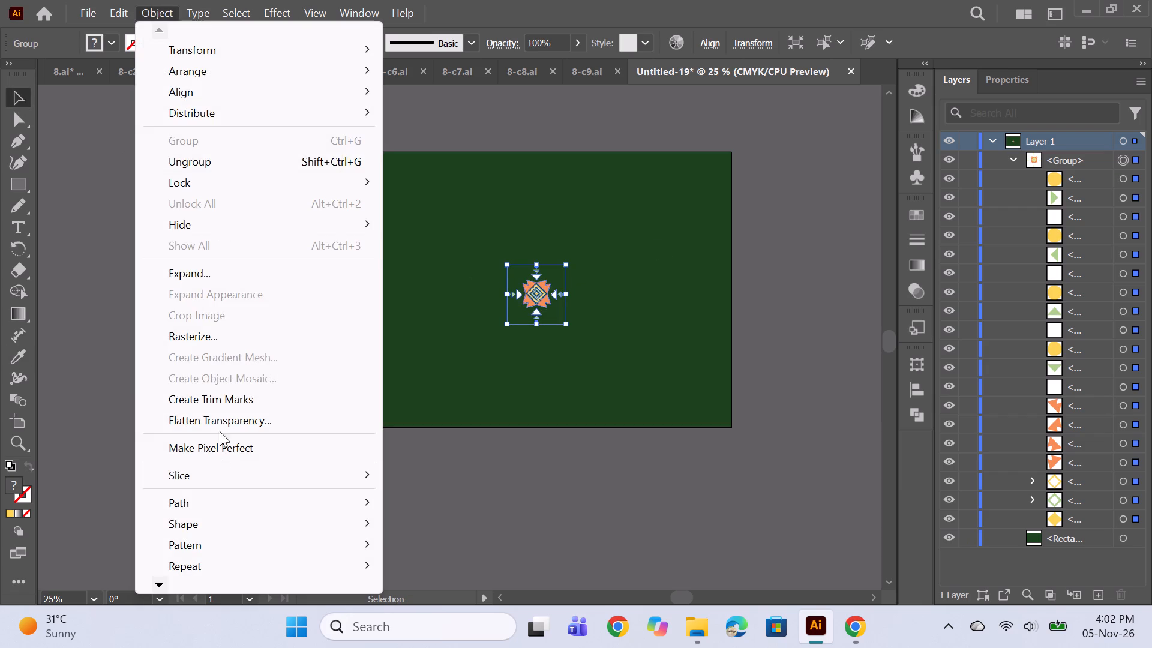
{"action": "left_click", "coordinate": [217, 549]}
{"action": "left_click", "coordinate": [434, 538]}
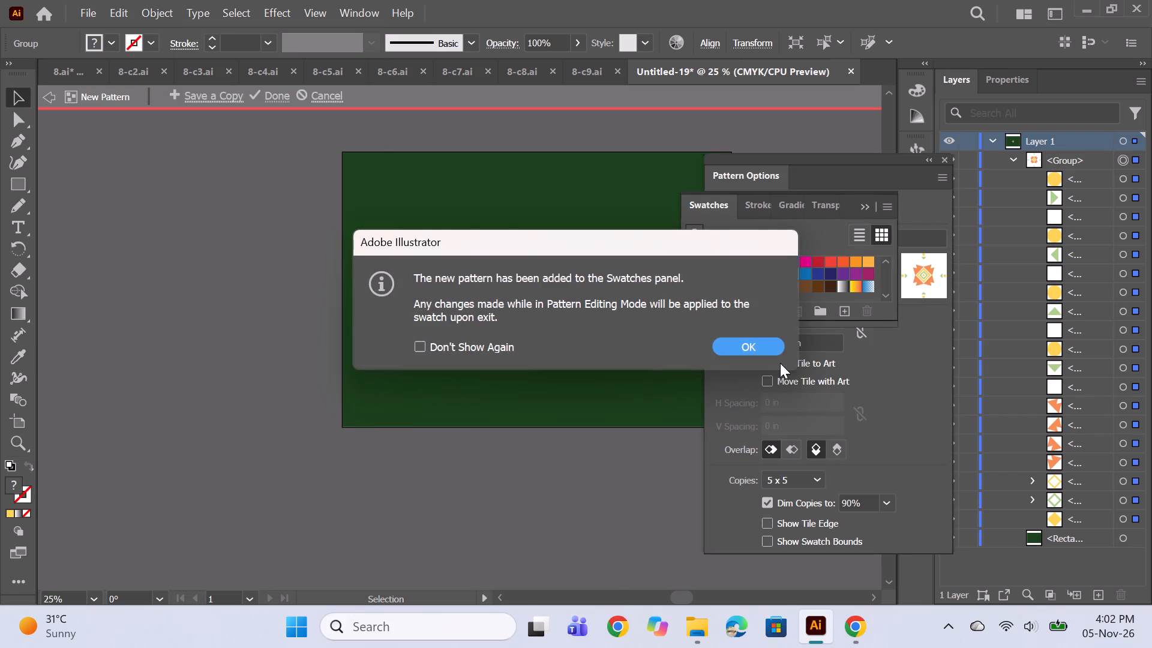
{"action": "left_click", "coordinate": [771, 351]}
Set the pattern to Brick by Row, sized to art, with 0.75 in horizontal and 0.5 in vertical spacing, and finish pattern editing.
{"action": "left_click", "coordinate": [836, 254]}
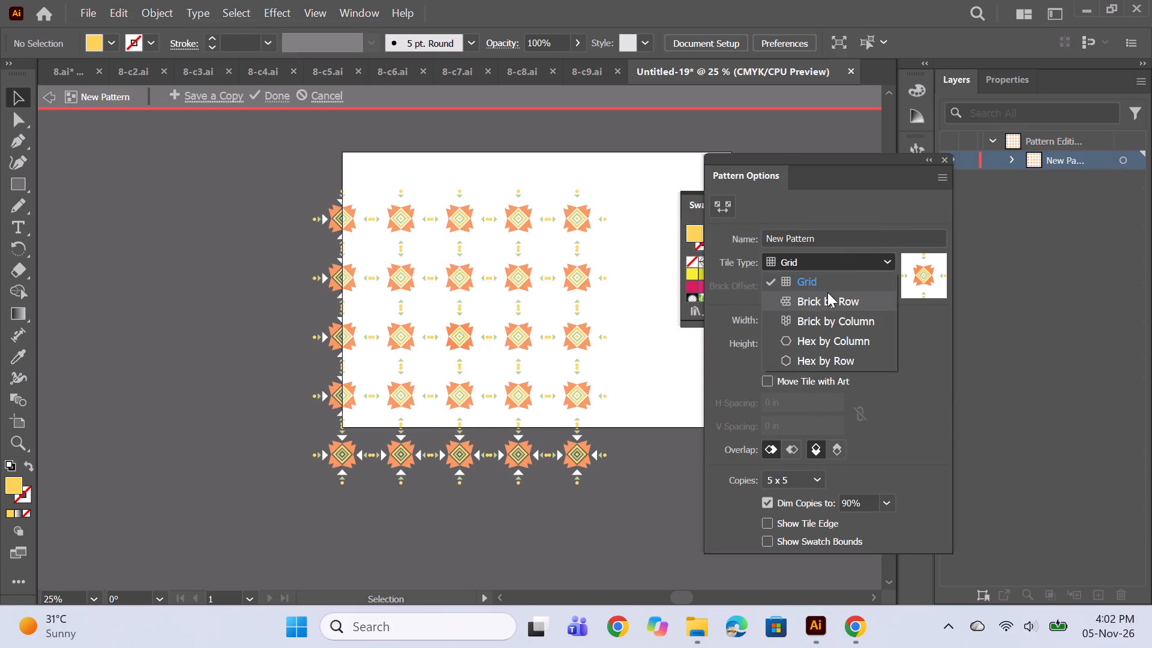
{"action": "left_click", "coordinate": [827, 292]}
{"action": "left_click", "coordinate": [768, 361]}
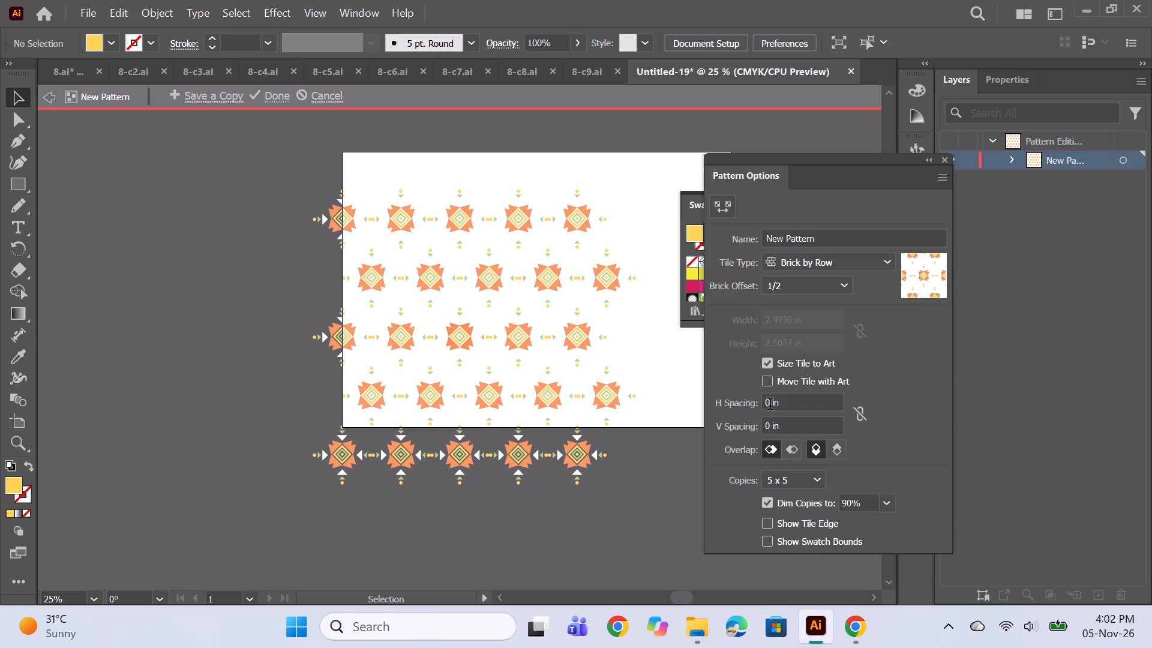
{"action": "left_click", "coordinate": [770, 406]}
{"action": "type", "text": ".75"}
{"action": "key", "text": "Return"}
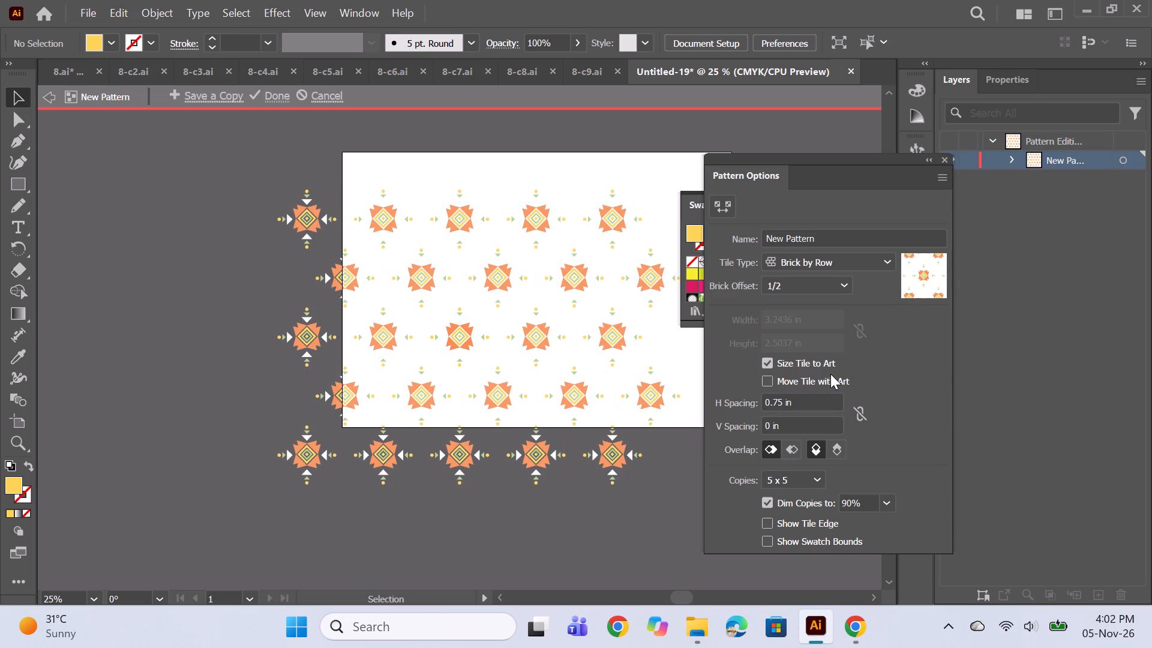
{"action": "left_click", "coordinate": [769, 428]}
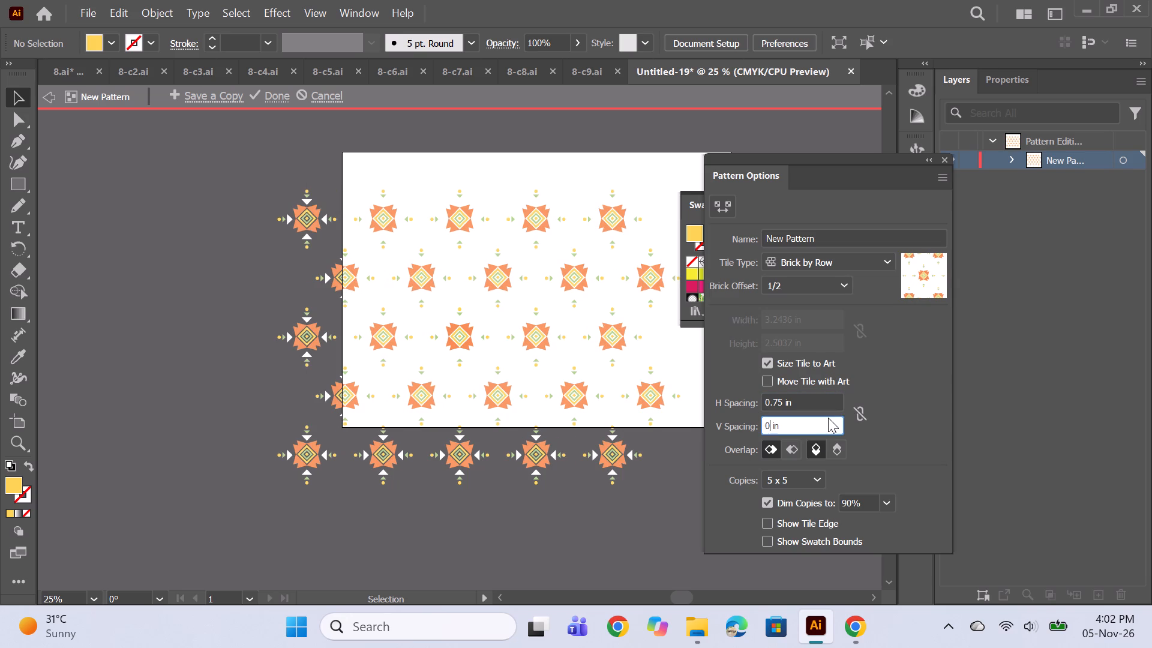
{"action": "type", "text": ".5"}
{"action": "key", "text": "Return"}
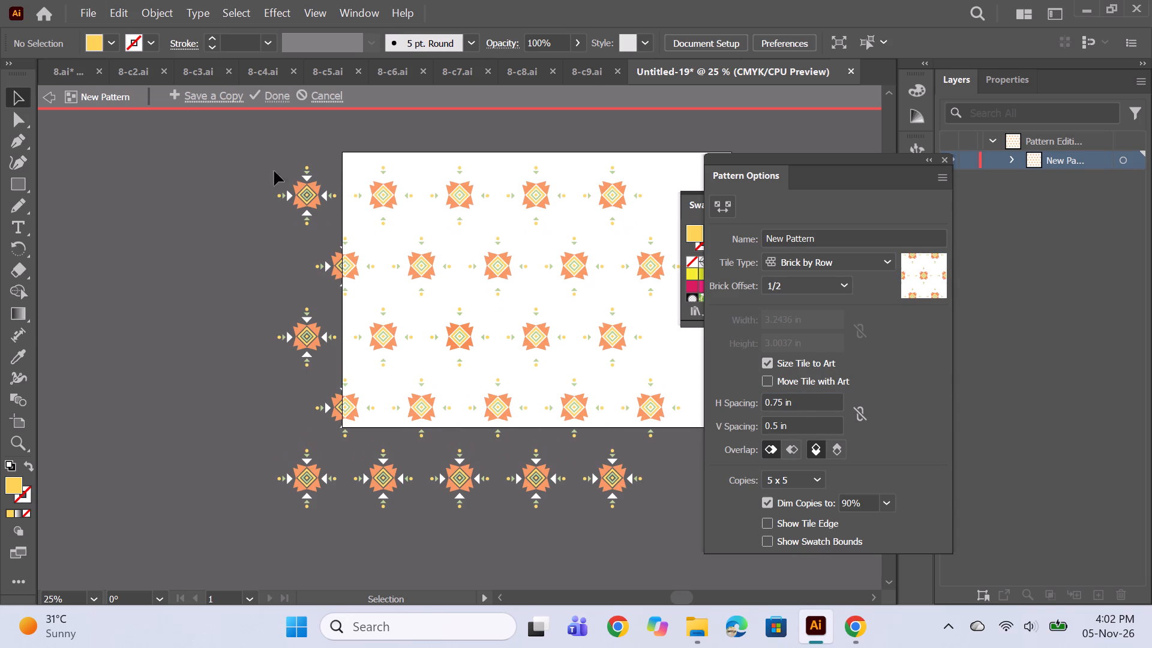
{"action": "left_click", "coordinate": [270, 81]}
{"action": "left_click", "coordinate": [271, 90]}
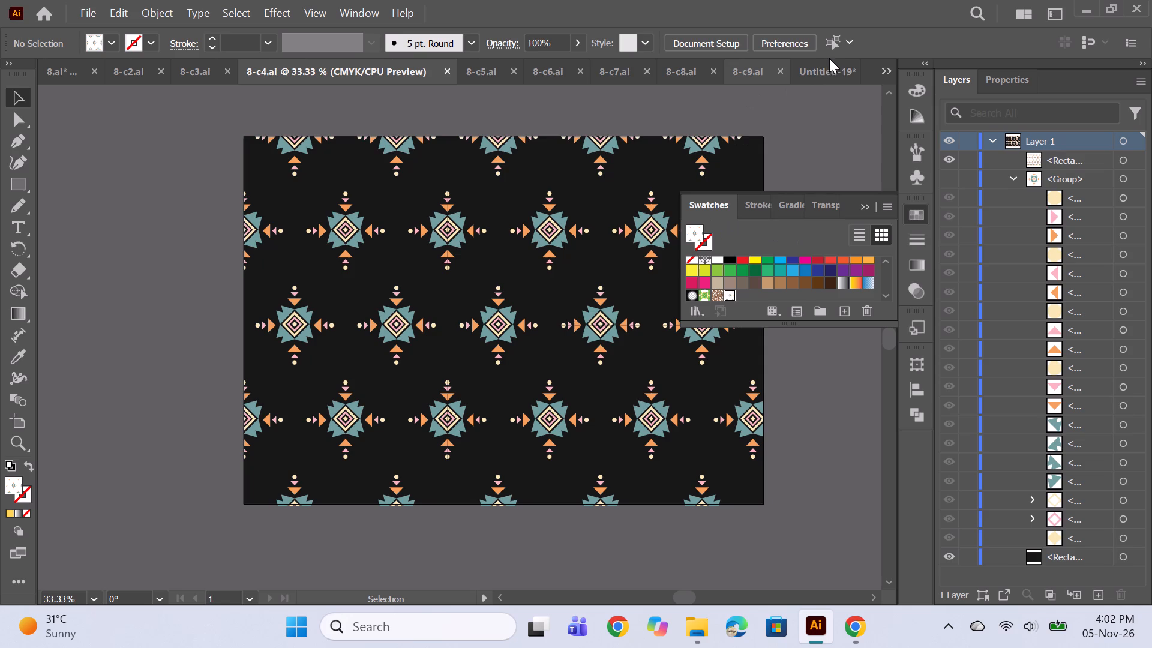
{"action": "left_click", "coordinate": [824, 67]}
{"action": "left_click", "coordinate": [256, 98]}
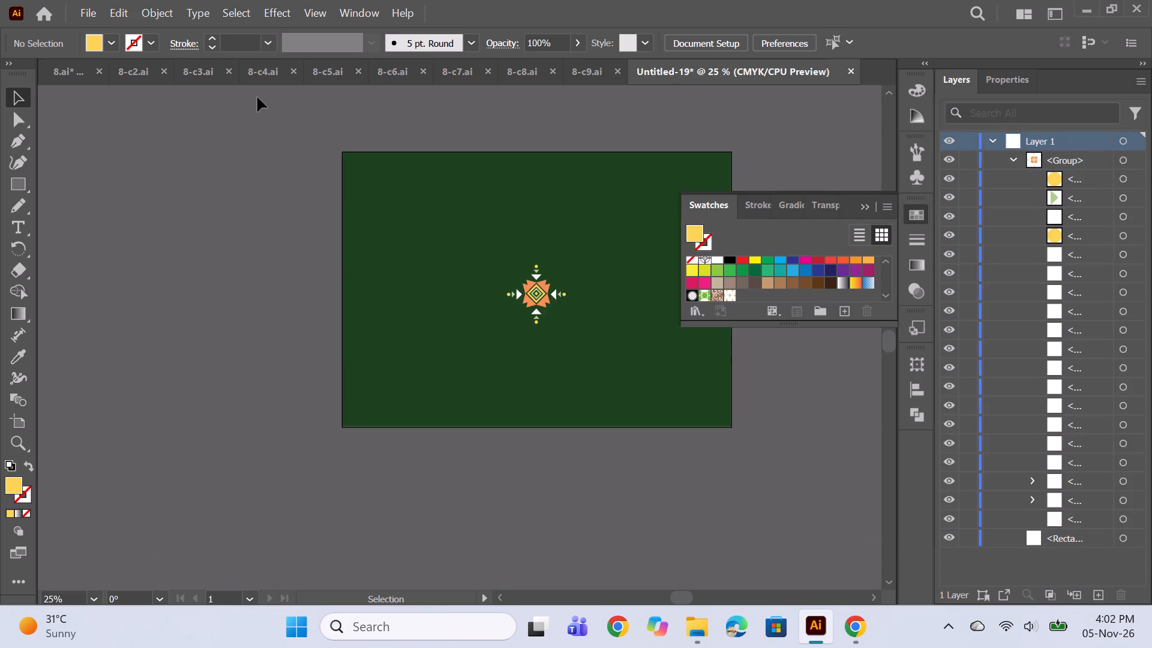
Draw a rectangle about 16.5 by 11.7 in covering the dark green artboard and fill it with the new motif pattern.
{"action": "left_click", "coordinate": [20, 180]}
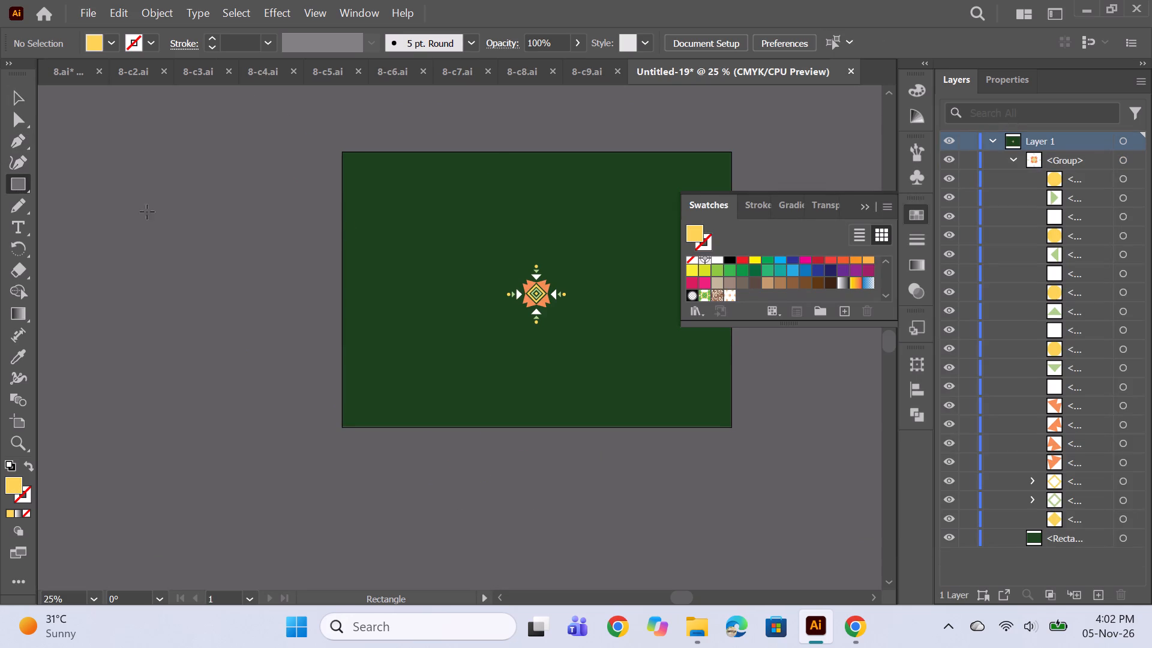
{"action": "left_click_drag", "start_coordinate": [343, 152], "coordinate": [727, 413]}
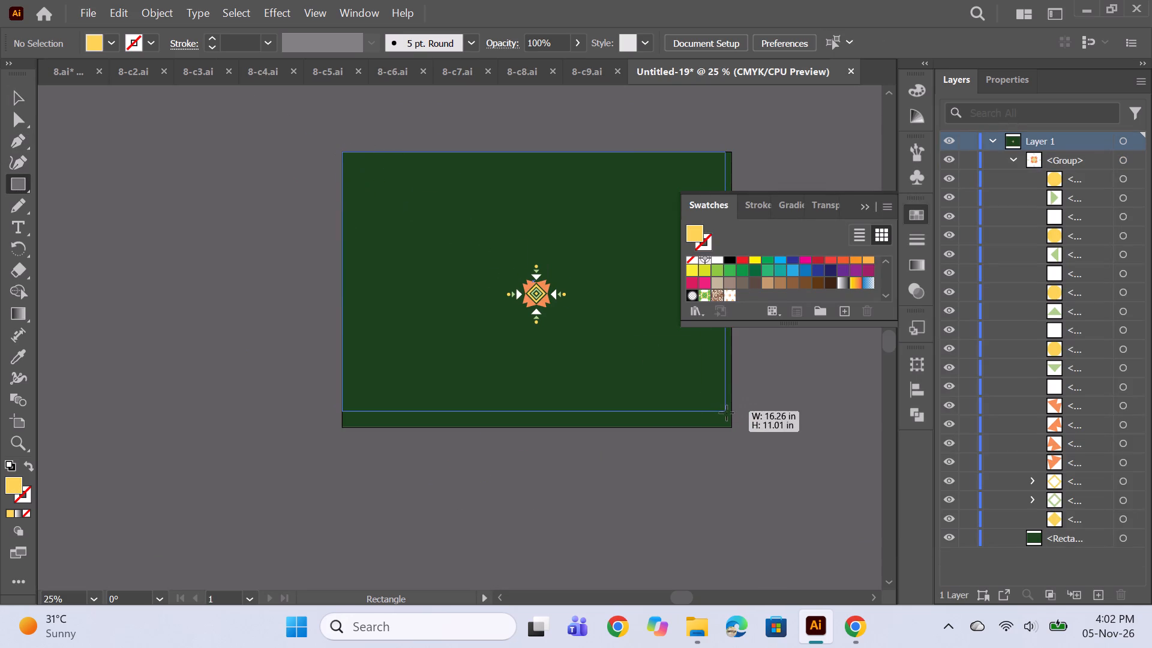
{"action": "left_click_drag", "start_coordinate": [727, 413], "coordinate": [731, 427]}
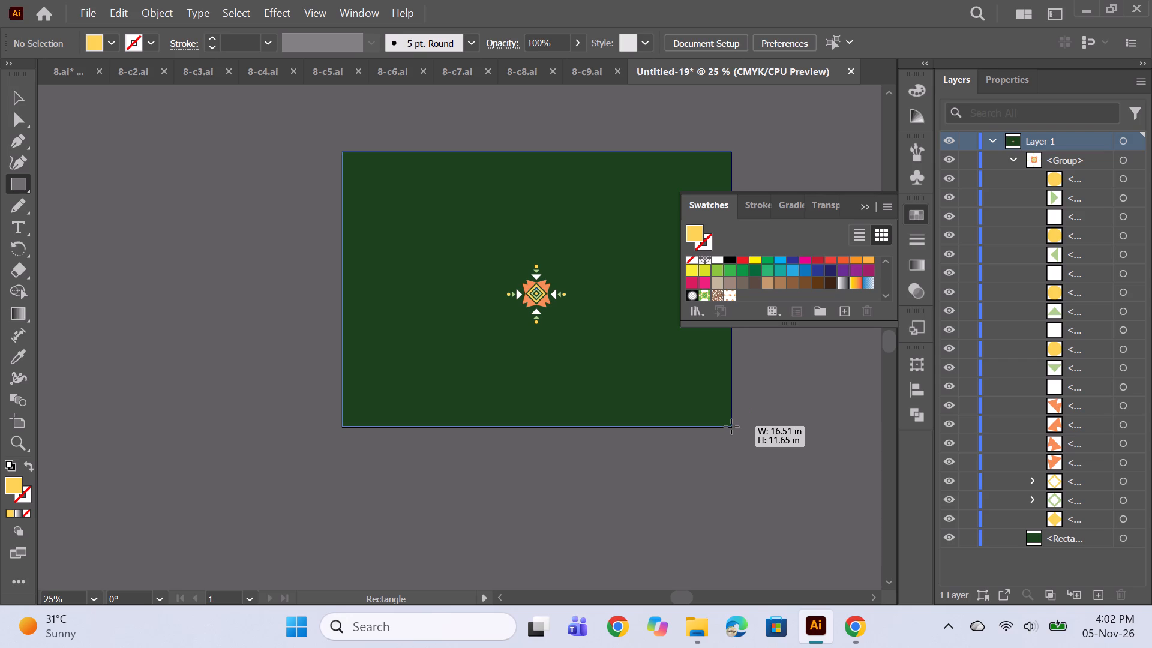
{"action": "left_click_drag", "start_coordinate": [731, 427], "coordinate": [731, 429]}
{"action": "left_click", "coordinate": [728, 298]}
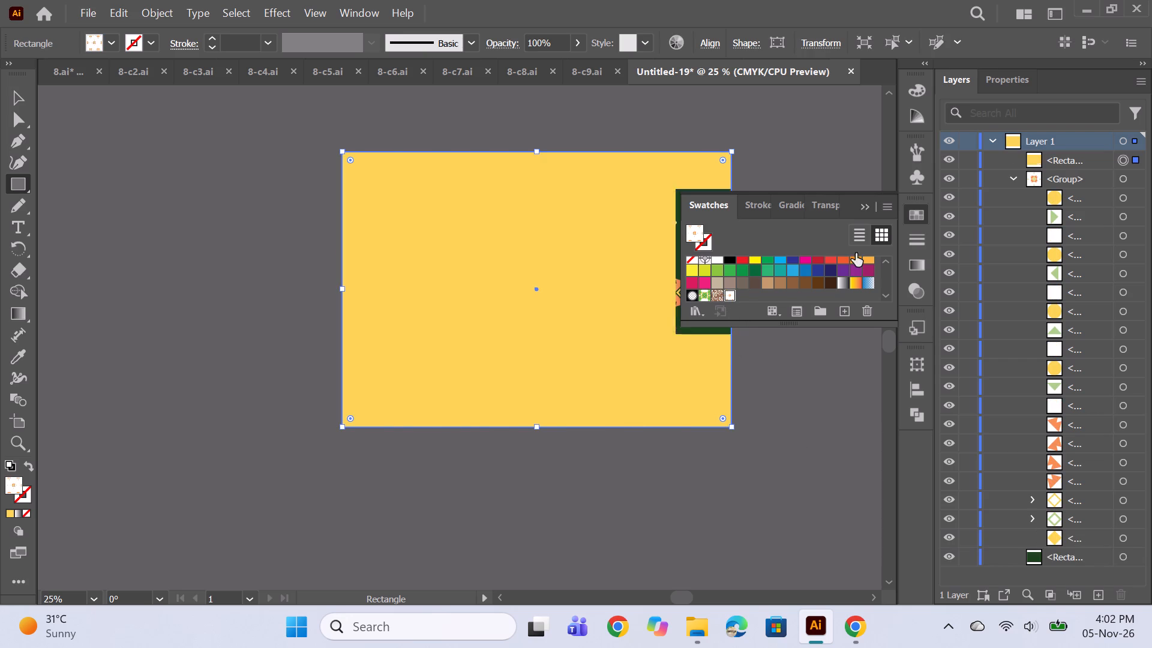
Hide the original motif group so only the pattern and background are shown, and put away the swatches.
{"action": "left_click", "coordinate": [950, 180]}
{"action": "left_click", "coordinate": [863, 209]}
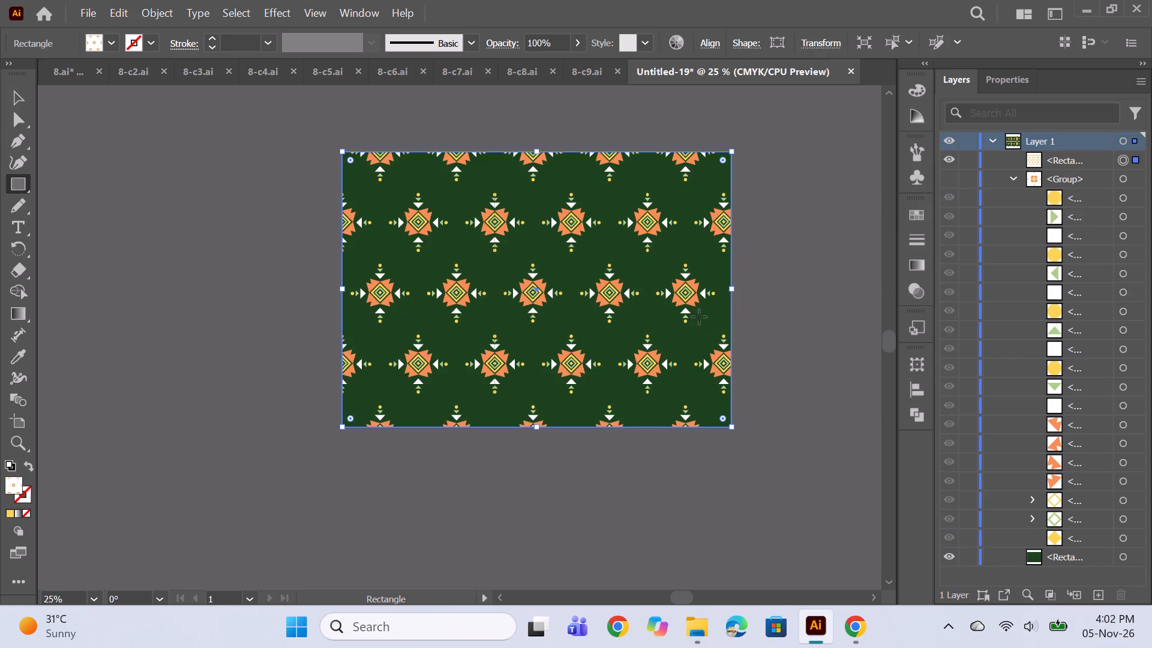
Save the dark green variation as 8-c10 in Plain prints, accepting the Illustrator options.
{"action": "key", "text": "space"}
{"action": "left_click_drag", "start_coordinate": [789, 304], "coordinate": [785, 327]}
{"action": "key", "text": "ctrl+s"}
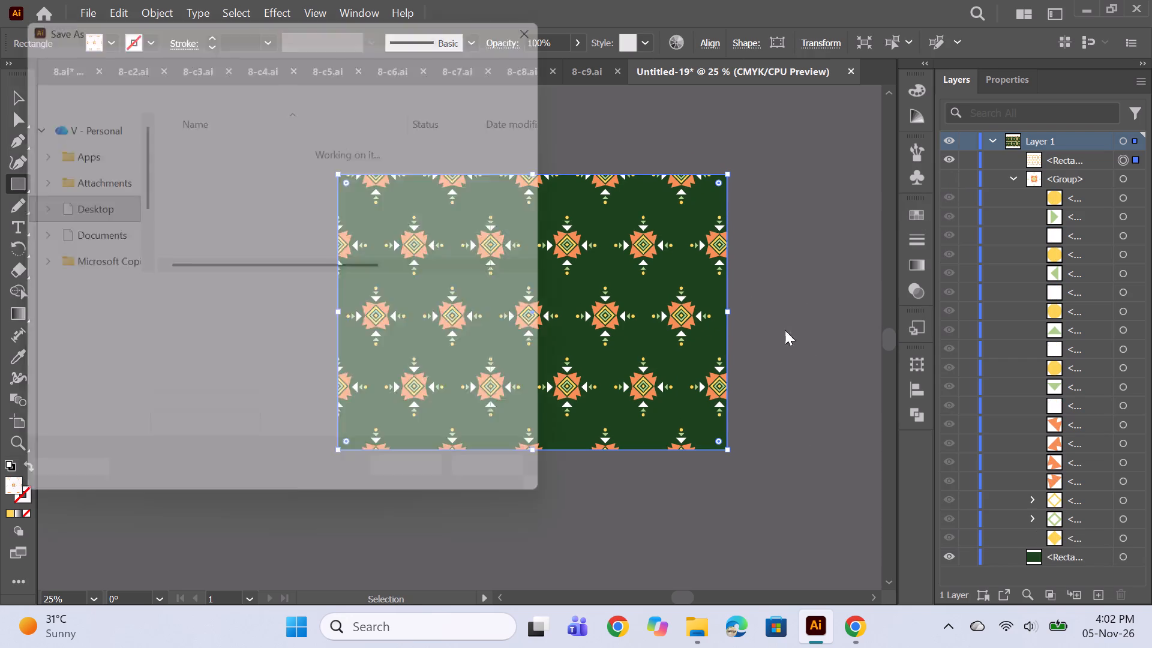
{"action": "key", "text": "8"}
{"action": "type", "text": "-c"}
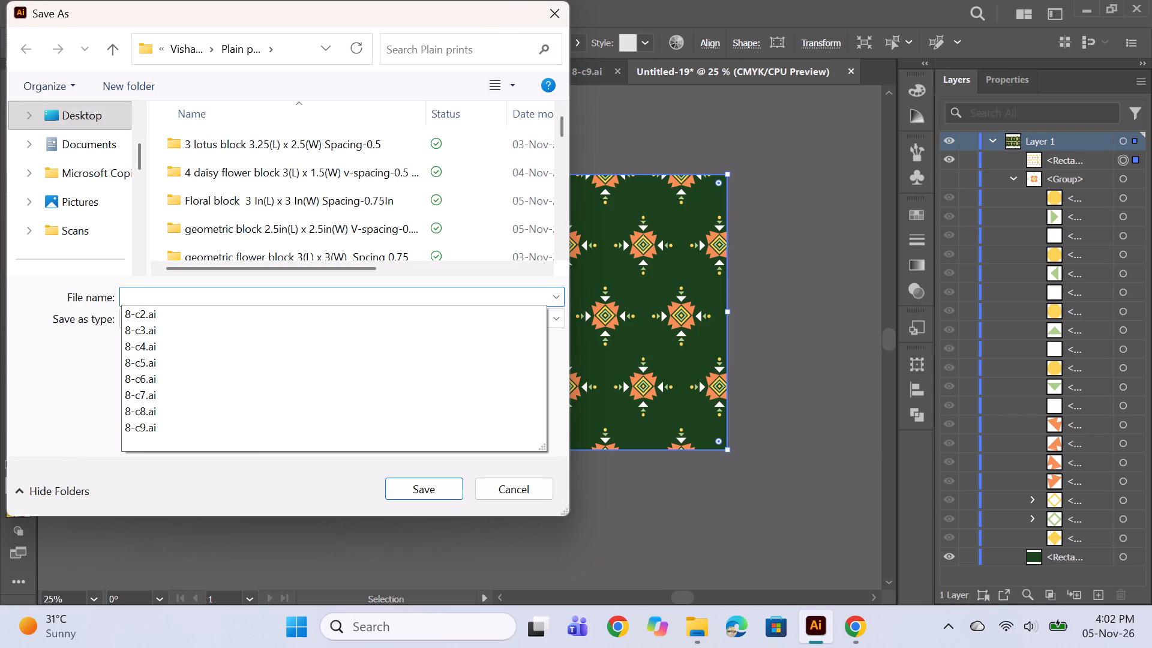
{"action": "type", "text": "10"}
{"action": "key", "text": "Return"}
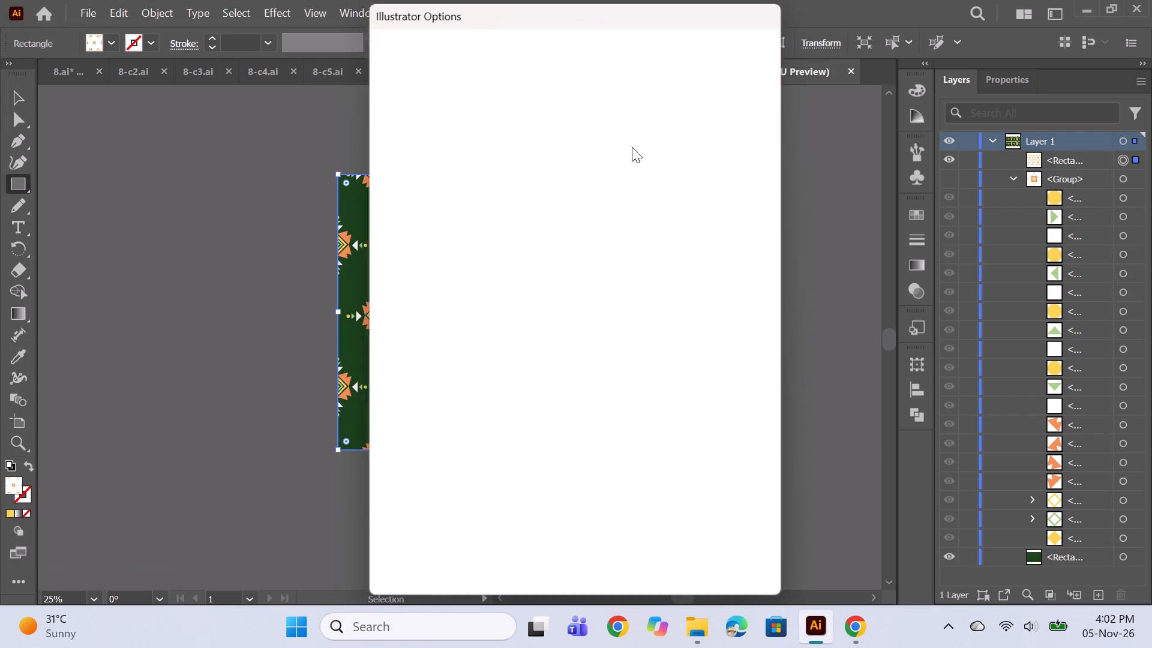
{"action": "left_click", "coordinate": [614, 556]}
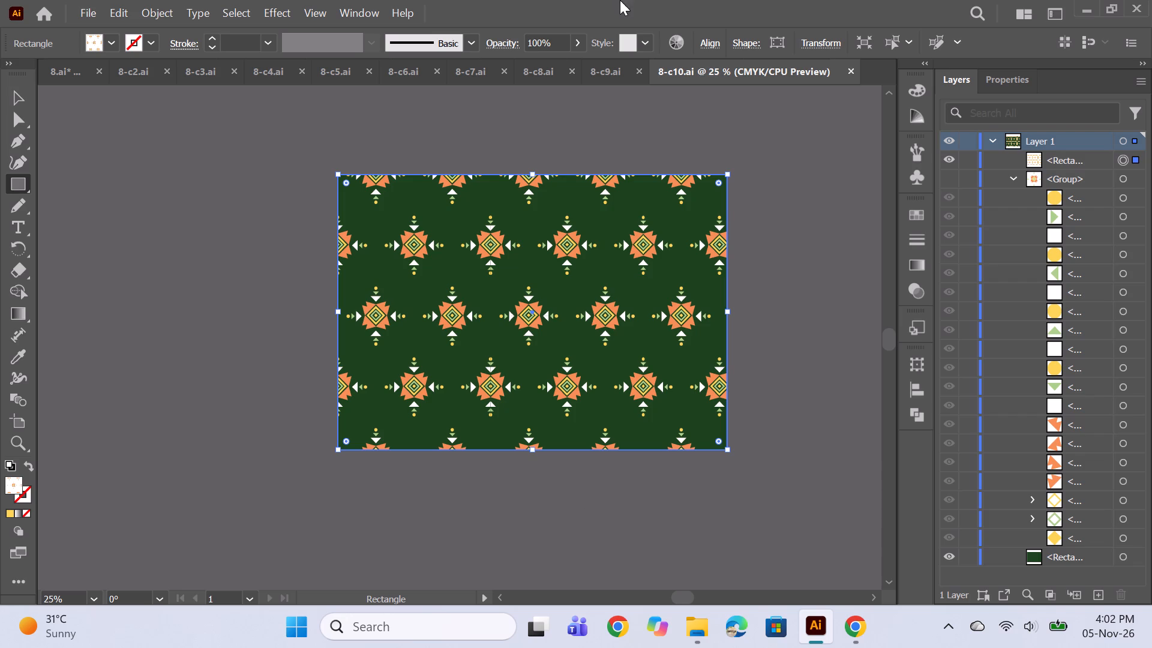
Review the open colour variations one after another, from the original 8 through 8-c10.
{"action": "left_click", "coordinate": [619, 79]}
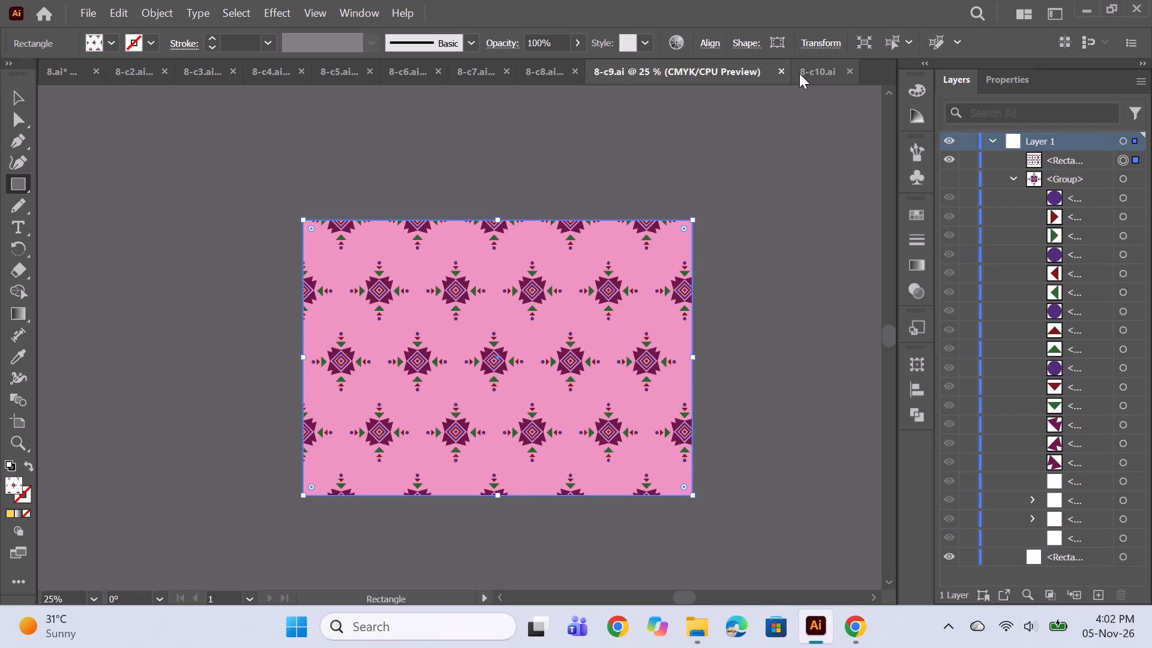
{"action": "left_click", "coordinate": [799, 73]}
{"action": "left_click", "coordinate": [79, 76]}
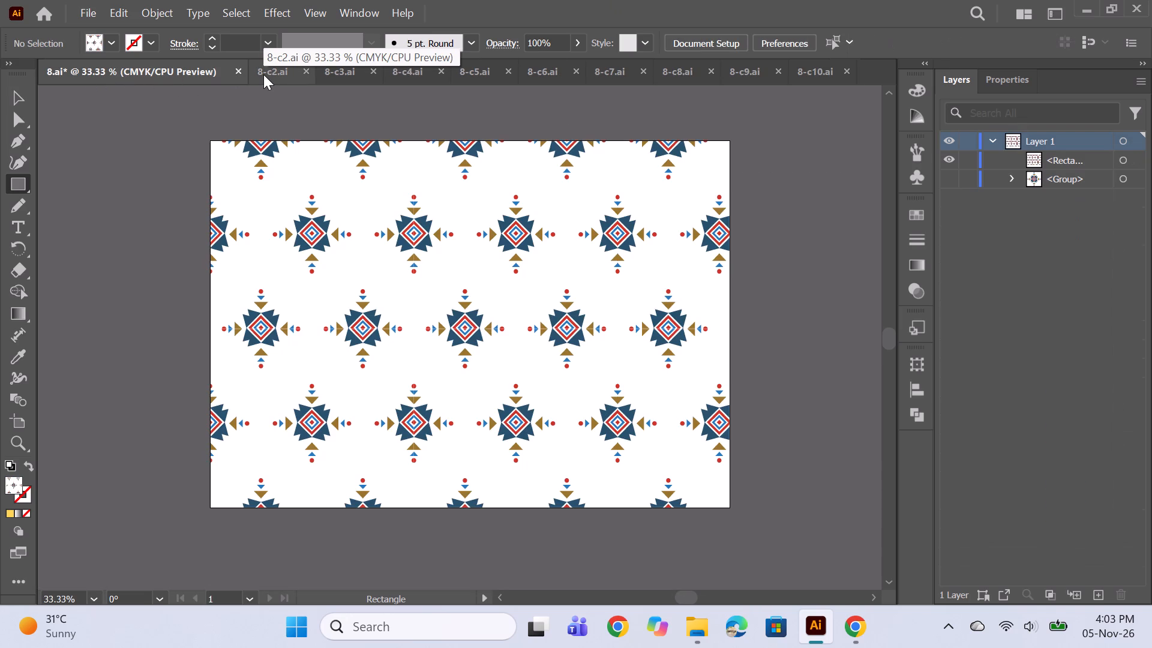
{"action": "left_click", "coordinate": [263, 74]}
{"action": "left_click", "coordinate": [336, 70]}
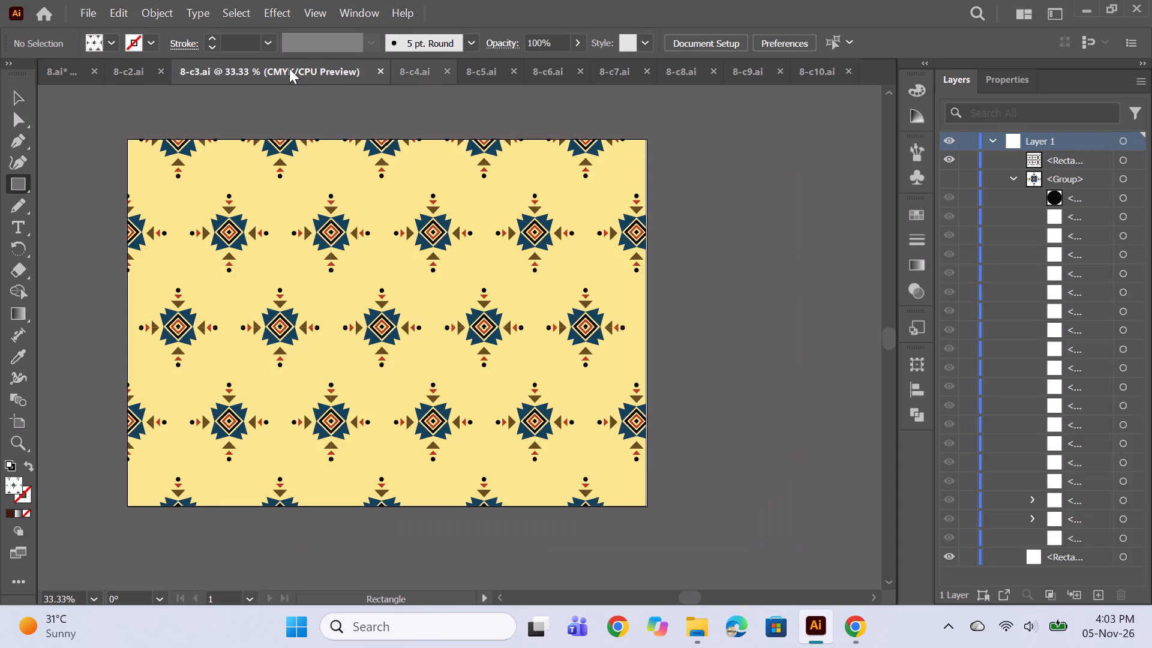
{"action": "left_click", "coordinate": [74, 67]}
{"action": "left_click", "coordinate": [253, 72]}
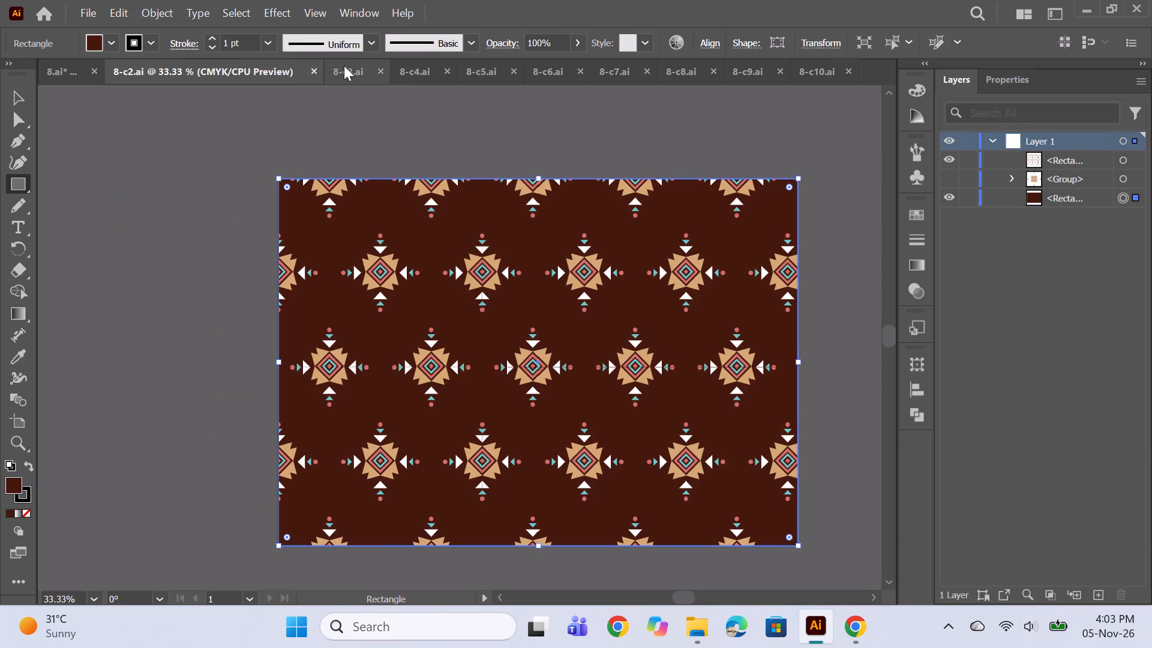
{"action": "left_click", "coordinate": [344, 65]}
{"action": "left_click", "coordinate": [413, 76]}
{"action": "left_click", "coordinate": [482, 80]}
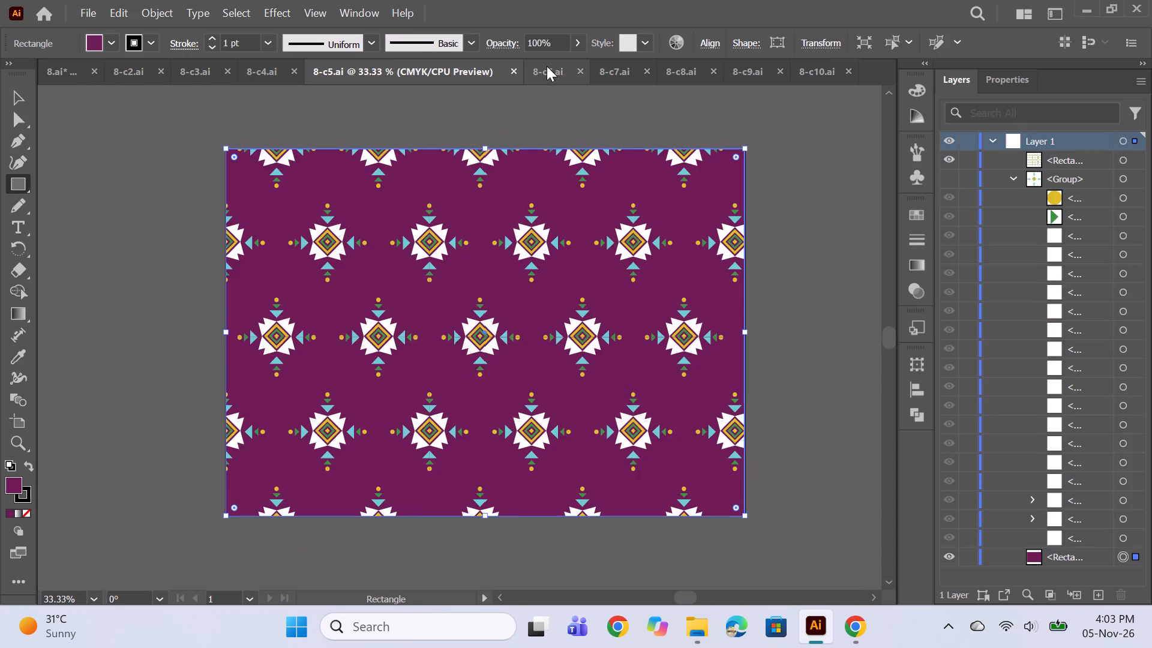
{"action": "left_click", "coordinate": [547, 66]}
{"action": "left_click", "coordinate": [616, 72]}
{"action": "left_click", "coordinate": [676, 74]}
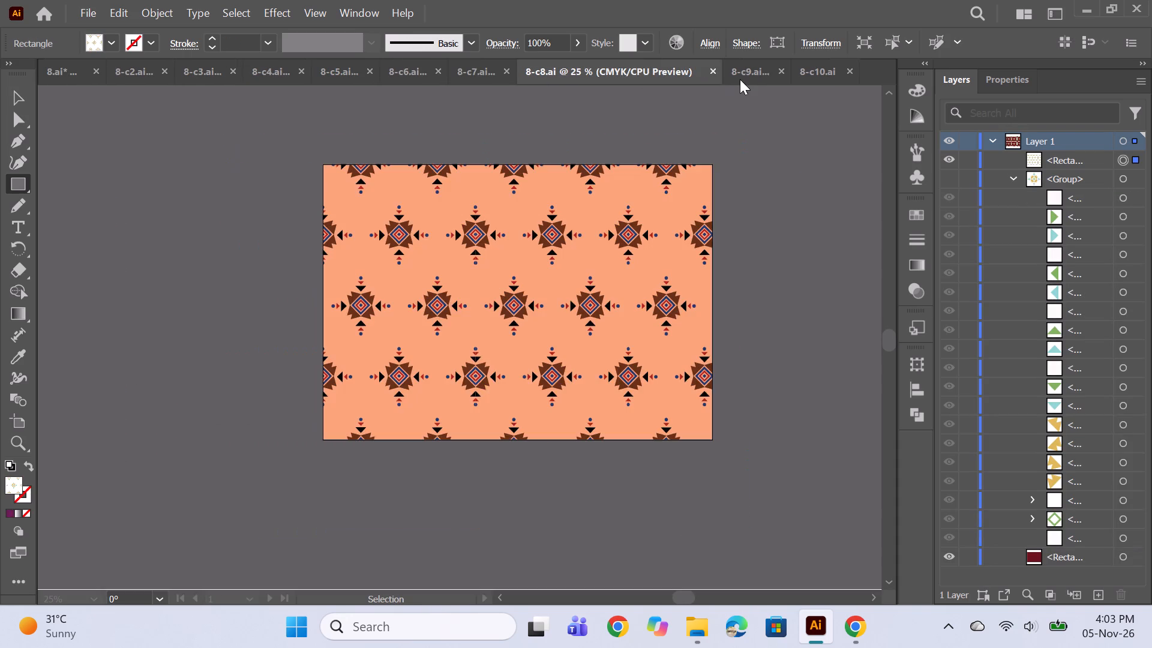
{"action": "left_click", "coordinate": [740, 80]}
{"action": "left_click", "coordinate": [821, 77]}
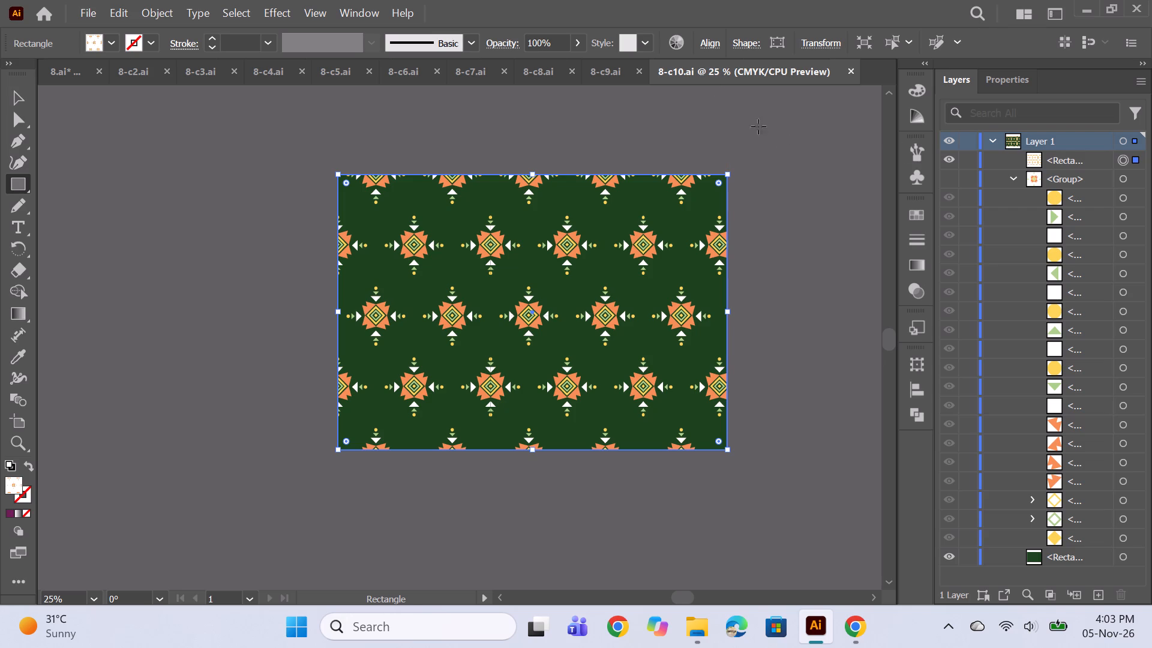
Save the 8-c10 document again.
{"action": "key", "text": "ctrl+s"}
Switch to File Explorer and move the file 8-c2 from Plain prints into the Floral block folder.
{"action": "left_click", "coordinate": [696, 623]}
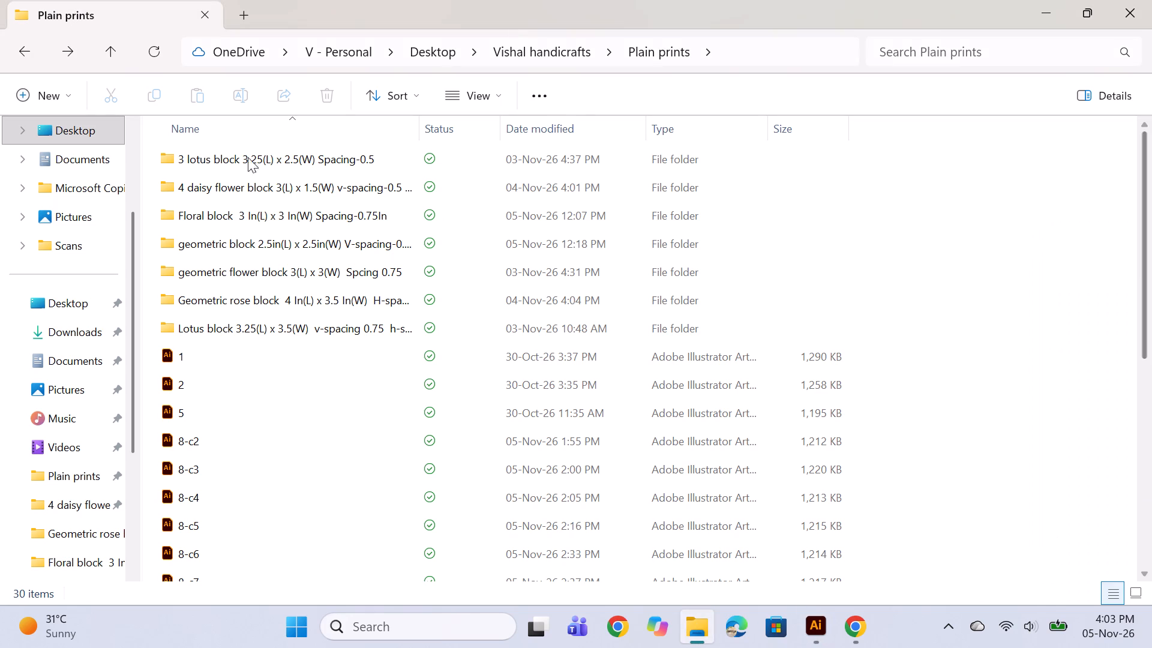
{"action": "scroll", "coordinate": [288, 259], "scroll_direction": "down", "scroll_amount": 6}
{"action": "scroll", "coordinate": [267, 305], "scroll_direction": "up", "scroll_amount": 2}
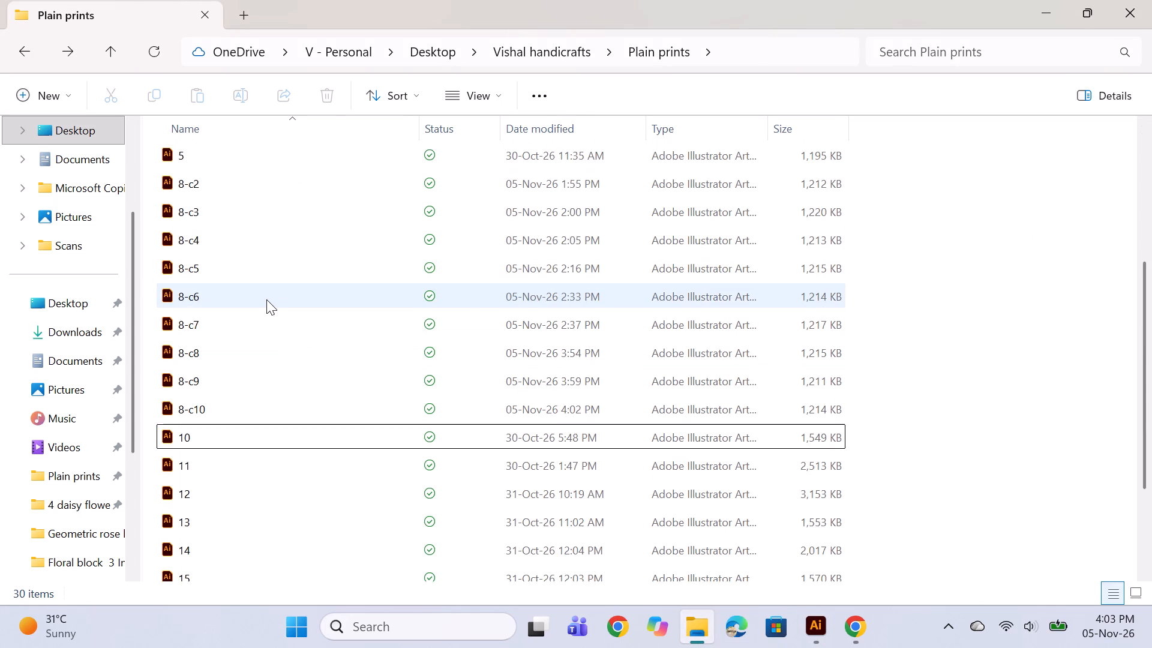
{"action": "scroll", "coordinate": [266, 299], "scroll_direction": "up", "scroll_amount": 2}
{"action": "left_click_drag", "start_coordinate": [206, 348], "coordinate": [253, 349]}
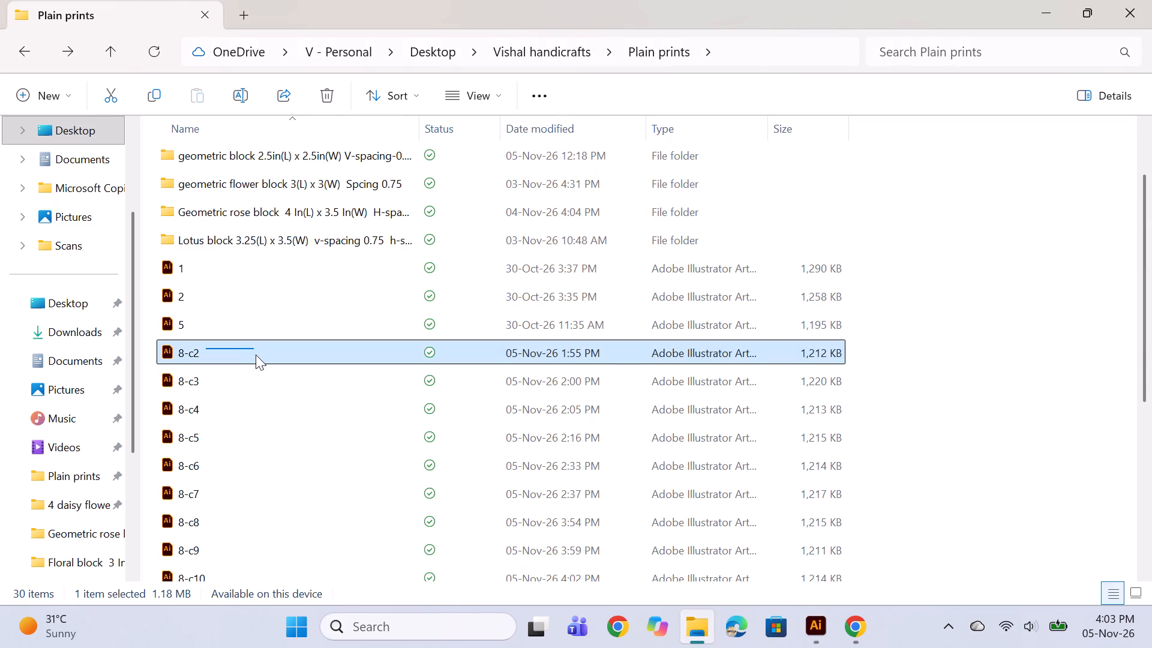
{"action": "left_click_drag", "start_coordinate": [256, 355], "coordinate": [328, 163]}
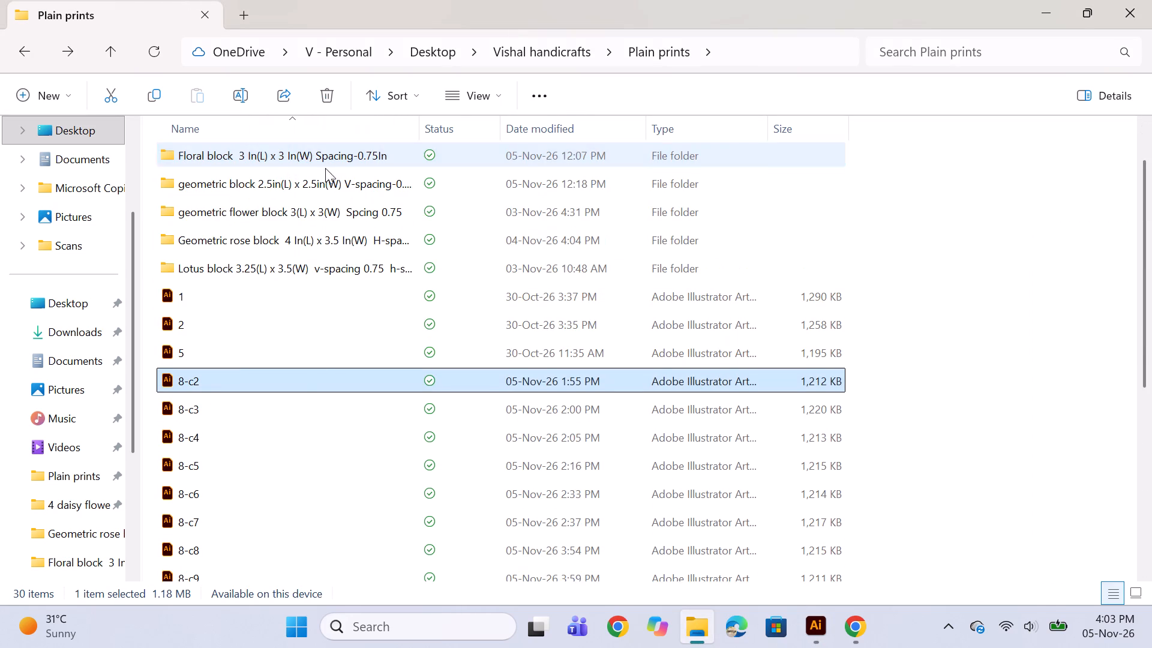
Move the files 8-c3, 8-c4 and 8-c5 into the geometric block 2.5in(L) x 2.5in(W) folder.
{"action": "left_click_drag", "start_coordinate": [282, 379], "coordinate": [304, 256]}
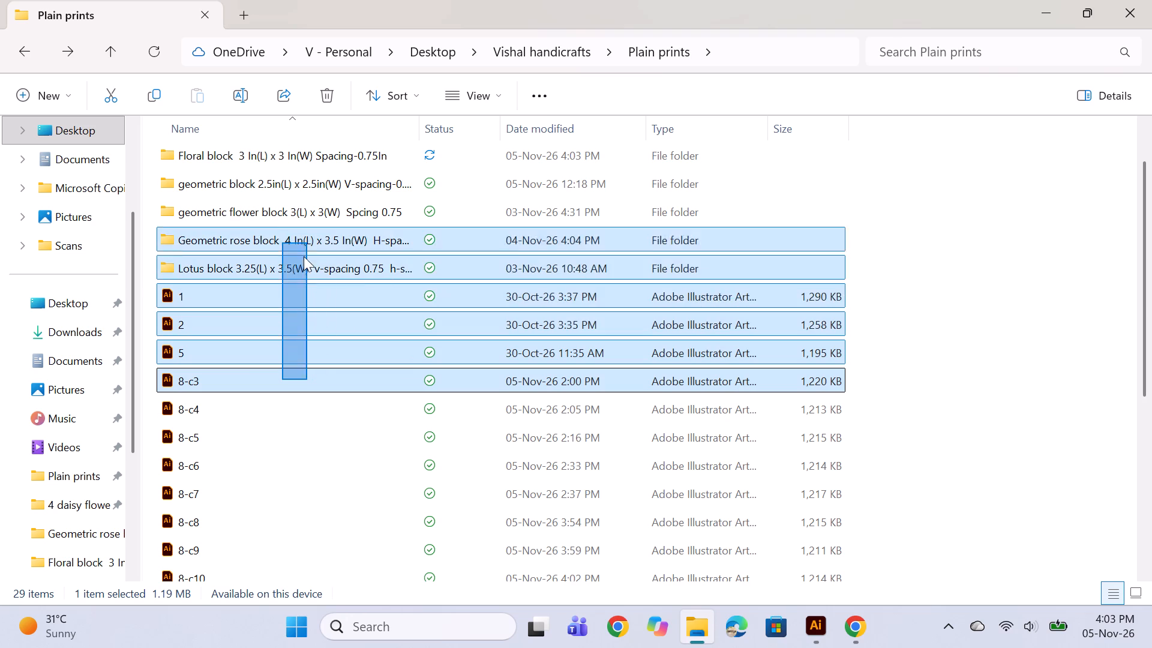
{"action": "left_click_drag", "start_coordinate": [304, 256], "coordinate": [259, 372]}
{"action": "left_click_drag", "start_coordinate": [250, 379], "coordinate": [285, 187]}
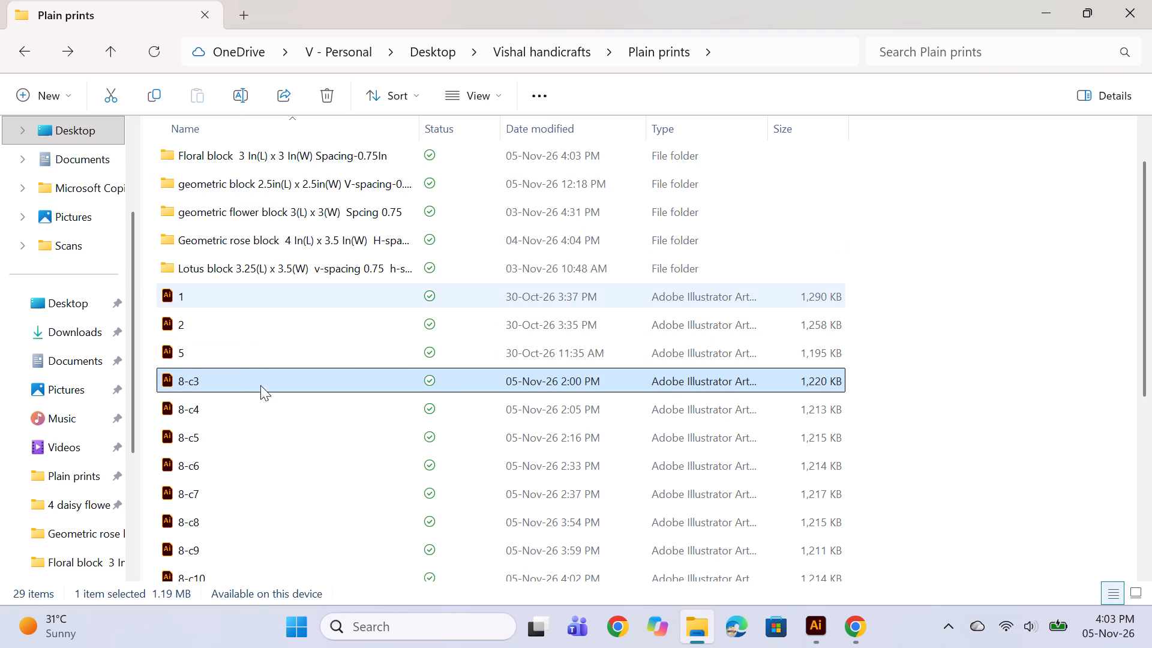
{"action": "left_click_drag", "start_coordinate": [208, 386], "coordinate": [282, 374]}
{"action": "left_click_drag", "start_coordinate": [282, 374], "coordinate": [305, 276]}
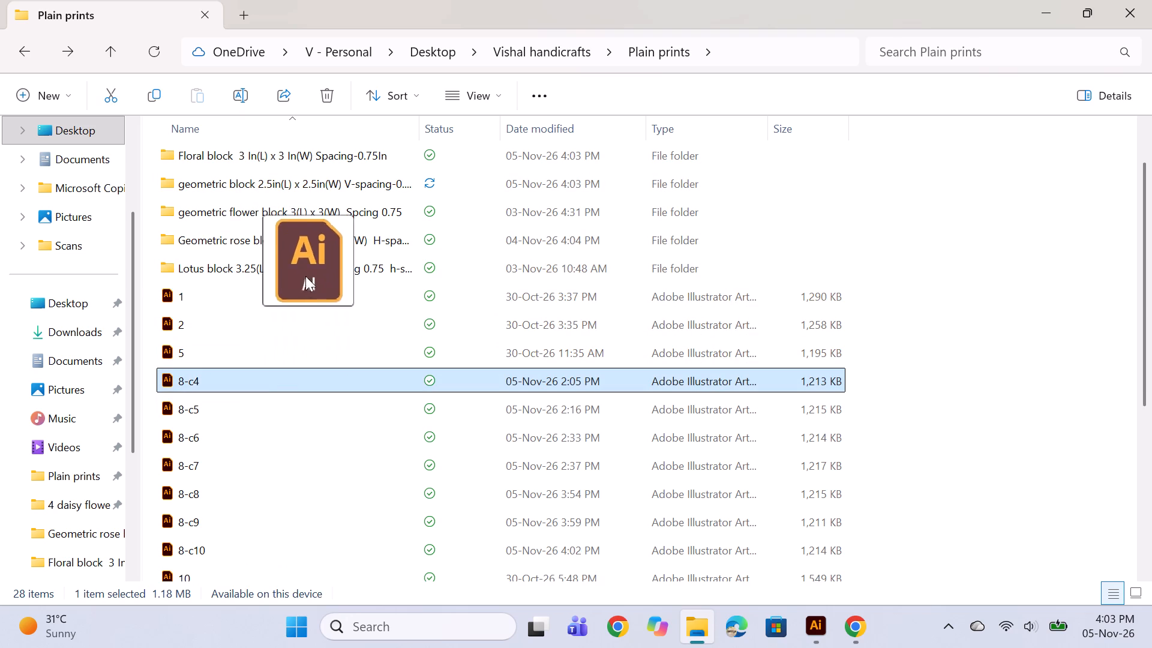
{"action": "left_click_drag", "start_coordinate": [305, 276], "coordinate": [292, 175]}
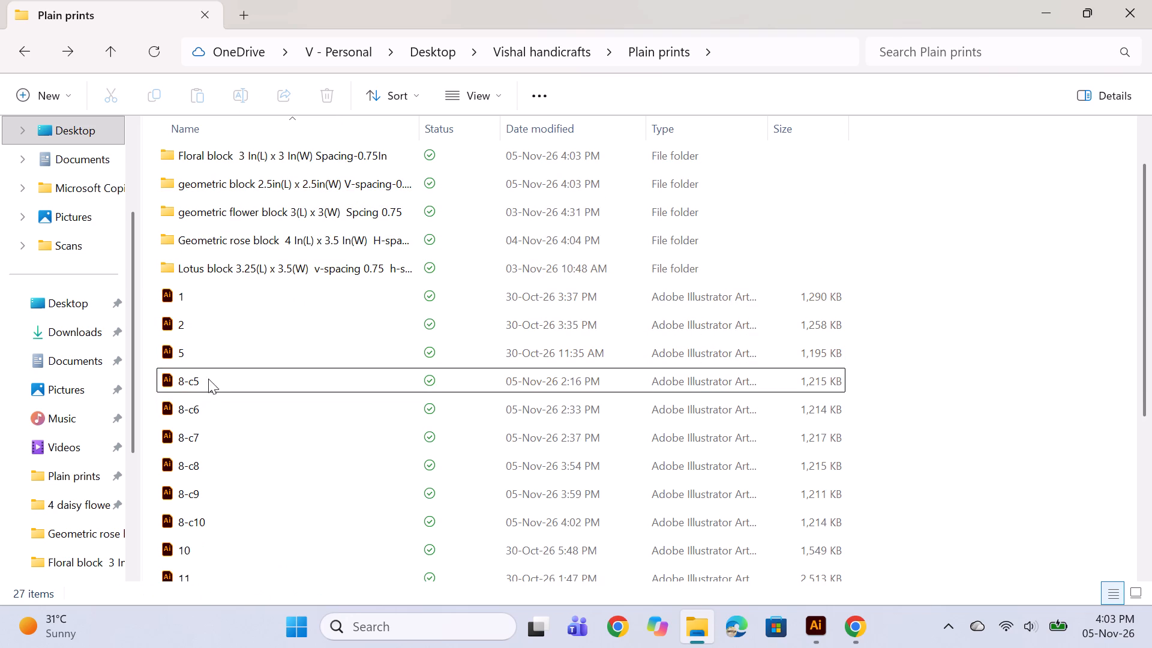
{"action": "left_click", "coordinate": [208, 379]}
{"action": "left_click_drag", "start_coordinate": [208, 382], "coordinate": [252, 191]}
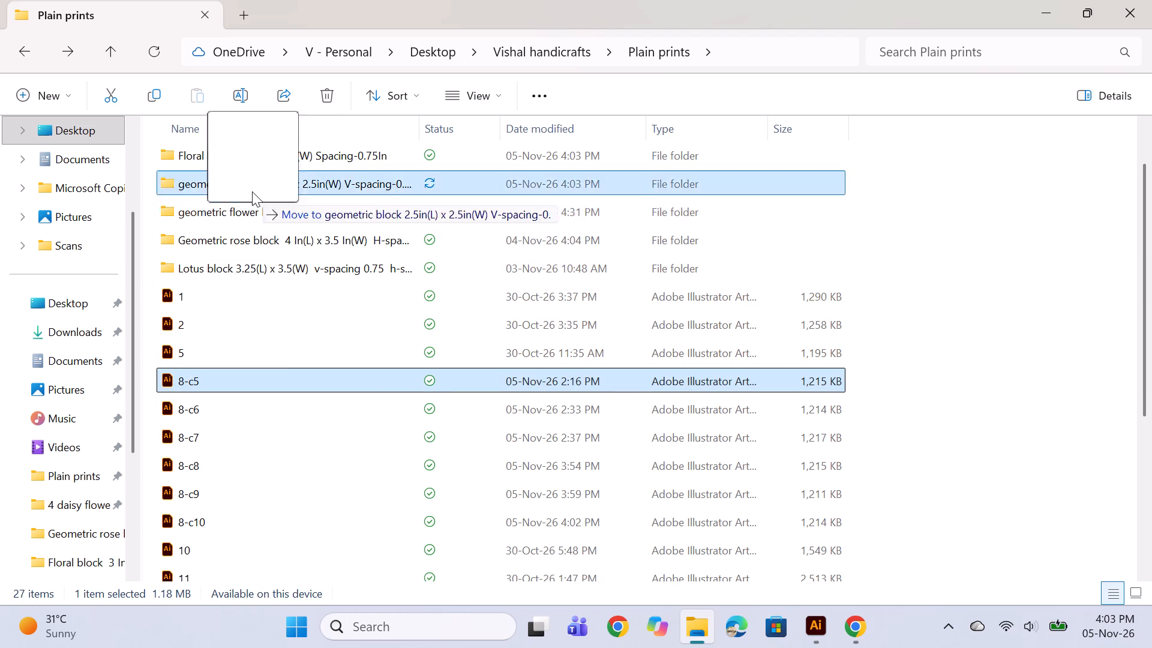
{"action": "left_click_drag", "start_coordinate": [252, 191], "coordinate": [252, 187]}
Move the files 8-c6, 8-c7 and 8-c8 into the geometric block 2.5in(L) x 2.5in(W) folder.
{"action": "left_click", "coordinate": [208, 388]}
{"action": "left_click_drag", "start_coordinate": [208, 385], "coordinate": [221, 346]}
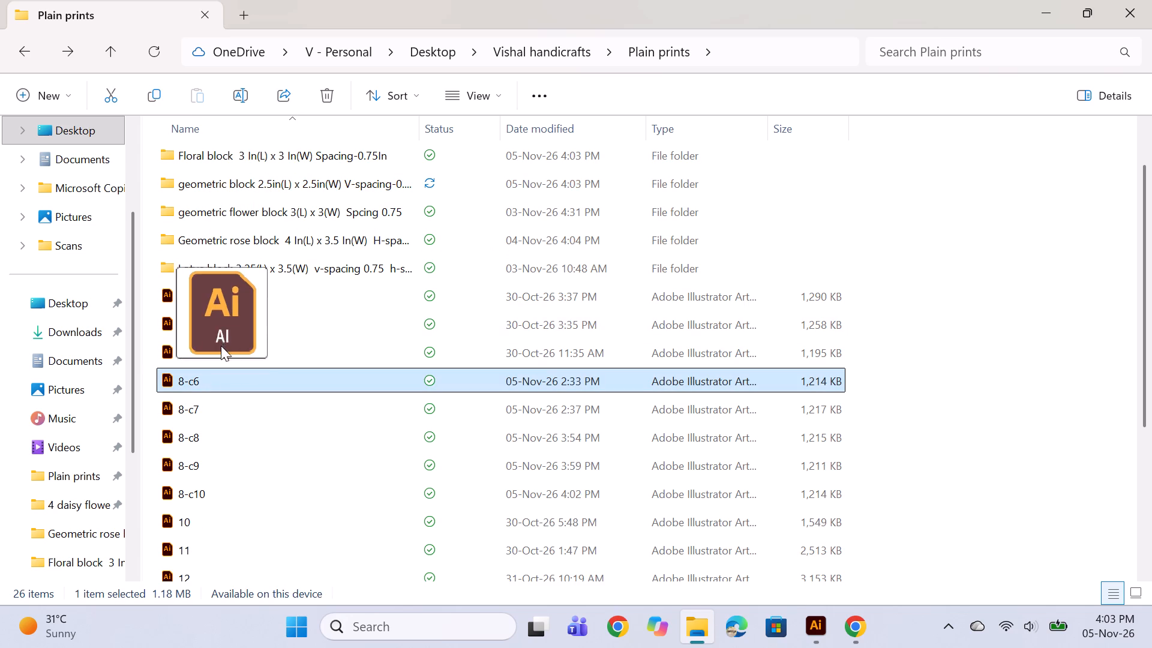
{"action": "left_click_drag", "start_coordinate": [221, 346], "coordinate": [236, 187]}
{"action": "left_click", "coordinate": [205, 386]}
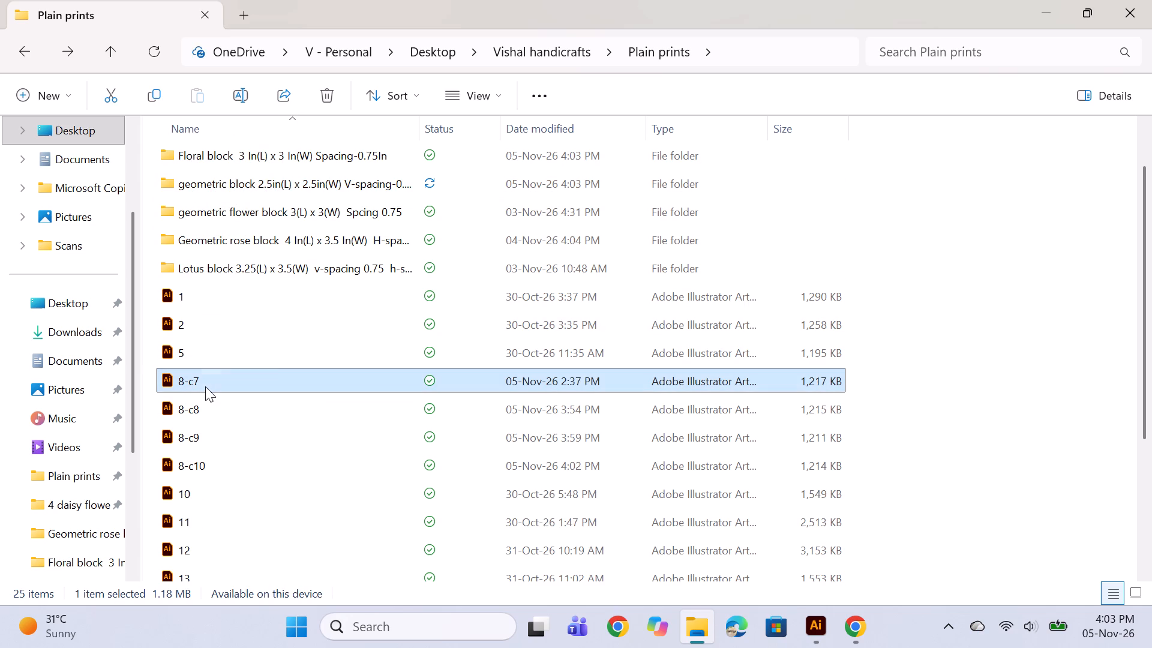
{"action": "left_click_drag", "start_coordinate": [213, 385], "coordinate": [262, 288]}
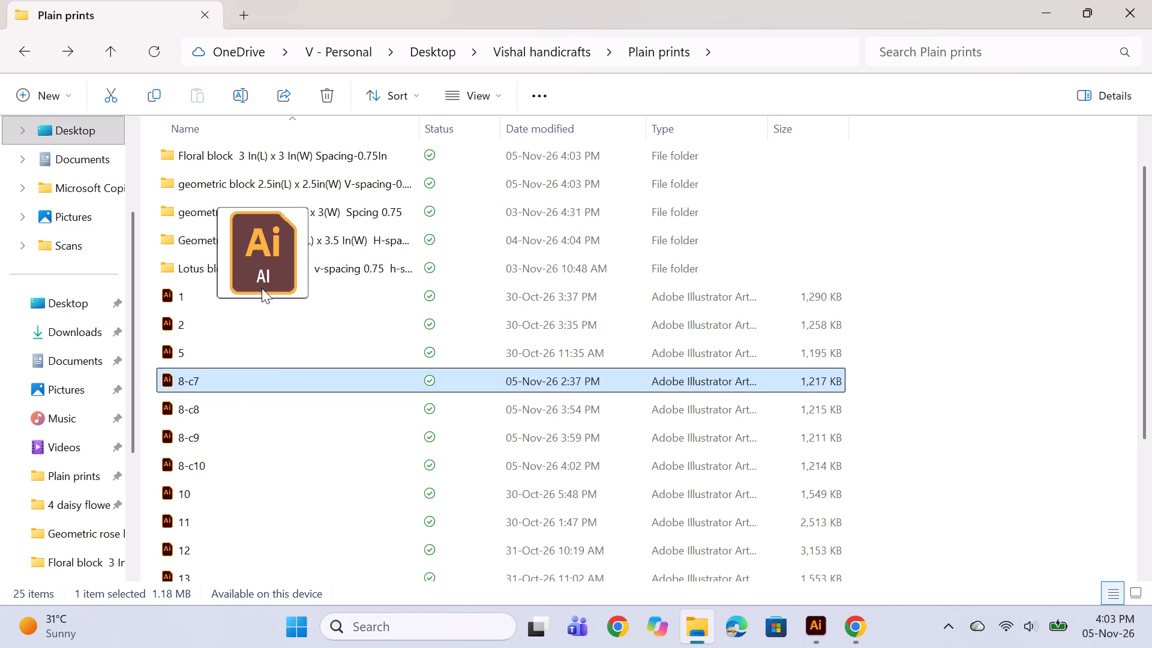
{"action": "left_click_drag", "start_coordinate": [262, 288], "coordinate": [271, 193]}
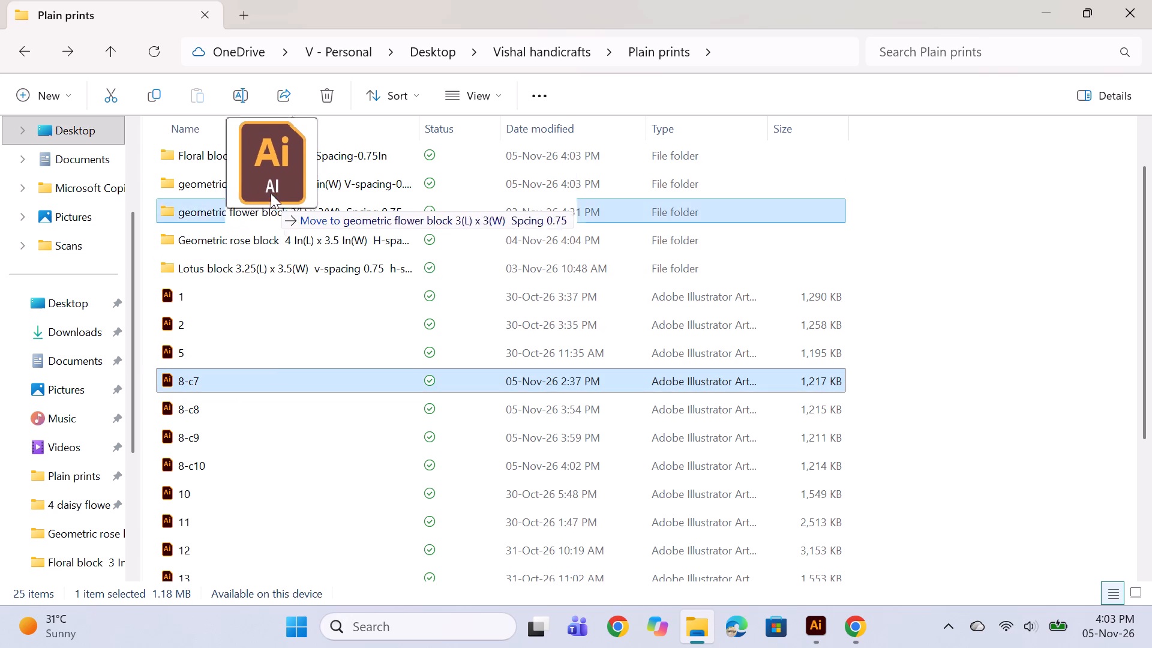
{"action": "left_click_drag", "start_coordinate": [271, 193], "coordinate": [293, 182]}
{"action": "left_click", "coordinate": [223, 383]}
{"action": "left_click_drag", "start_coordinate": [223, 383], "coordinate": [254, 191]}
Move the files 8-c9 and 8-c10 into the geometric block 2.5in(L) x 2.5in(W) folder.
{"action": "left_click", "coordinate": [210, 385]}
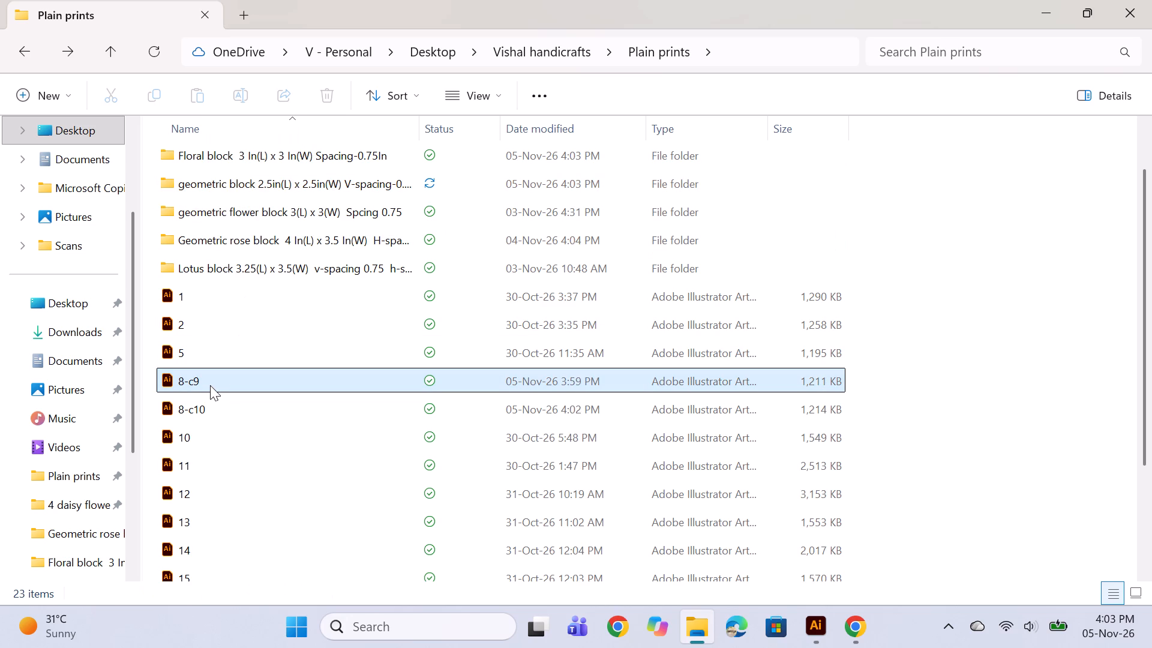
{"action": "left_click_drag", "start_coordinate": [210, 385], "coordinate": [248, 188]}
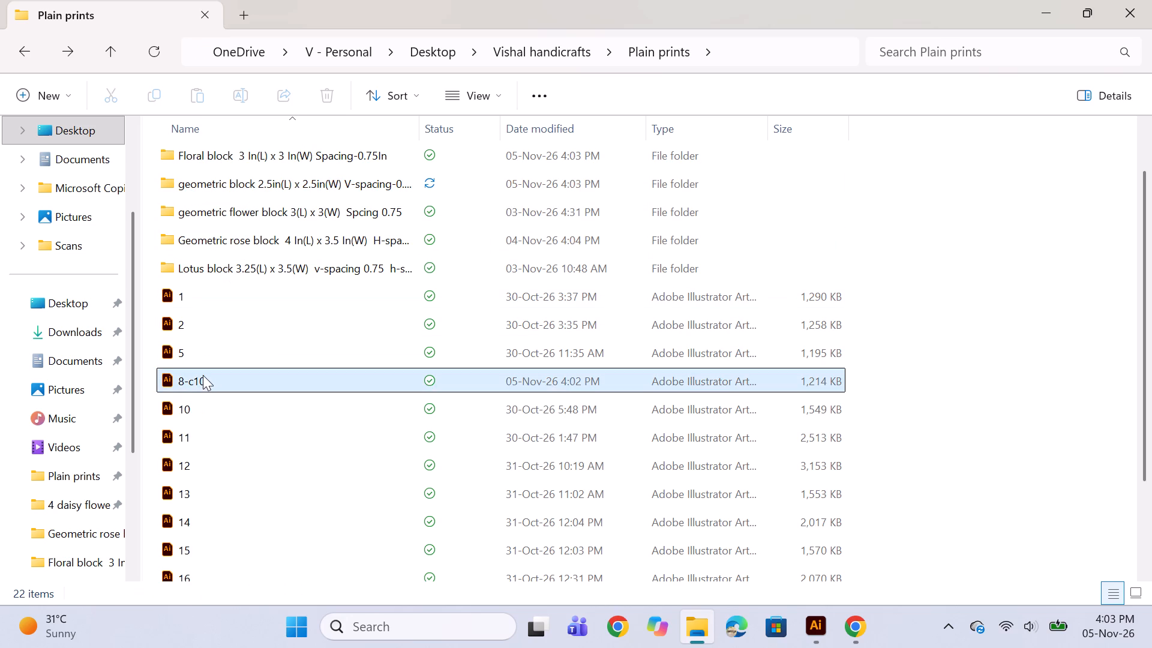
{"action": "left_click", "coordinate": [203, 375]}
{"action": "left_click_drag", "start_coordinate": [203, 375], "coordinate": [238, 191]}
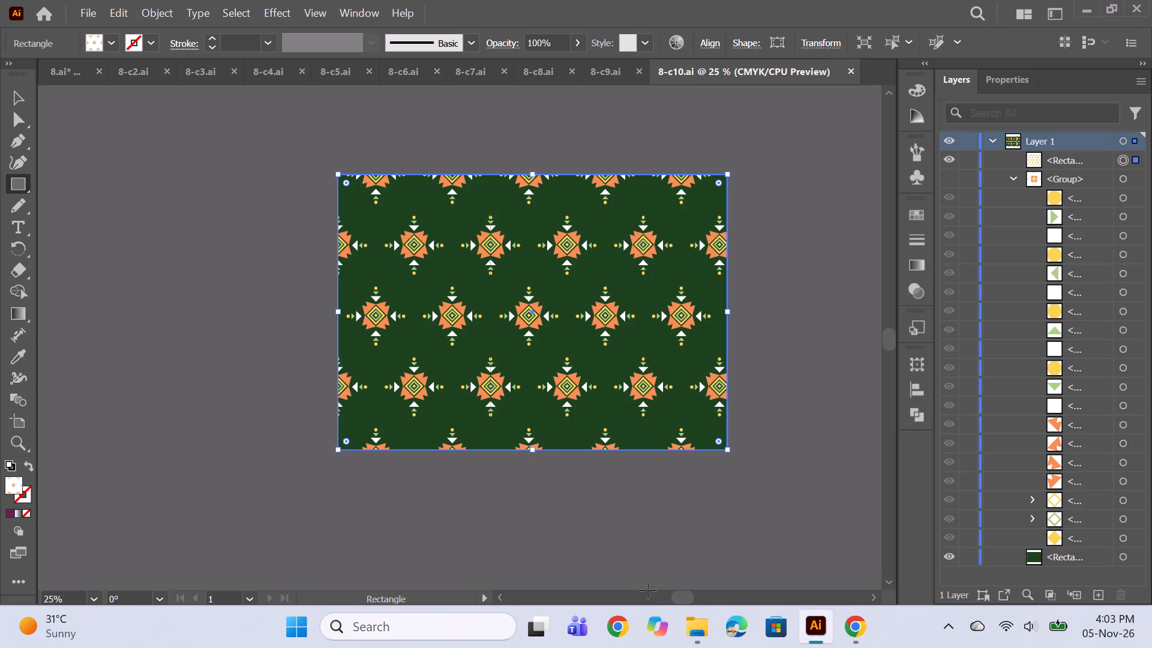
{"action": "left_click", "coordinate": [677, 642]}
{"action": "left_click_drag", "start_coordinate": [289, 380], "coordinate": [295, 175]}
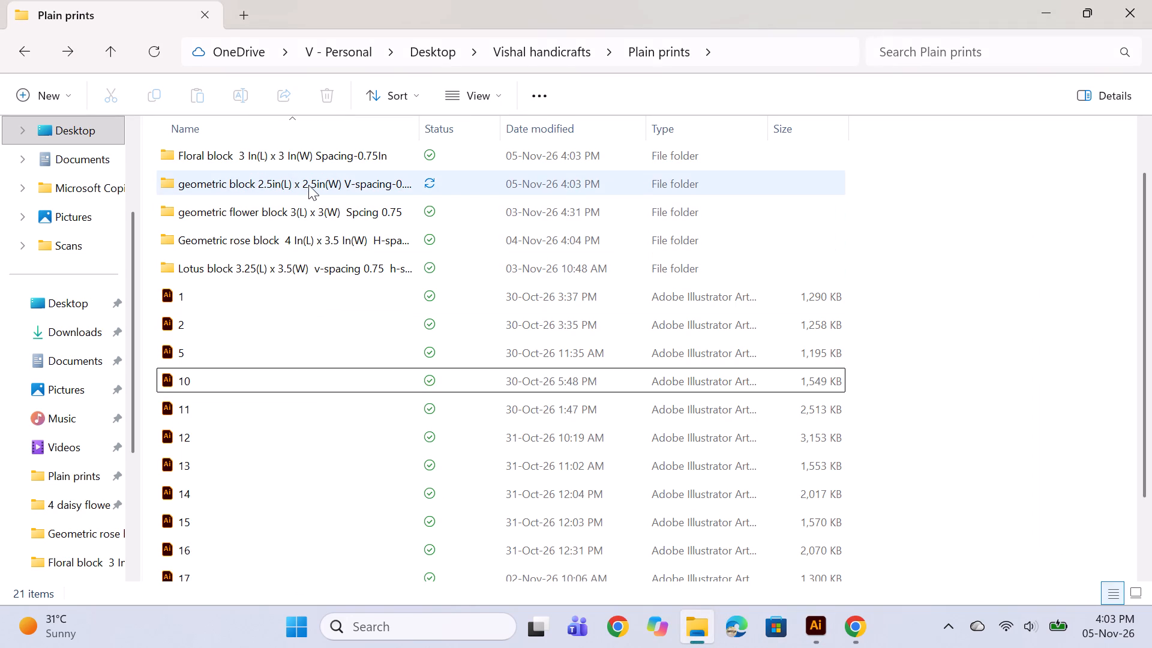
Check which files are in the geometric block 2.5in(L) x 2.5in(W) folder, and return to Plain prints.
{"action": "double_click", "coordinate": [308, 185]}
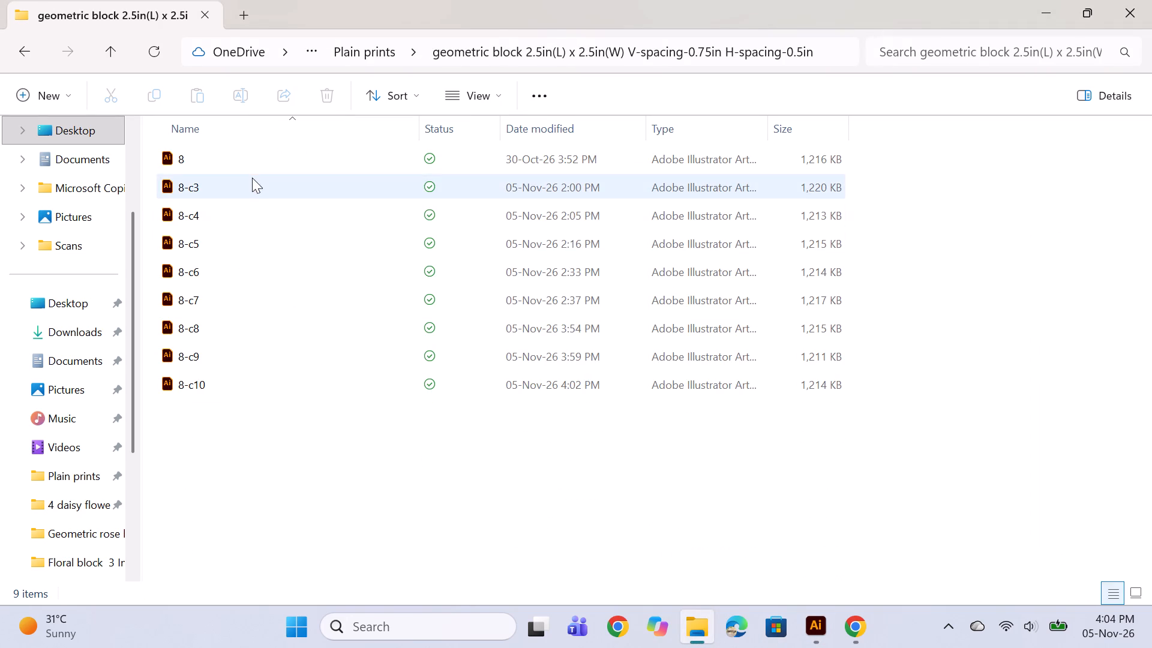
{"action": "left_click", "coordinate": [19, 64]}
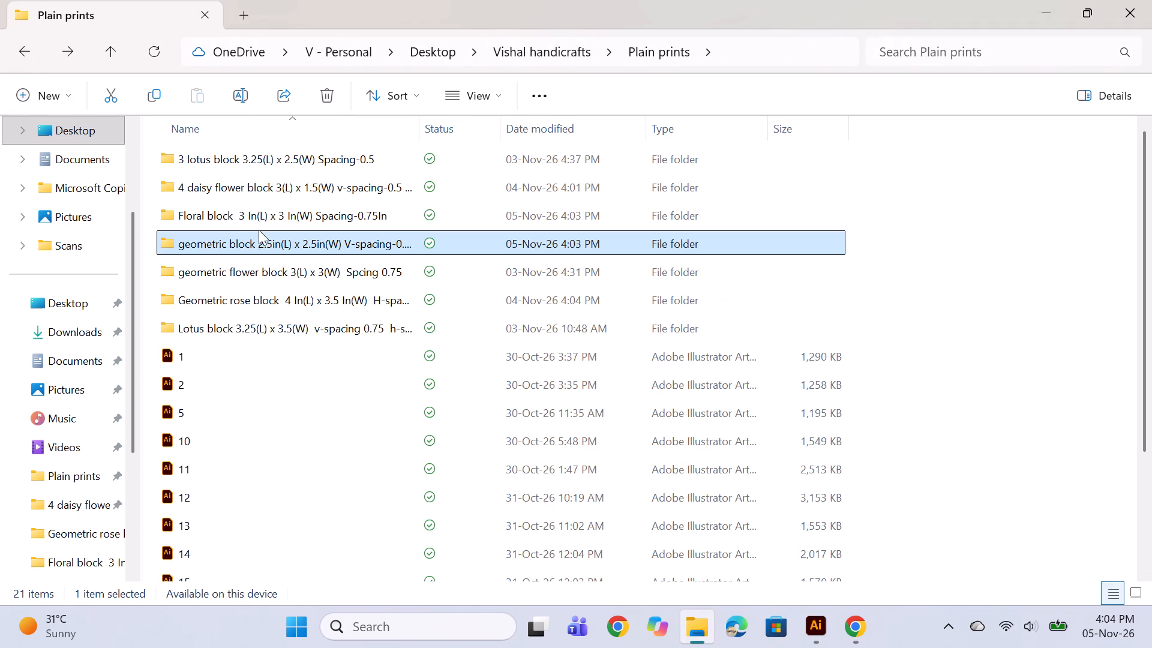
Check the files in the geometric flower block 3(L) x 3(W) folder and return to Plain prints.
{"action": "double_click", "coordinate": [257, 272]}
{"action": "scroll", "coordinate": [232, 297], "scroll_direction": "down", "scroll_amount": 10}
{"action": "scroll", "coordinate": [232, 471], "scroll_direction": "up", "scroll_amount": 6}
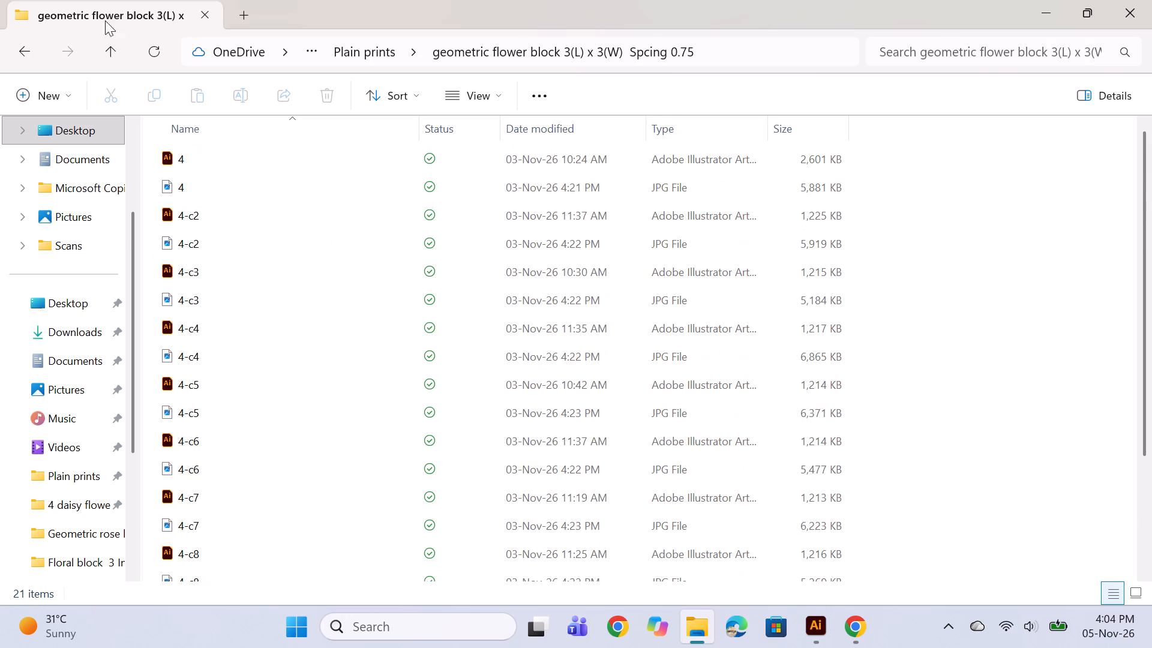
{"action": "left_click", "coordinate": [26, 47]}
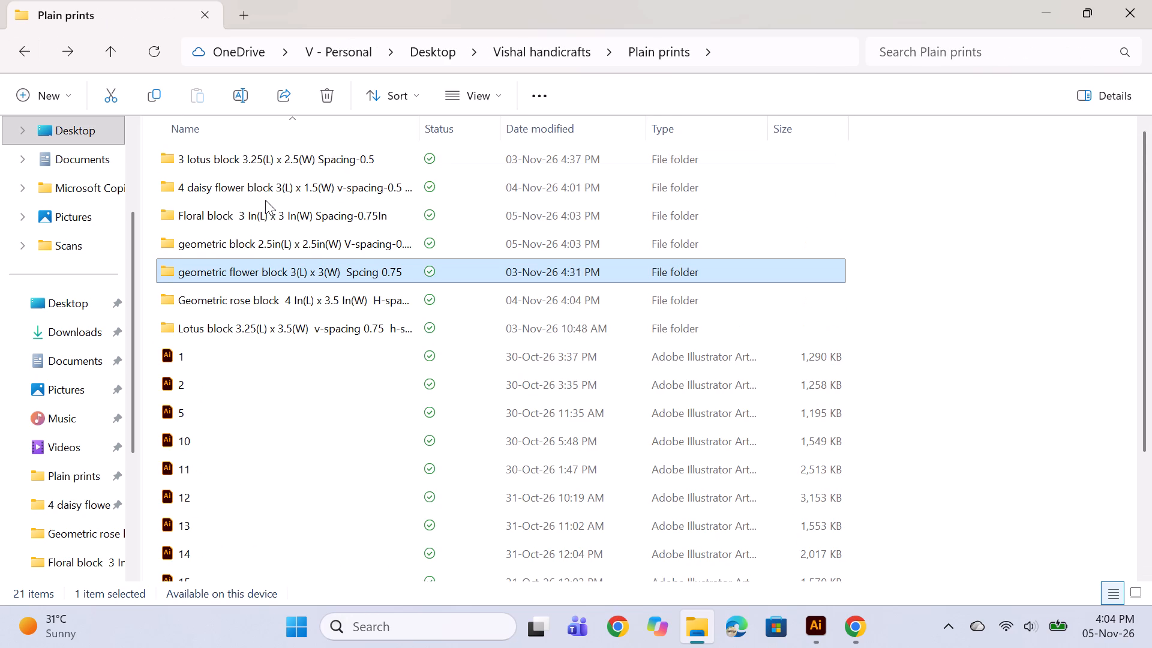
Move the file 8-c2 from the Floral block 3 In(L) x 3 In(W) folder into the geometric block 2.5in(L) x 2.5in(W) folder.
{"action": "left_click", "coordinate": [260, 212]}
{"action": "left_click", "coordinate": [260, 212]}
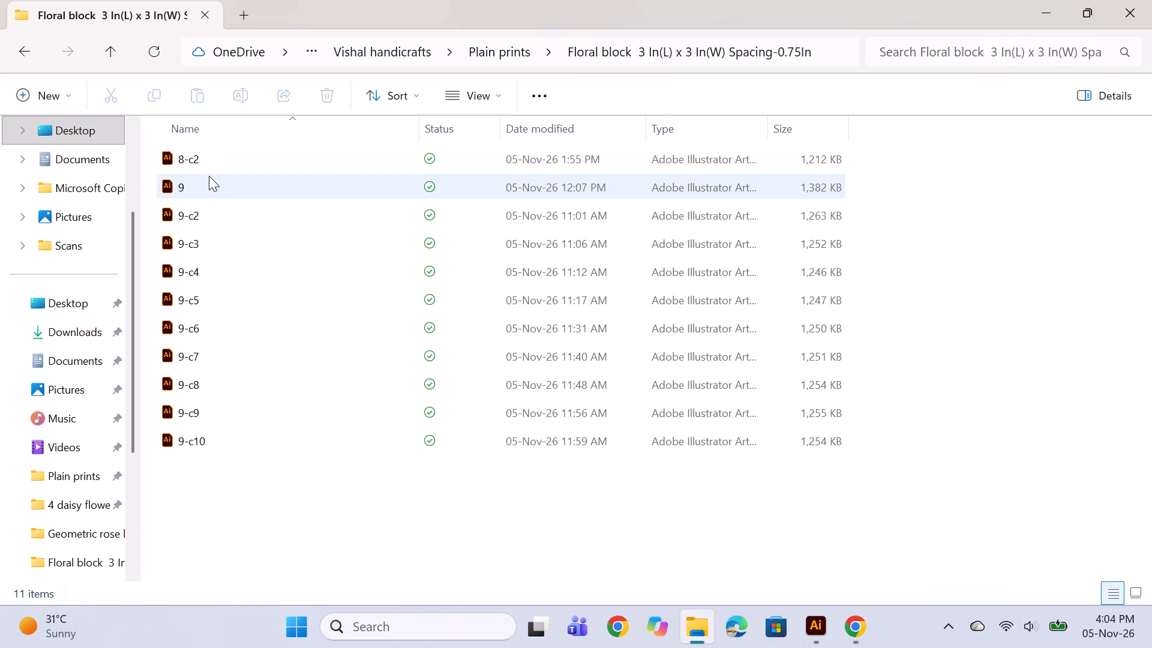
{"action": "left_click", "coordinate": [211, 160]}
{"action": "right_click", "coordinate": [211, 160]}
{"action": "left_click", "coordinate": [107, 103]}
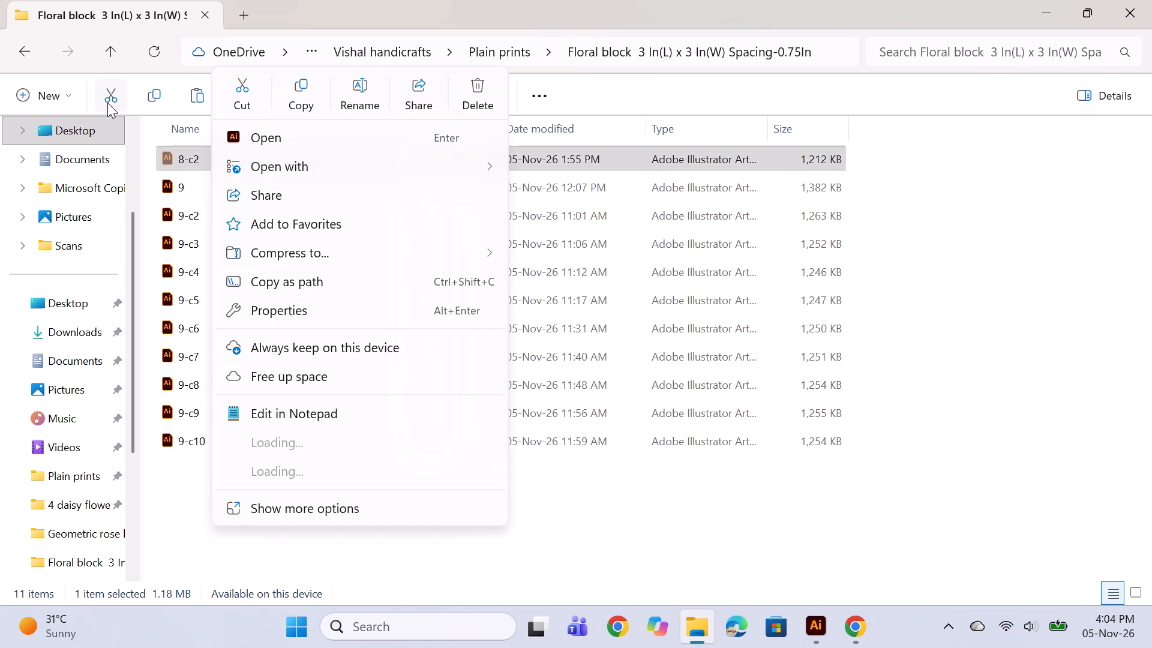
{"action": "left_click", "coordinate": [235, 92]}
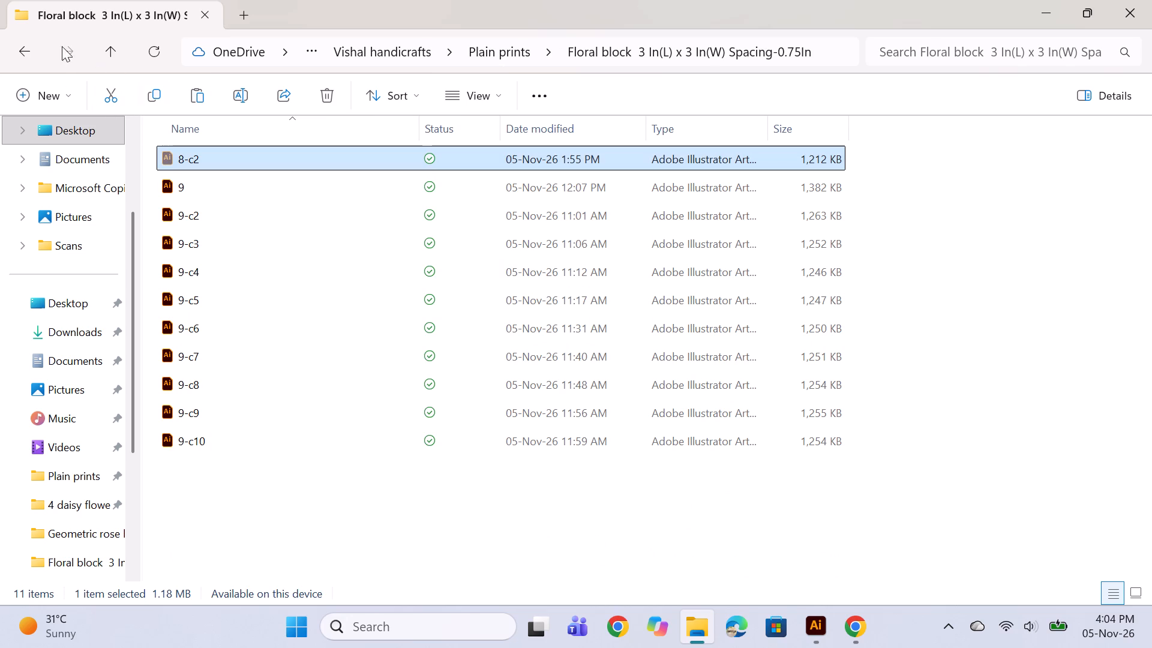
{"action": "left_click", "coordinate": [28, 42]}
{"action": "left_click", "coordinate": [313, 244]}
{"action": "left_click", "coordinate": [317, 244]}
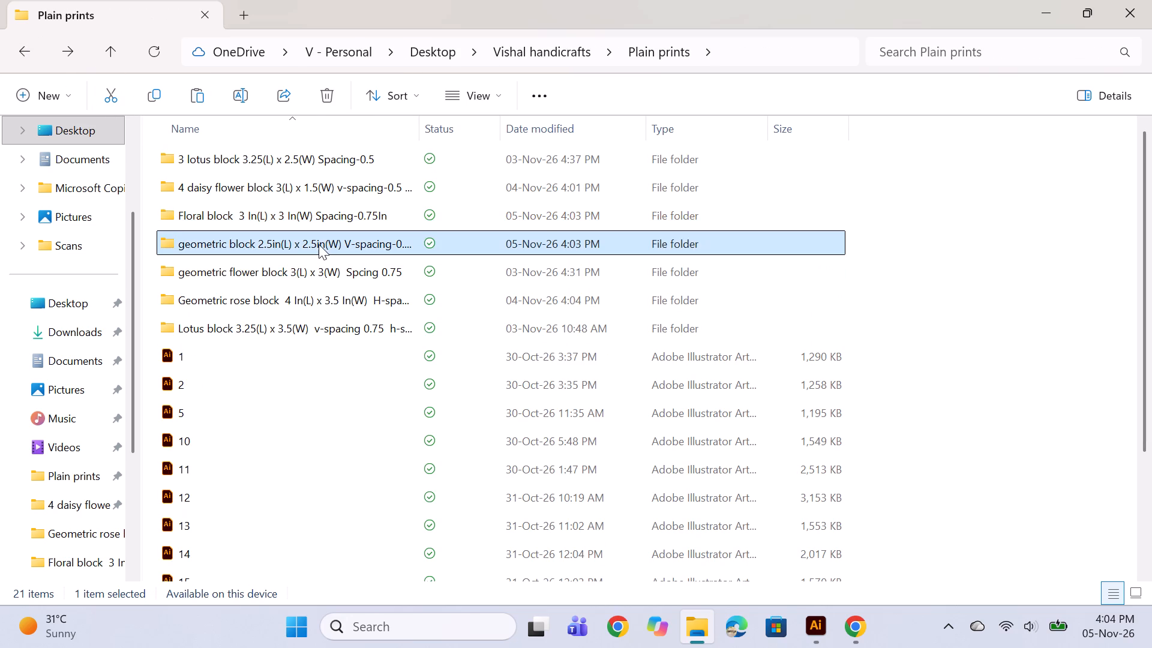
{"action": "left_click", "coordinate": [565, 235]}
{"action": "left_click_drag", "start_coordinate": [564, 236], "coordinate": [564, 244]}
{"action": "key", "text": "ctrl+v"}
{"action": "left_click", "coordinate": [356, 493]}
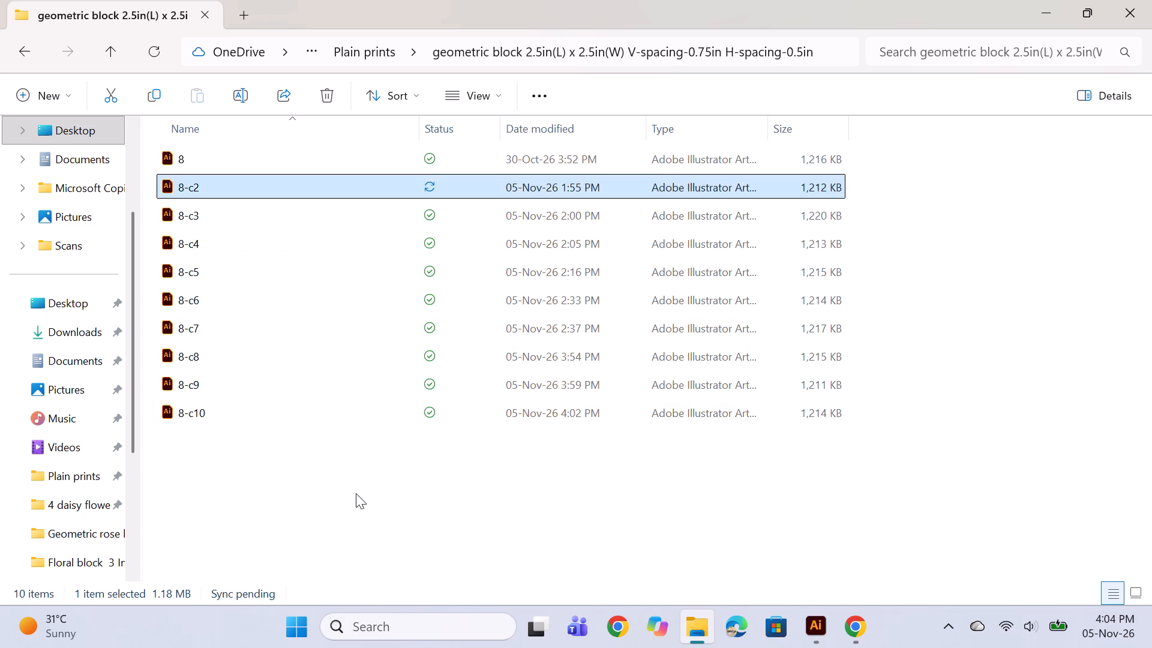
Return to the Plain prints folder and look through its remaining design files.
{"action": "left_click", "coordinate": [36, 52]}
{"action": "scroll", "coordinate": [467, 200], "scroll_direction": "down", "scroll_amount": 4}
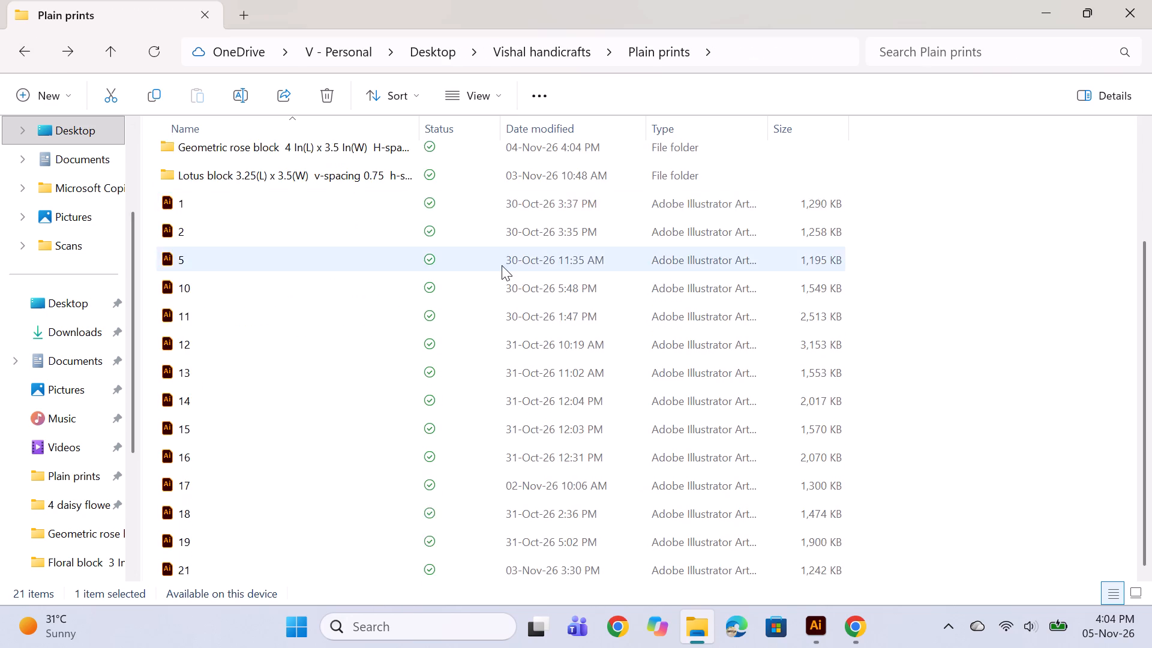
{"action": "scroll", "coordinate": [502, 265], "scroll_direction": "up", "scroll_amount": 10}
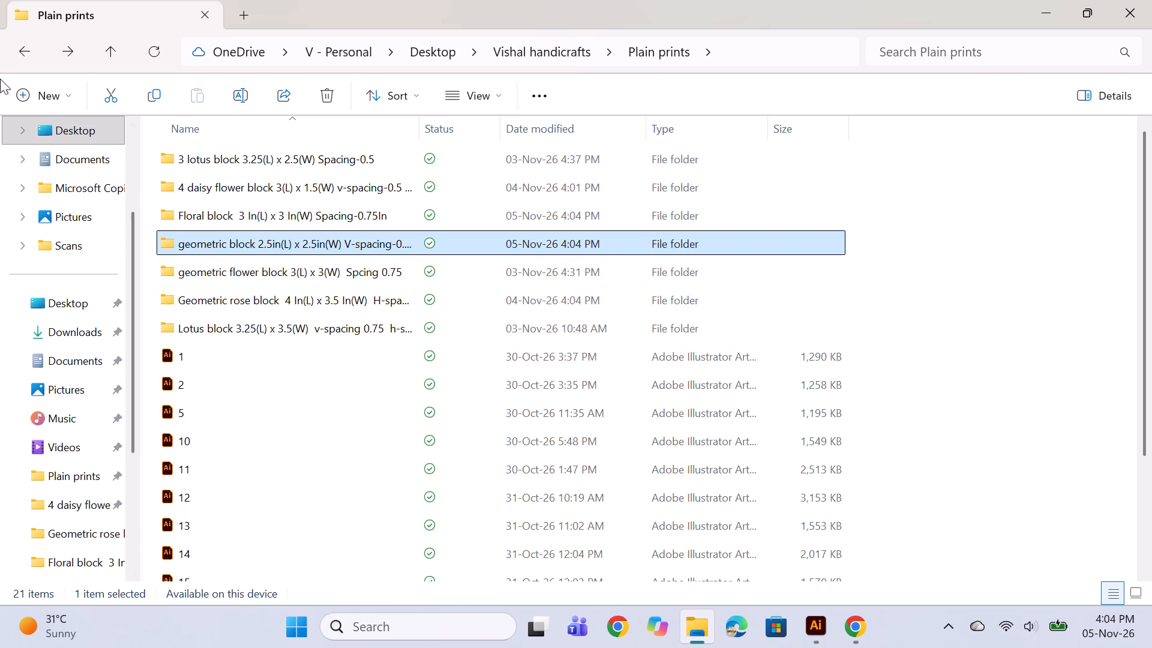
{"action": "scroll", "coordinate": [328, 292], "scroll_direction": "down", "scroll_amount": 5}
Switch to Pinterest in Chrome, examine the pin of embroidered geometric flower motifs, and return to the home feed.
{"action": "left_click", "coordinate": [821, 631]}
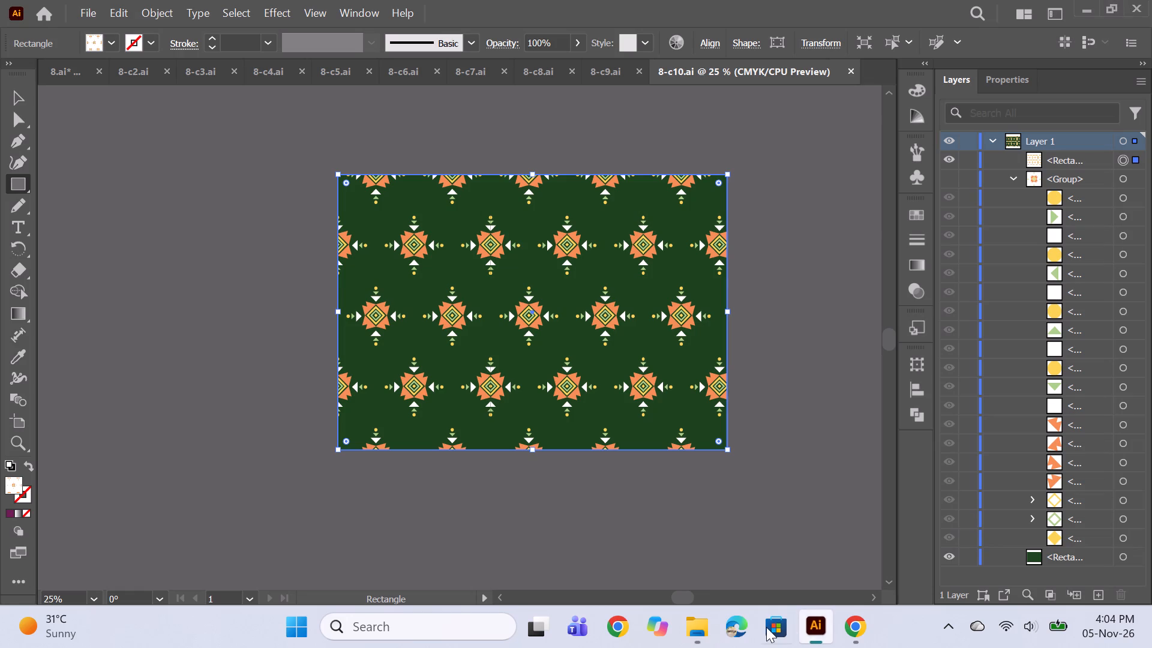
{"action": "left_click", "coordinate": [862, 640]}
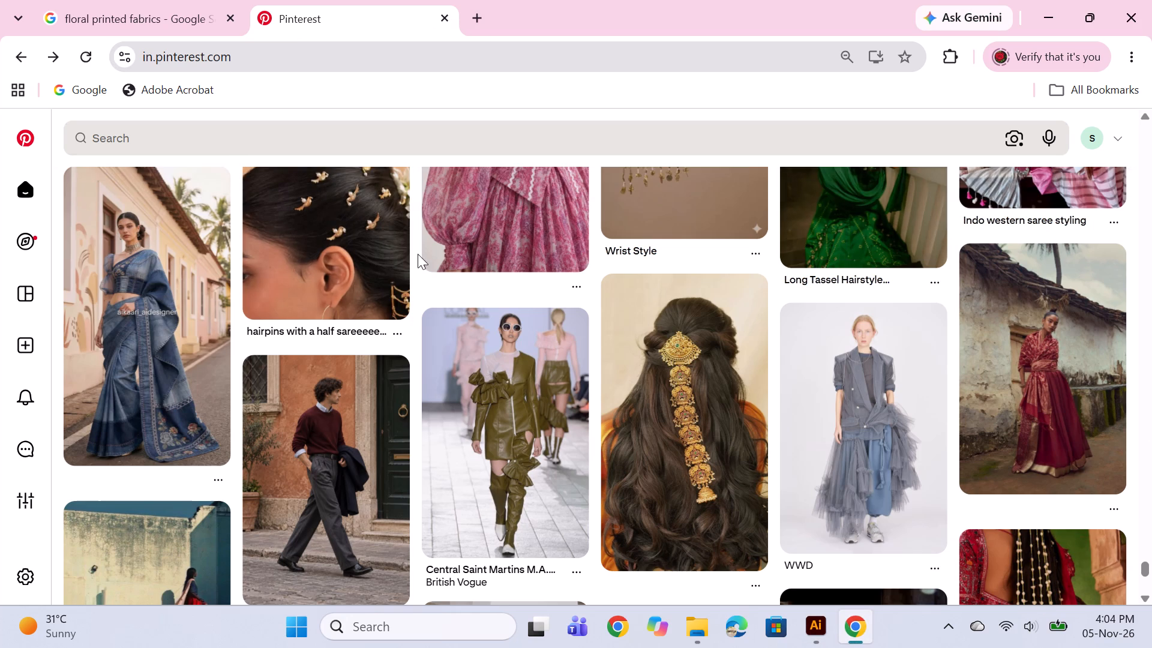
{"action": "scroll", "coordinate": [418, 254], "scroll_direction": "down", "scroll_amount": 4}
{"action": "scroll", "coordinate": [682, 340], "scroll_direction": "down", "scroll_amount": 4}
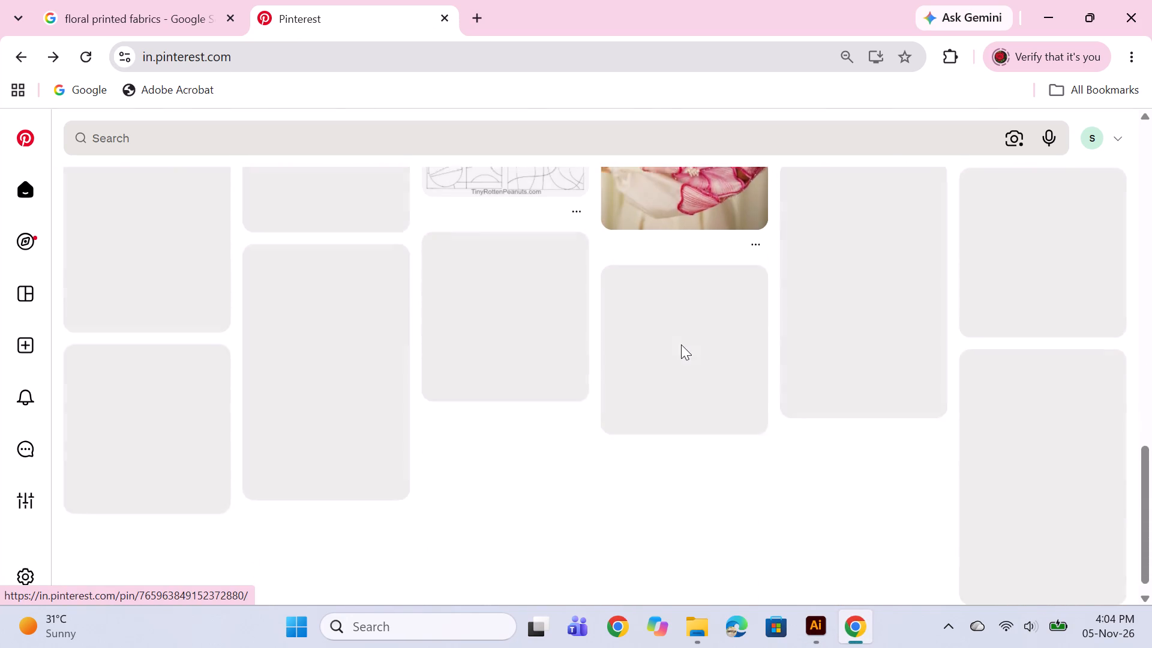
{"action": "scroll", "coordinate": [681, 345], "scroll_direction": "up", "scroll_amount": 6}
{"action": "scroll", "coordinate": [674, 344], "scroll_direction": "down", "scroll_amount": 5}
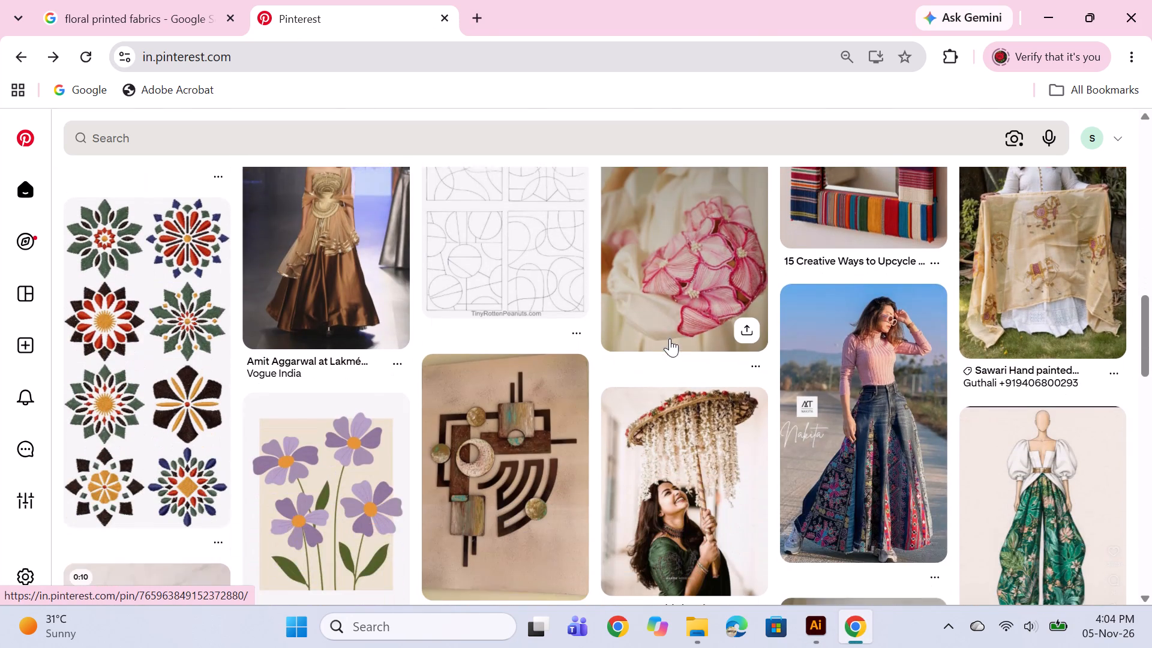
{"action": "left_click", "coordinate": [187, 348]}
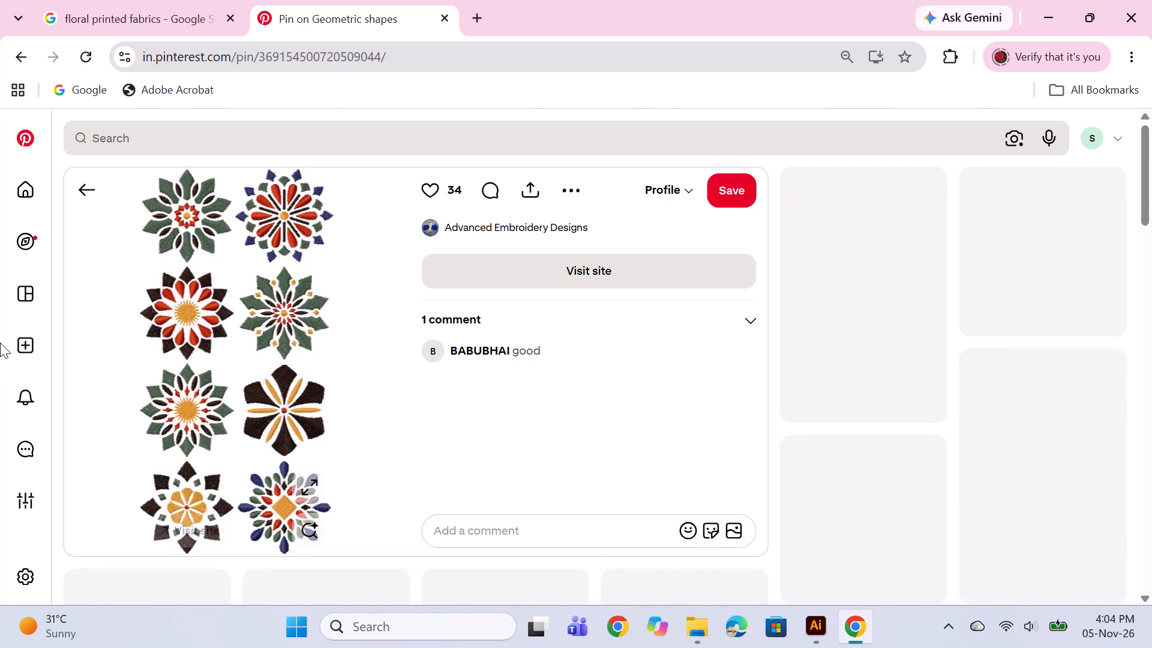
{"action": "left_click", "coordinate": [74, 197]}
Browse further pins, open the one about adding mogras to a wedding, and return to the feed.
{"action": "scroll", "coordinate": [714, 313], "scroll_direction": "down", "scroll_amount": 2}
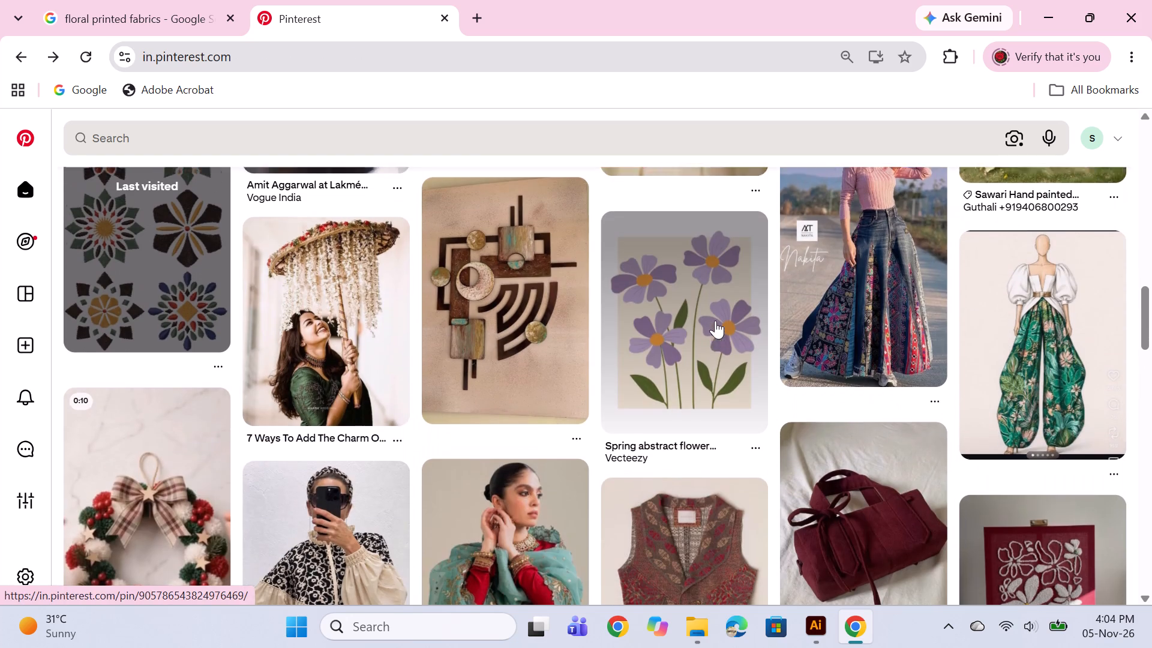
{"action": "scroll", "coordinate": [708, 323], "scroll_direction": "down", "scroll_amount": 2}
{"action": "scroll", "coordinate": [683, 327], "scroll_direction": "up", "scroll_amount": 2}
{"action": "left_click", "coordinate": [369, 346]}
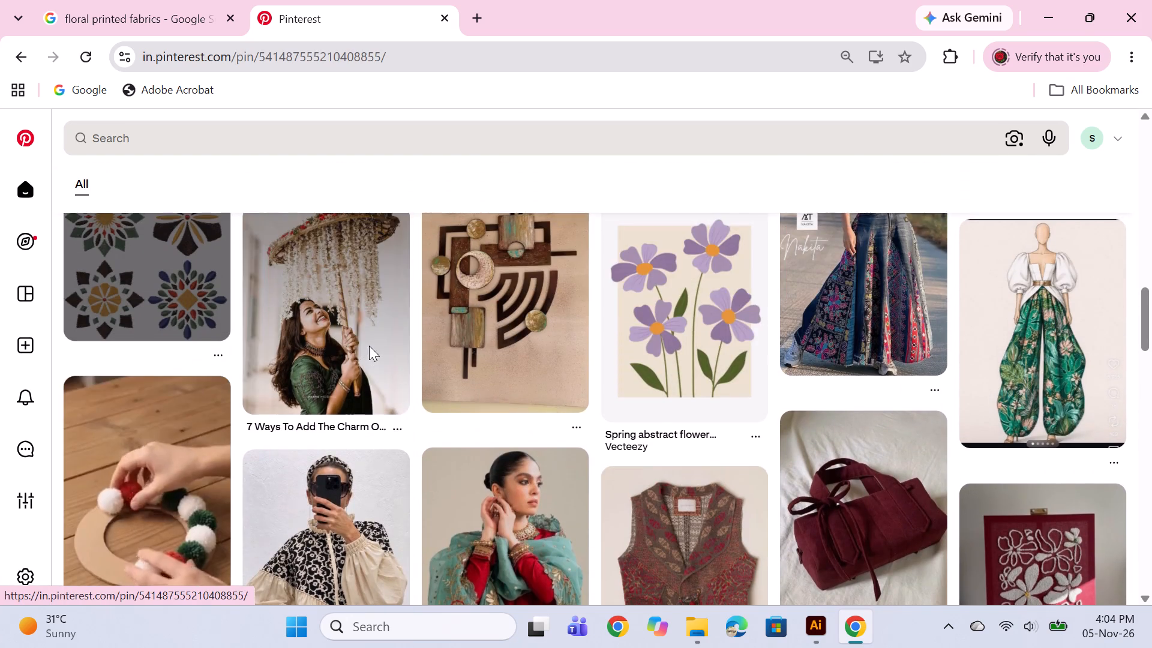
{"action": "left_click", "coordinate": [80, 202]}
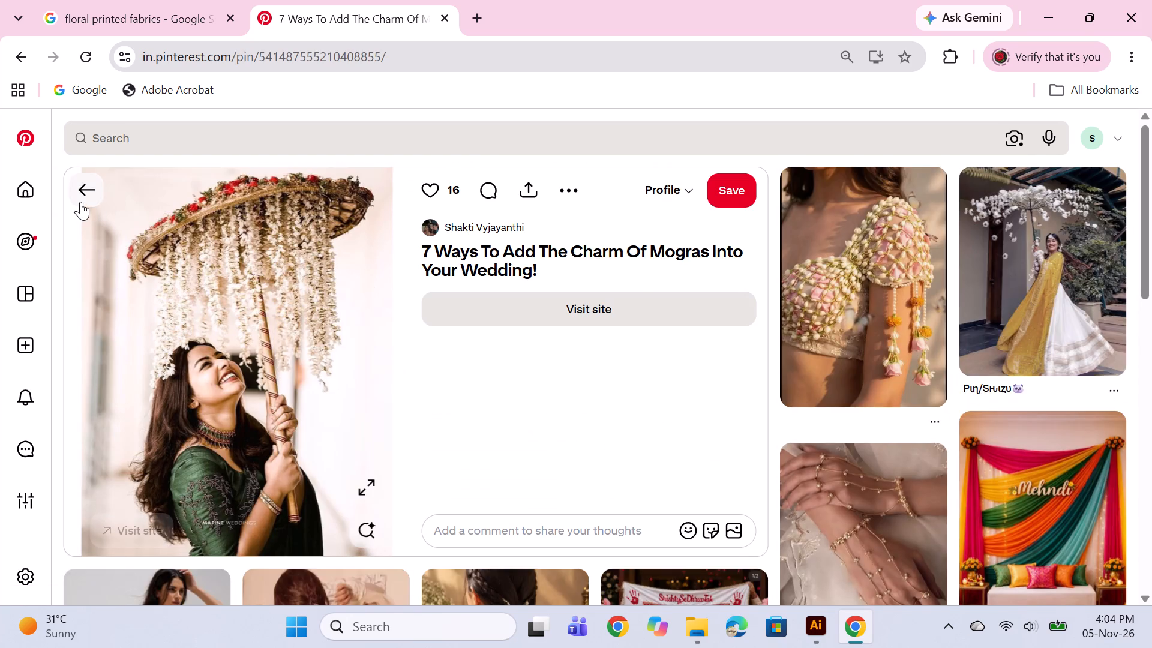
Browse the feed for print and motif ideas, view the pin of a couple in patterned red tops, and return.
{"action": "scroll", "coordinate": [749, 334], "scroll_direction": "down", "scroll_amount": 2}
{"action": "scroll", "coordinate": [805, 272], "scroll_direction": "down", "scroll_amount": 2}
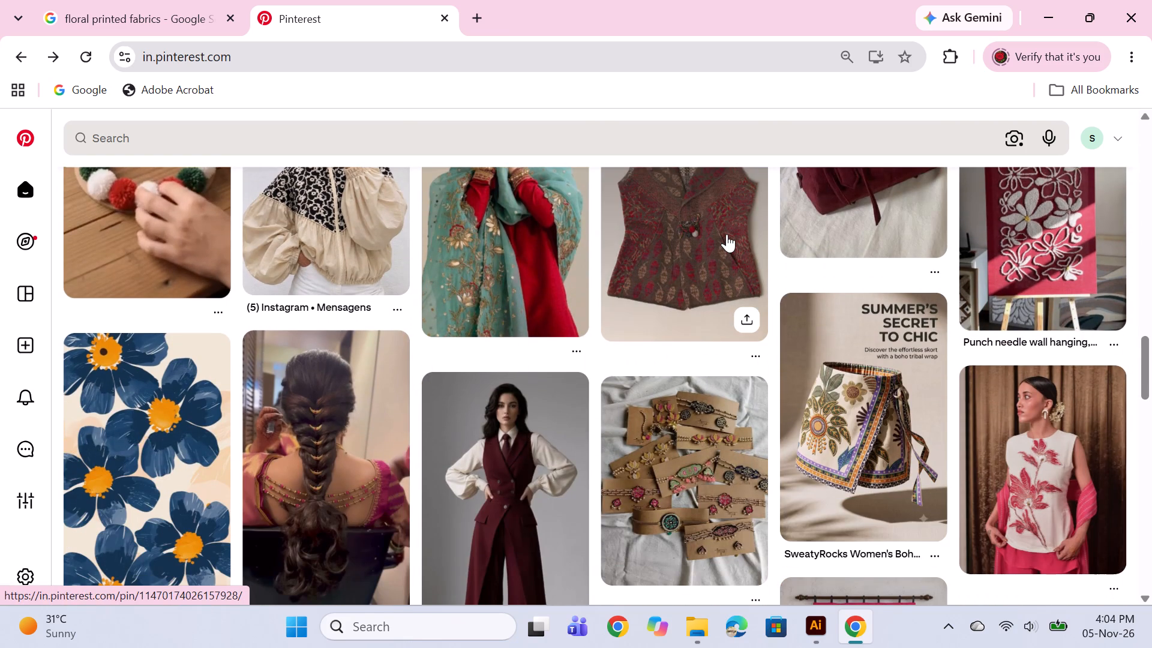
{"action": "scroll", "coordinate": [486, 180], "scroll_direction": "down", "scroll_amount": 1}
{"action": "scroll", "coordinate": [475, 304], "scroll_direction": "down", "scroll_amount": 6}
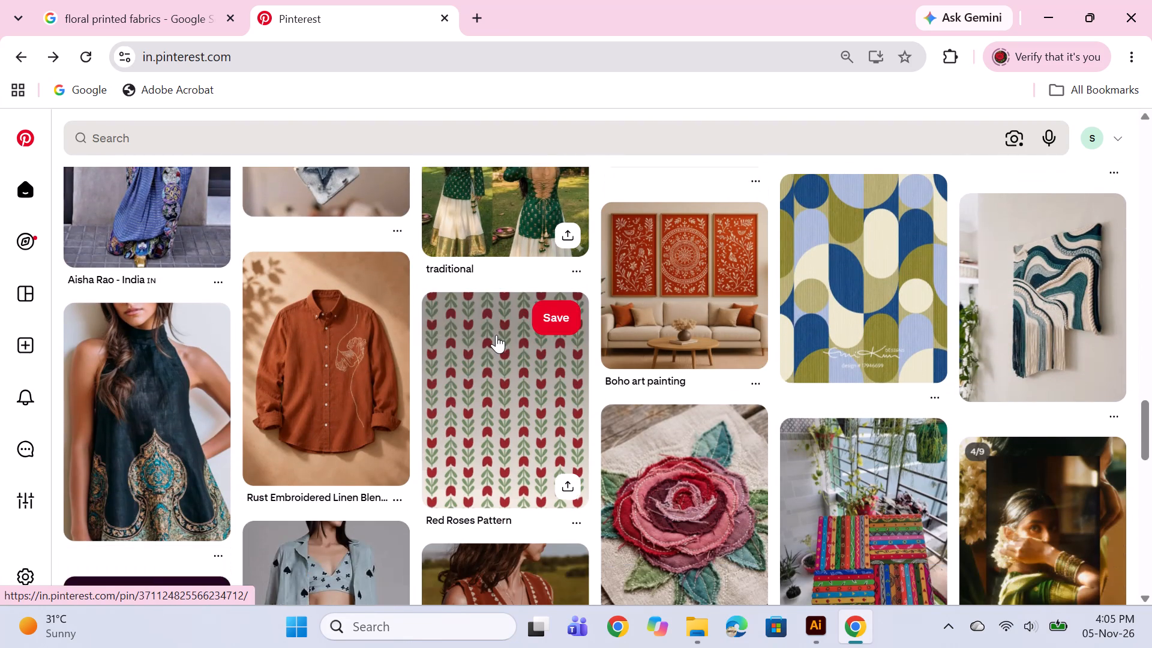
{"action": "scroll", "coordinate": [496, 337], "scroll_direction": "down", "scroll_amount": 6}
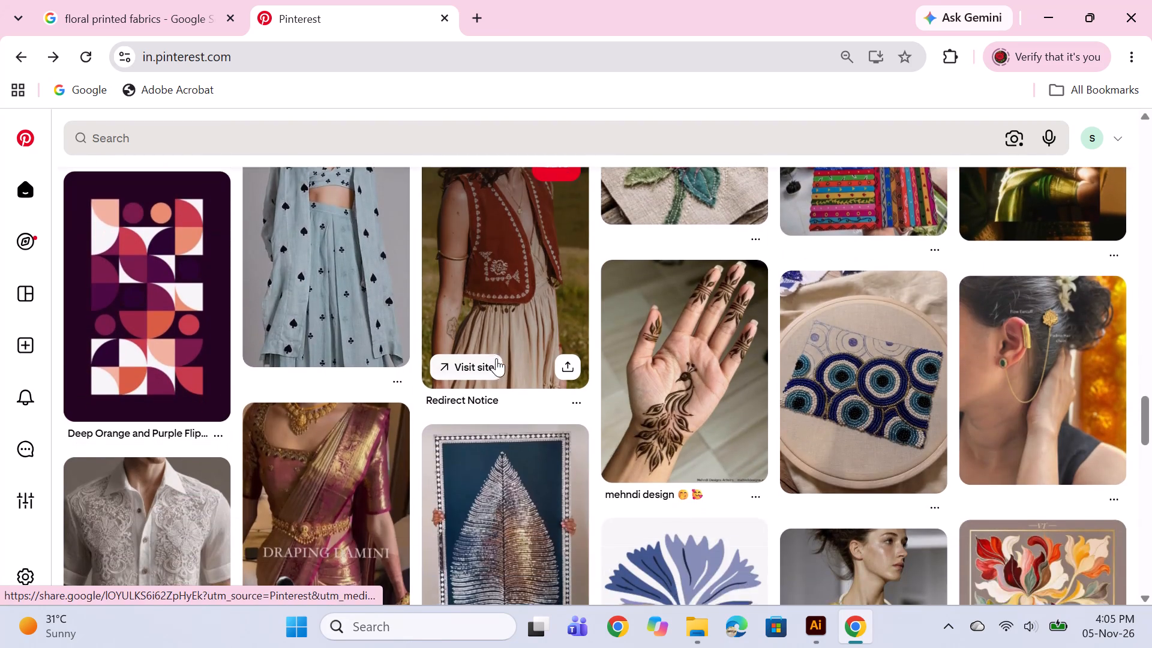
{"action": "scroll", "coordinate": [496, 358], "scroll_direction": "down", "scroll_amount": 1}
{"action": "scroll", "coordinate": [287, 494], "scroll_direction": "down", "scroll_amount": 6}
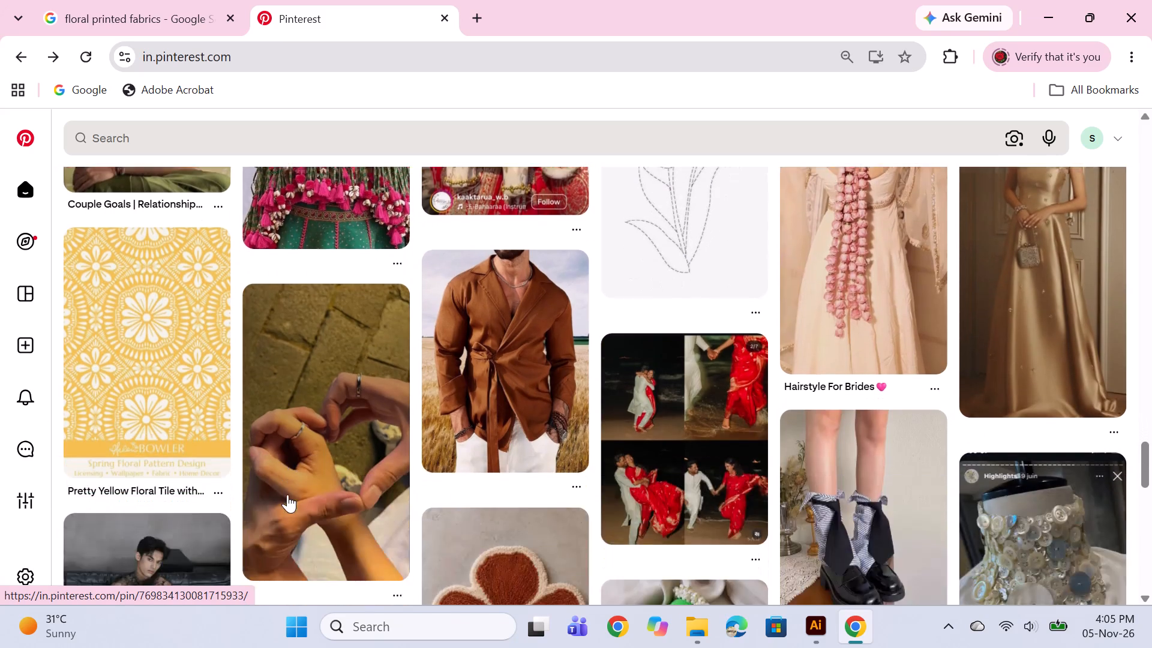
{"action": "scroll", "coordinate": [287, 494], "scroll_direction": "up", "scroll_amount": 4}
{"action": "scroll", "coordinate": [287, 494], "scroll_direction": "down", "scroll_amount": 4}
{"action": "scroll", "coordinate": [390, 491], "scroll_direction": "down", "scroll_amount": 4}
{"action": "scroll", "coordinate": [507, 491], "scroll_direction": "down", "scroll_amount": 1}
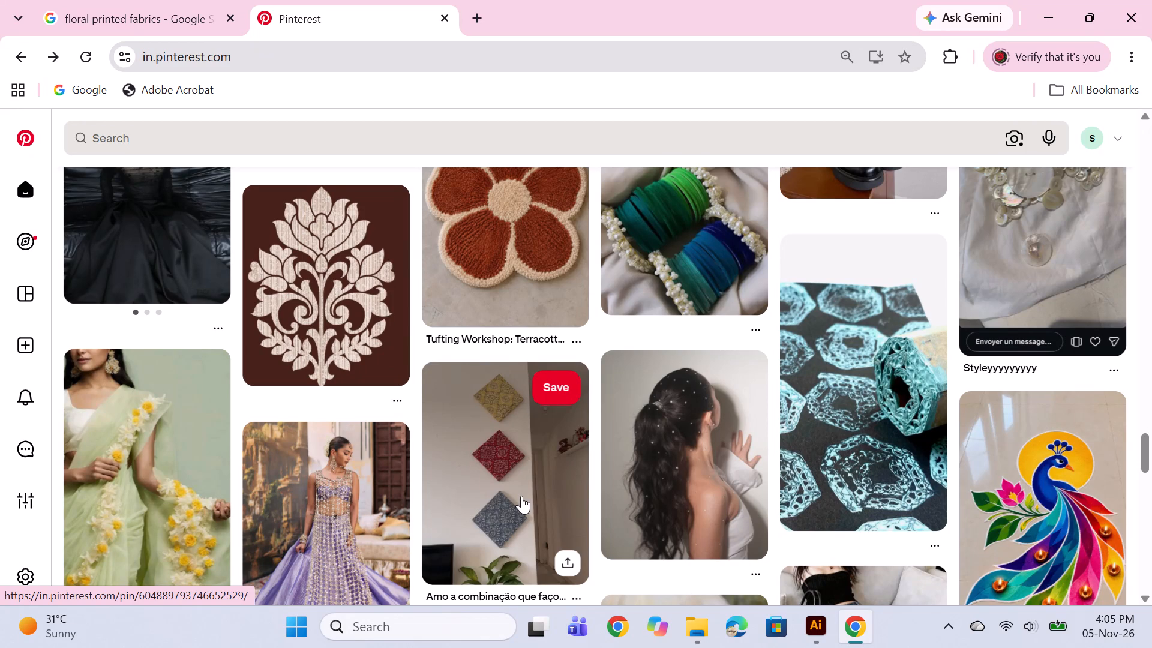
{"action": "scroll", "coordinate": [427, 326], "scroll_direction": "down", "scroll_amount": 6}
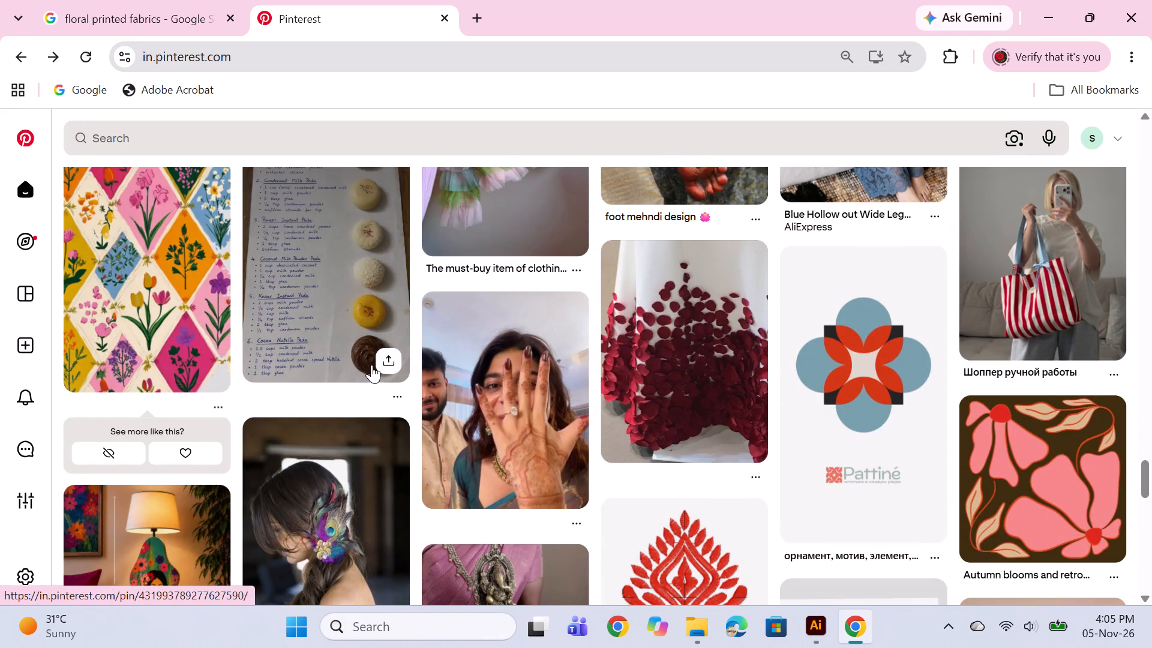
{"action": "scroll", "coordinate": [369, 374], "scroll_direction": "down", "scroll_amount": 5}
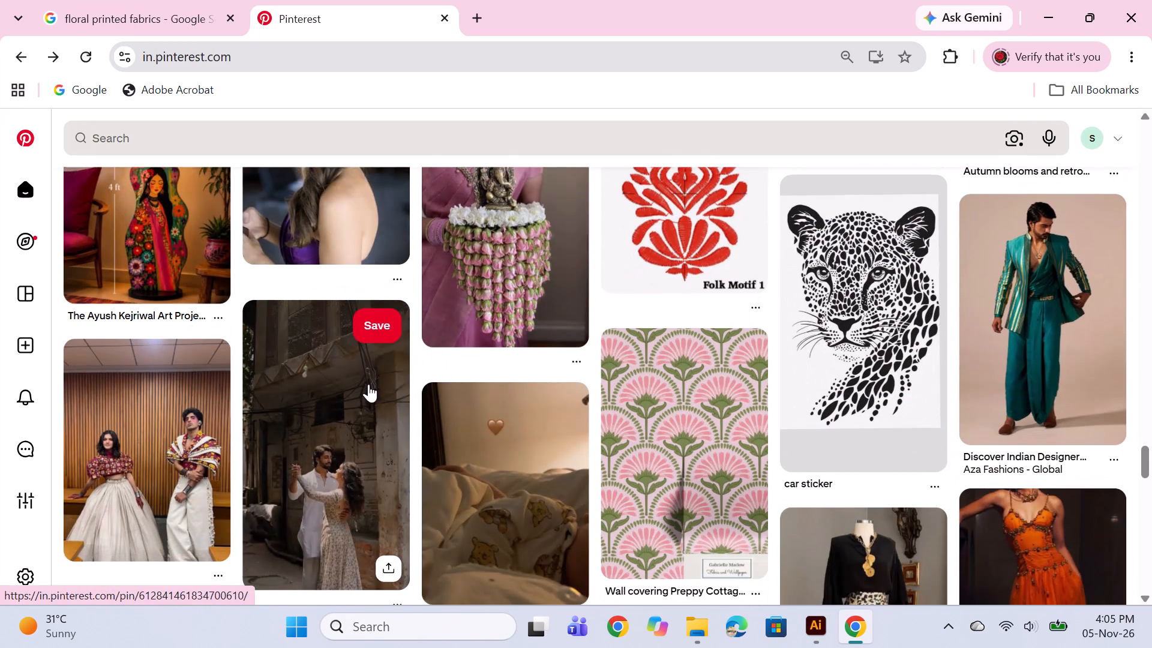
{"action": "scroll", "coordinate": [368, 388], "scroll_direction": "down", "scroll_amount": 2}
{"action": "left_click", "coordinate": [173, 286]}
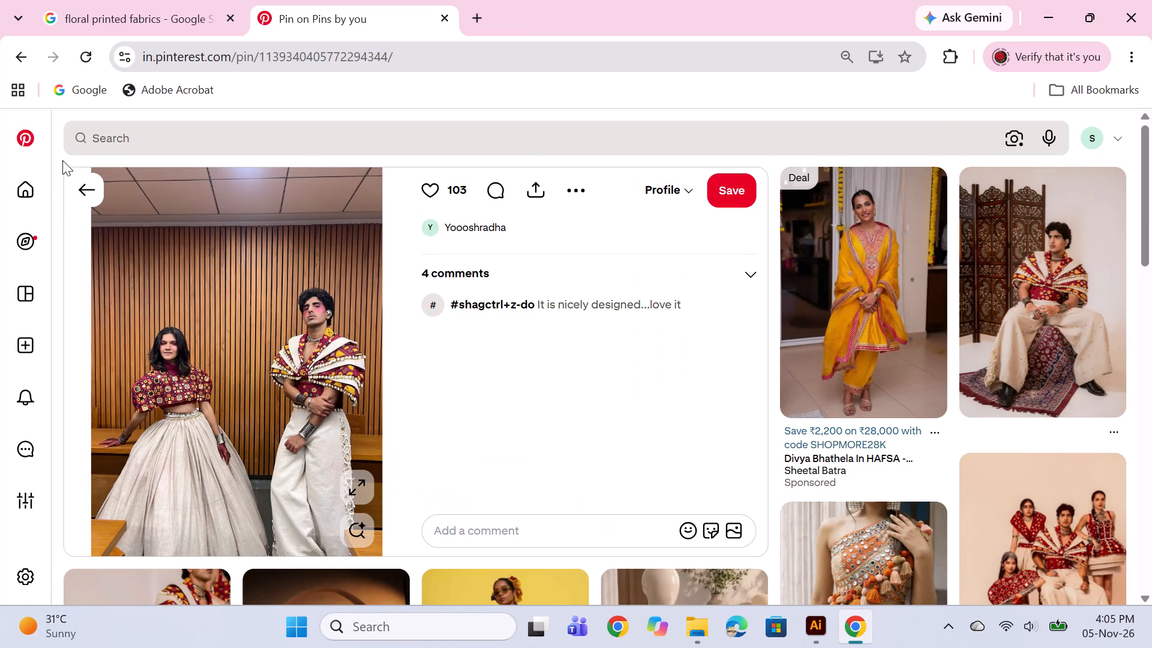
{"action": "left_click", "coordinate": [83, 181]}
Browse the Pinterest home feed for geometric and floral pattern ideas, going back over pins that deserve a second look.
{"action": "scroll", "coordinate": [379, 377], "scroll_direction": "down", "scroll_amount": 2}
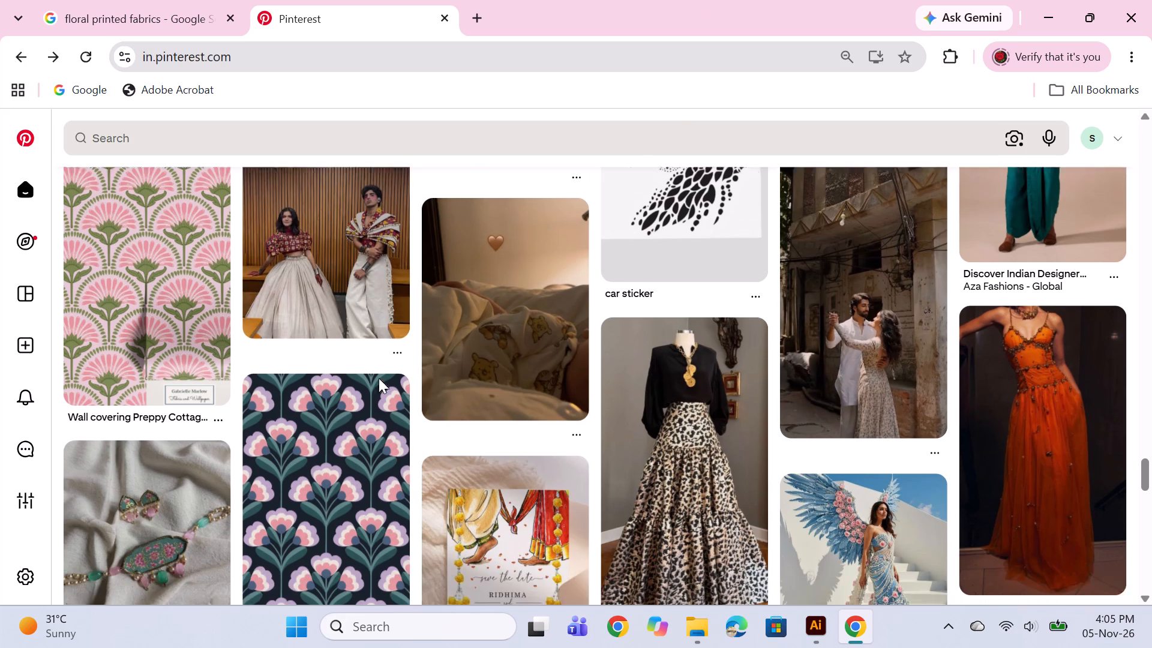
{"action": "scroll", "coordinate": [673, 421], "scroll_direction": "up", "scroll_amount": 1}
{"action": "scroll", "coordinate": [669, 440], "scroll_direction": "down", "scroll_amount": 3}
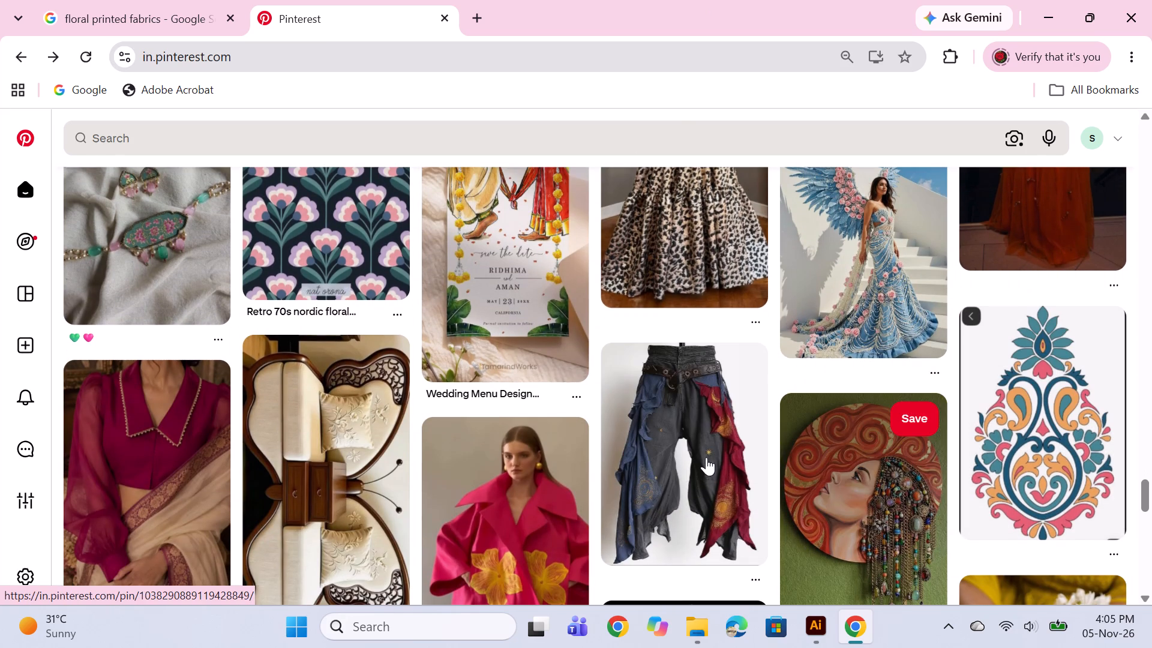
{"action": "scroll", "coordinate": [760, 447], "scroll_direction": "down", "scroll_amount": 2}
{"action": "scroll", "coordinate": [479, 458], "scroll_direction": "down", "scroll_amount": 3}
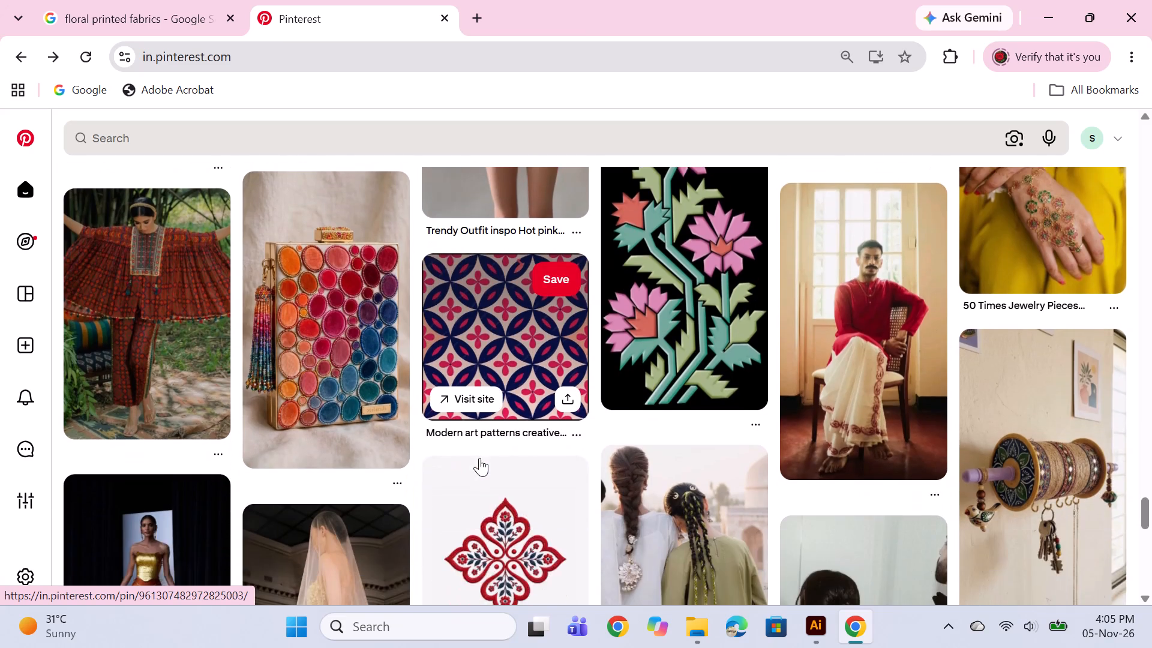
{"action": "scroll", "coordinate": [479, 458], "scroll_direction": "down", "scroll_amount": 1}
{"action": "scroll", "coordinate": [479, 458], "scroll_direction": "up", "scroll_amount": 5}
{"action": "scroll", "coordinate": [727, 409], "scroll_direction": "down", "scroll_amount": 4}
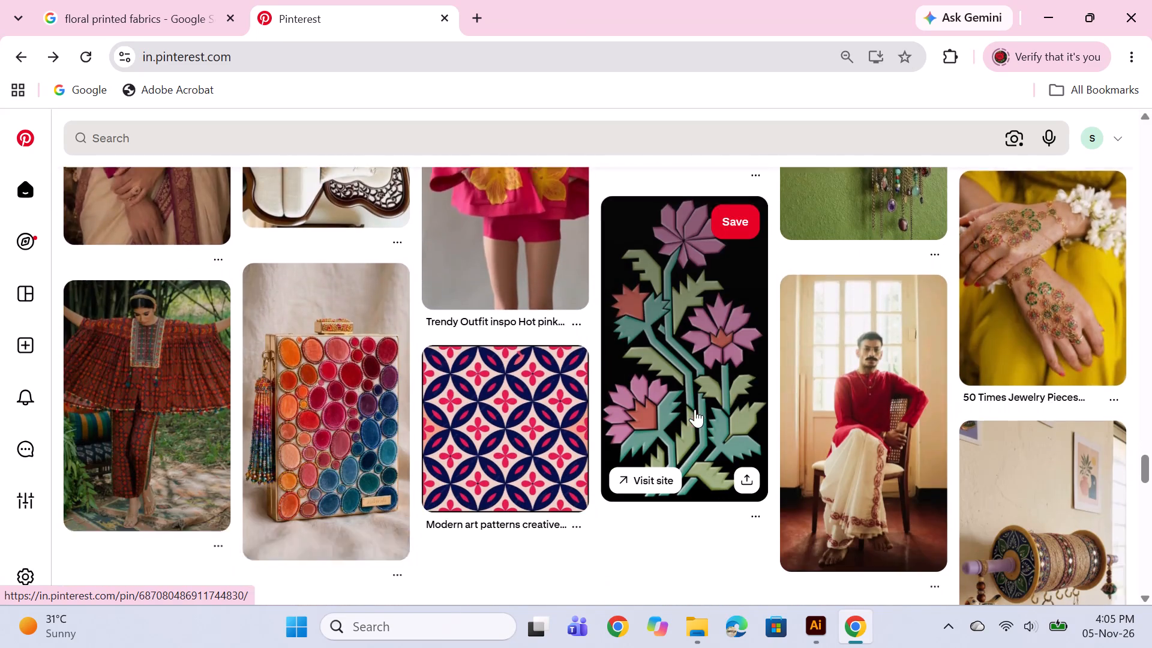
{"action": "scroll", "coordinate": [680, 412], "scroll_direction": "down", "scroll_amount": 7}
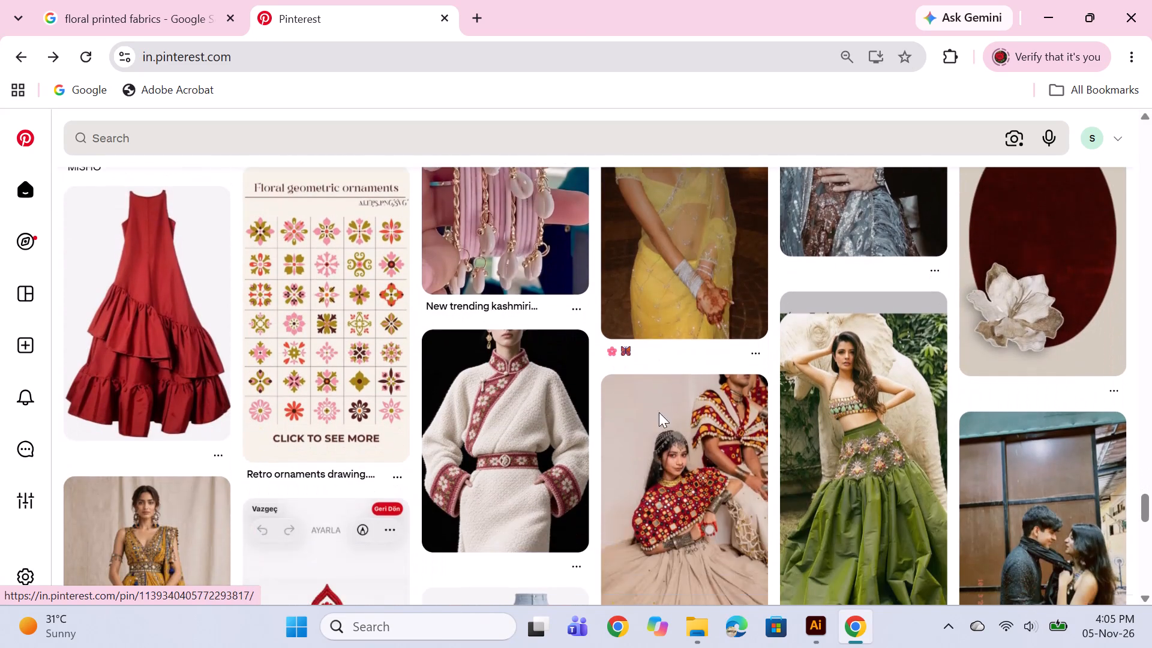
{"action": "scroll", "coordinate": [659, 412], "scroll_direction": "down", "scroll_amount": 6}
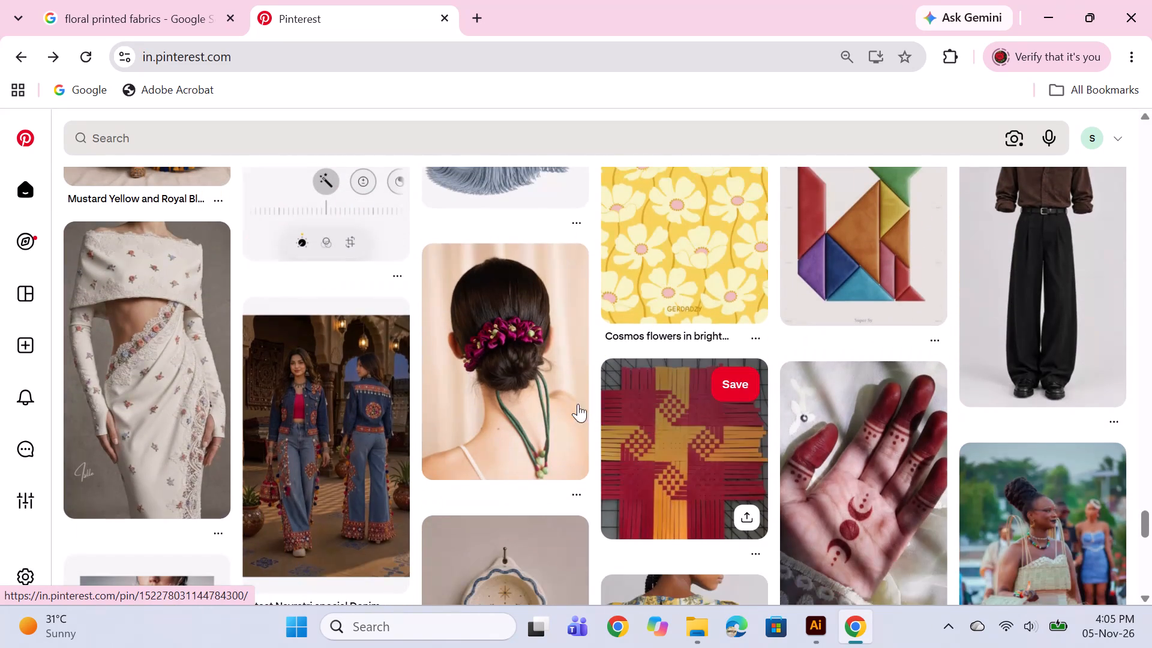
{"action": "scroll", "coordinate": [576, 399], "scroll_direction": "down", "scroll_amount": 4}
{"action": "scroll", "coordinate": [751, 335], "scroll_direction": "up", "scroll_amount": 1}
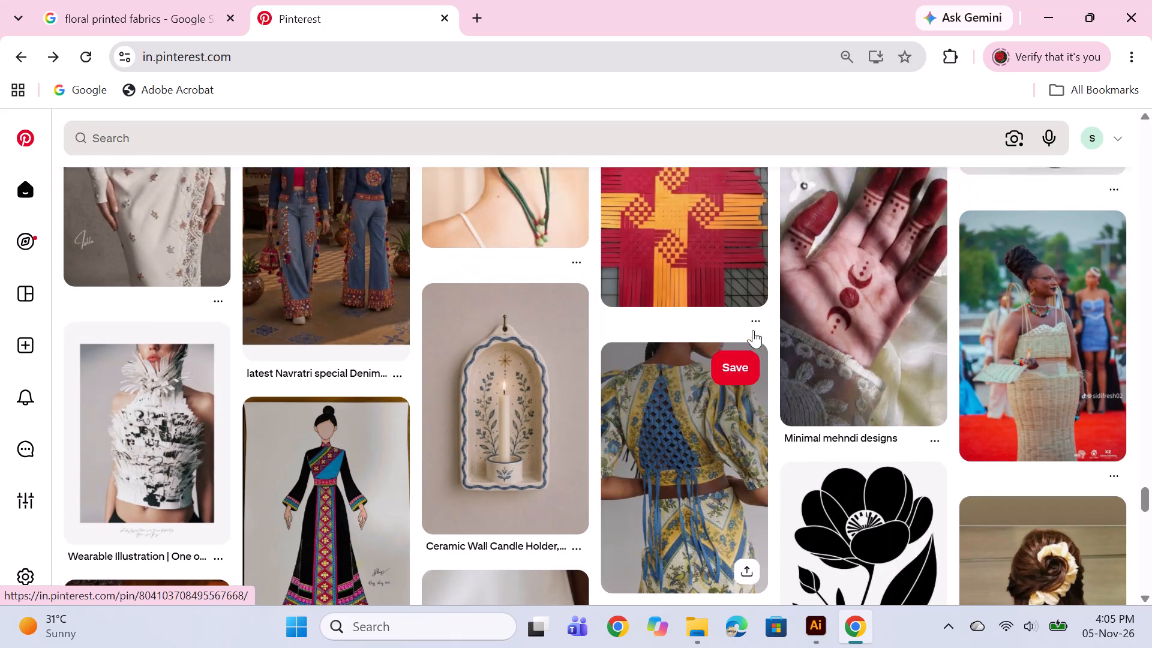
{"action": "scroll", "coordinate": [891, 312], "scroll_direction": "up", "scroll_amount": 2}
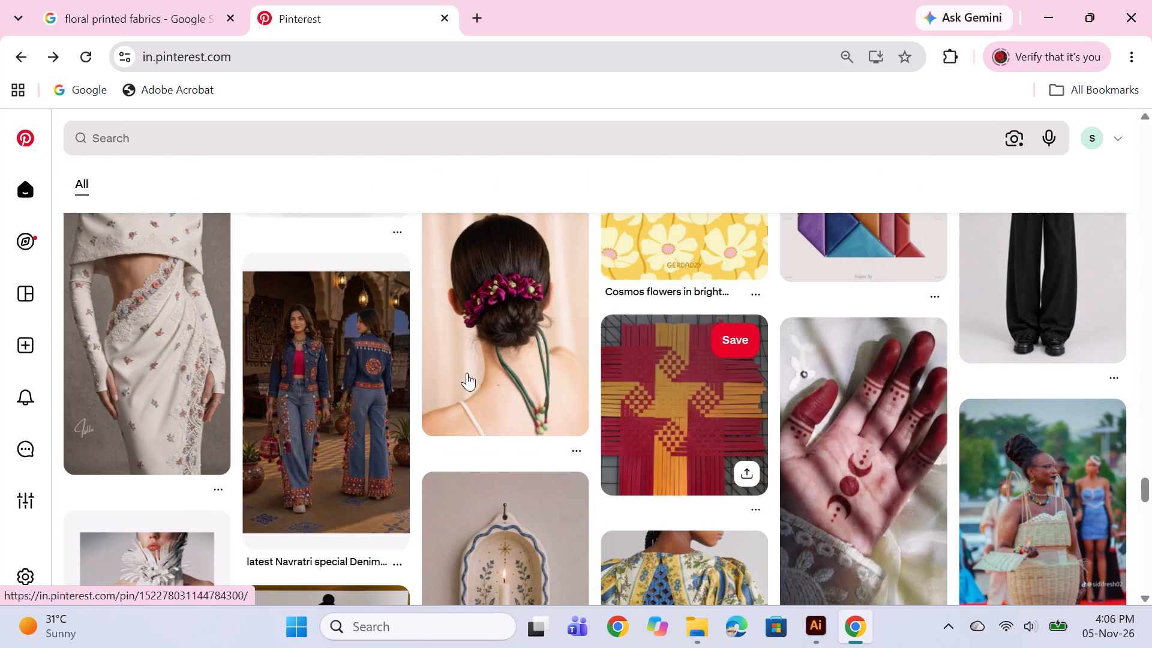
Look further down the home feed for floral, phulkari and repeat-pattern references among the fashion pins.
{"action": "scroll", "coordinate": [497, 337], "scroll_direction": "down", "scroll_amount": 13}
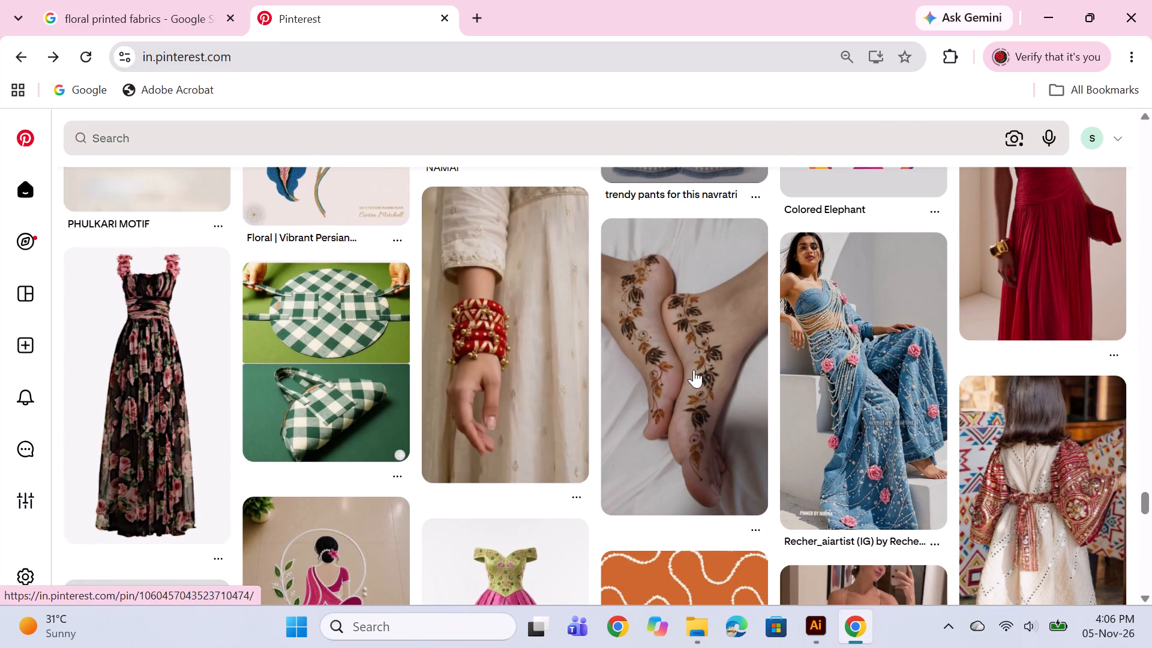
{"action": "scroll", "coordinate": [679, 383], "scroll_direction": "down", "scroll_amount": 4}
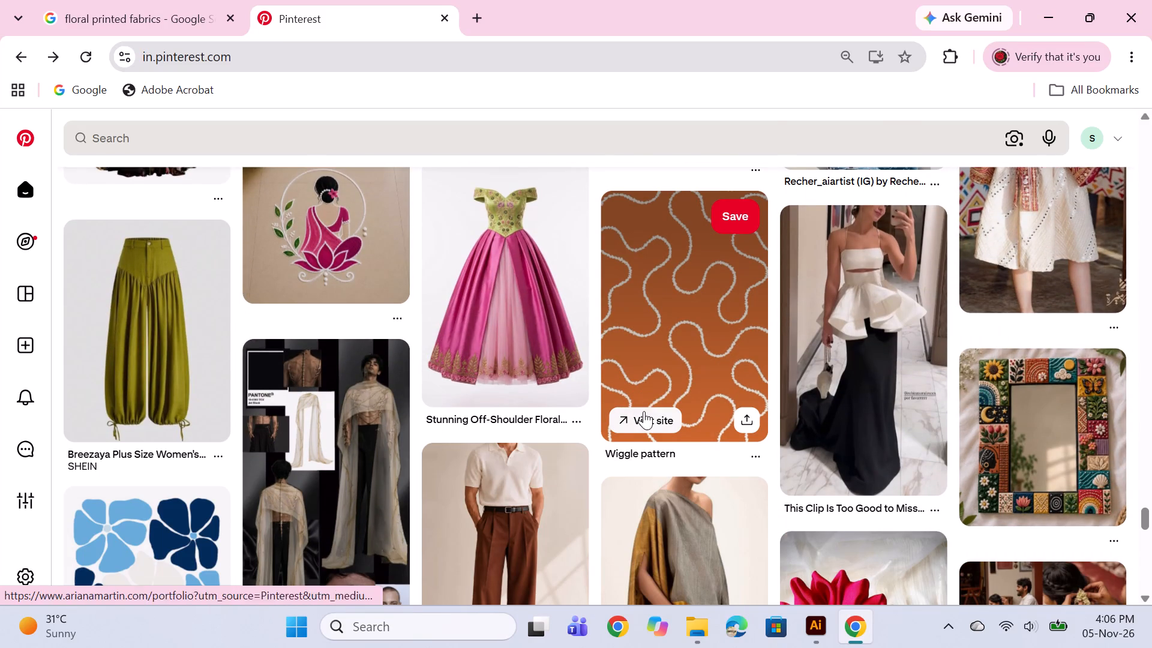
{"action": "scroll", "coordinate": [658, 367], "scroll_direction": "down", "scroll_amount": 3}
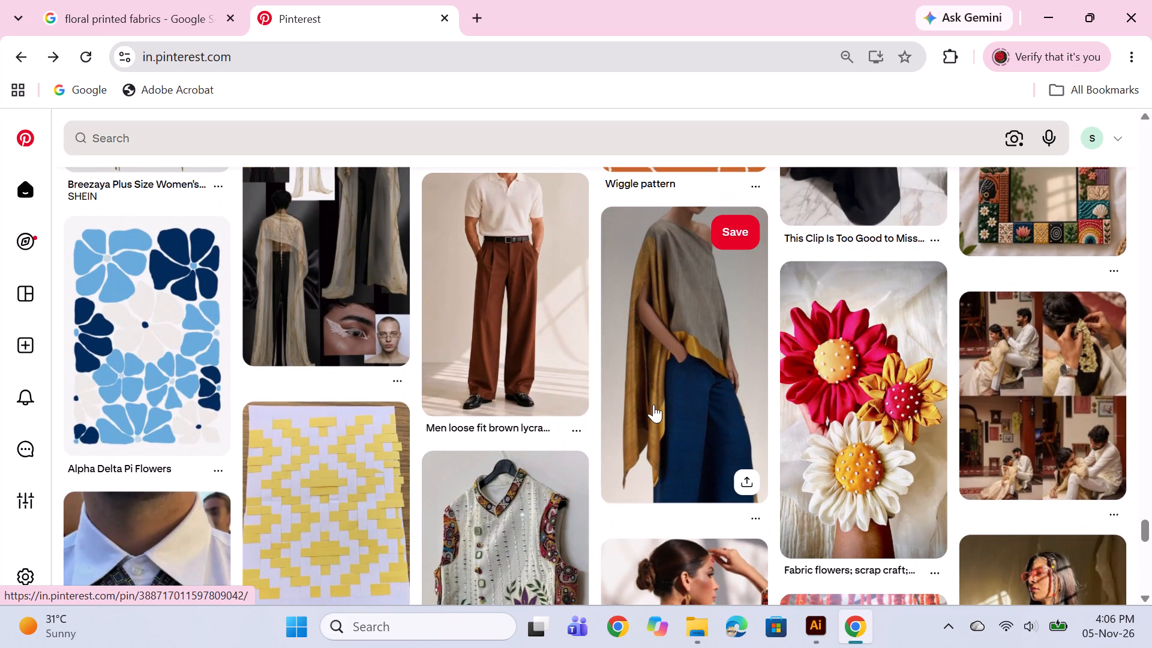
{"action": "scroll", "coordinate": [592, 415], "scroll_direction": "down", "scroll_amount": 2}
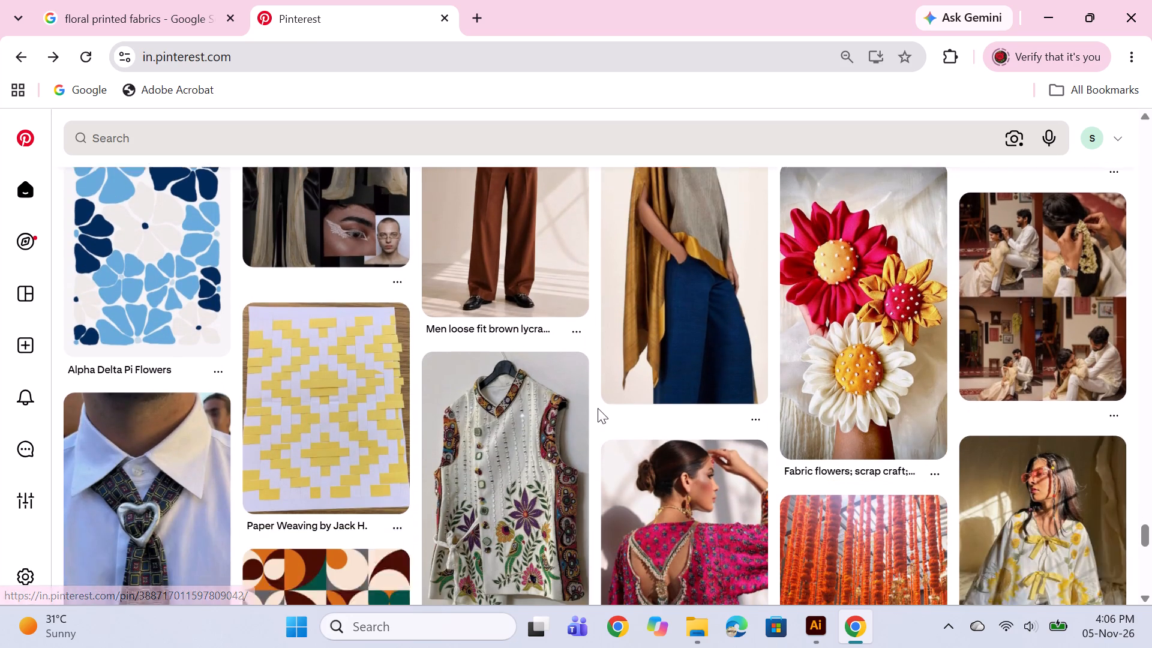
{"action": "scroll", "coordinate": [599, 403], "scroll_direction": "down", "scroll_amount": 6}
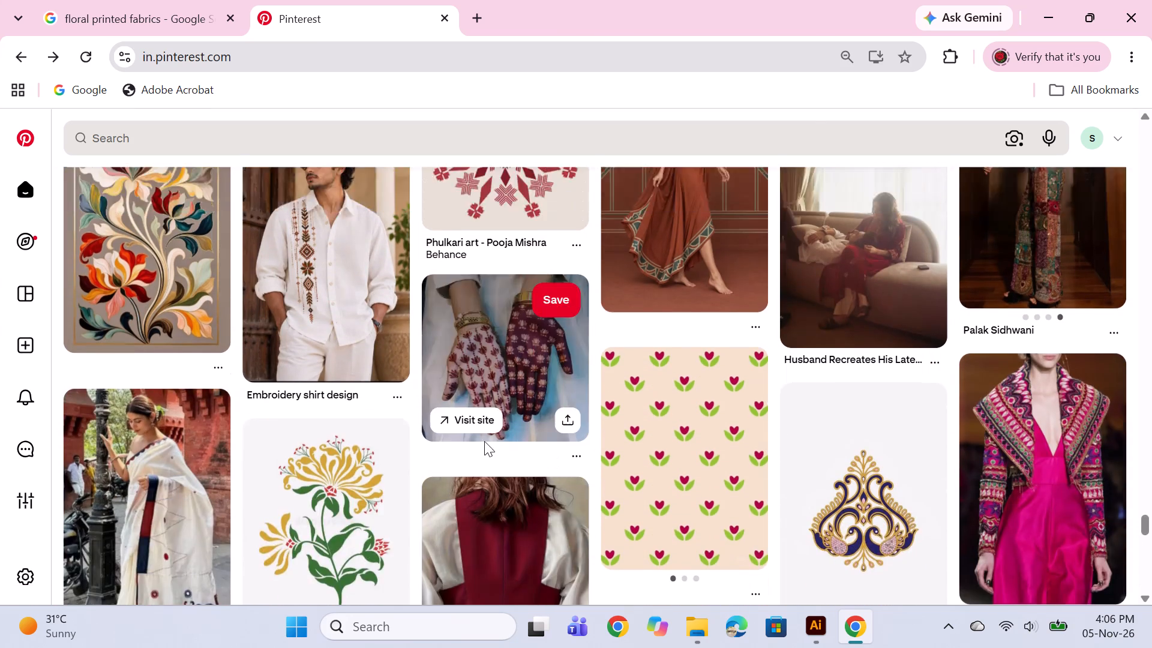
{"action": "scroll", "coordinate": [479, 444], "scroll_direction": "down", "scroll_amount": 8}
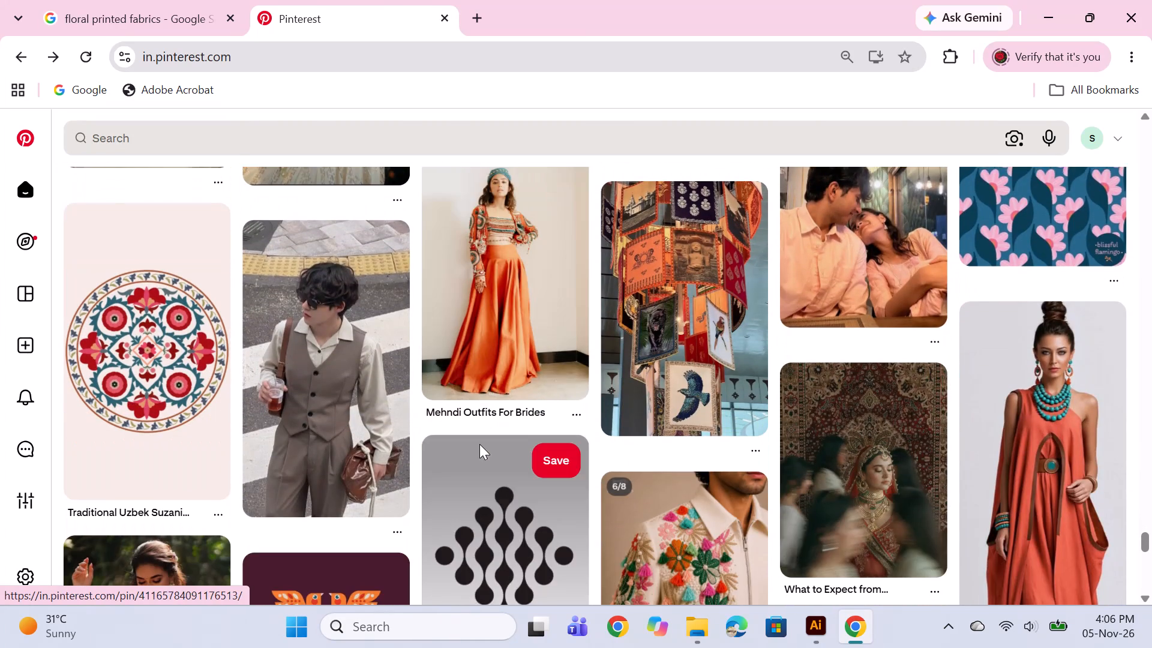
Examine more of the home feed for geometric ornaments, folk motifs and botanical prints as inspiration.
{"action": "scroll", "coordinate": [479, 444], "scroll_direction": "down", "scroll_amount": 2}
{"action": "scroll", "coordinate": [826, 437], "scroll_direction": "down", "scroll_amount": 2}
{"action": "scroll", "coordinate": [596, 431], "scroll_direction": "down", "scroll_amount": 1}
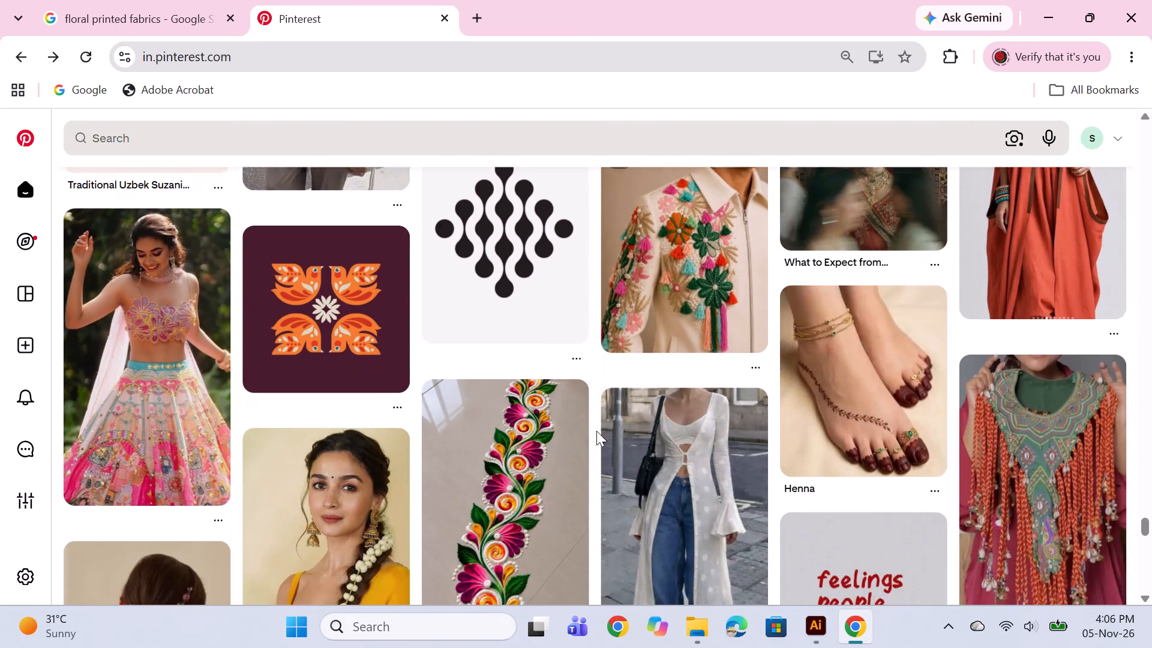
{"action": "scroll", "coordinate": [596, 431], "scroll_direction": "down", "scroll_amount": 7}
{"action": "scroll", "coordinate": [584, 439], "scroll_direction": "up", "scroll_amount": 4}
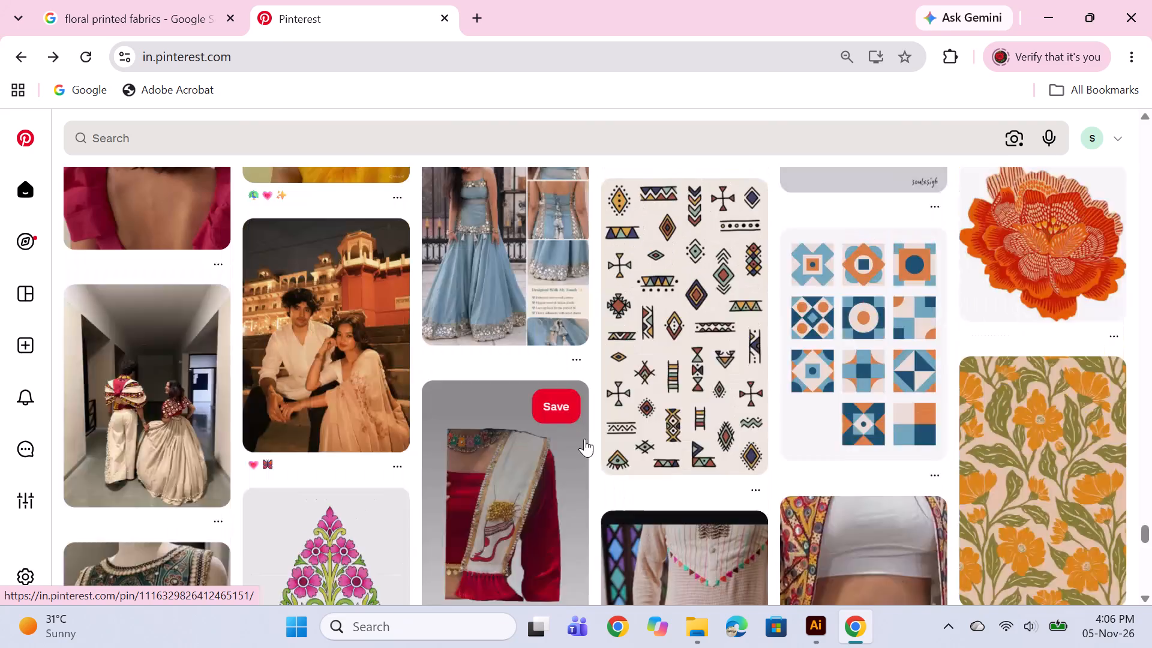
{"action": "scroll", "coordinate": [580, 426], "scroll_direction": "down", "scroll_amount": 2}
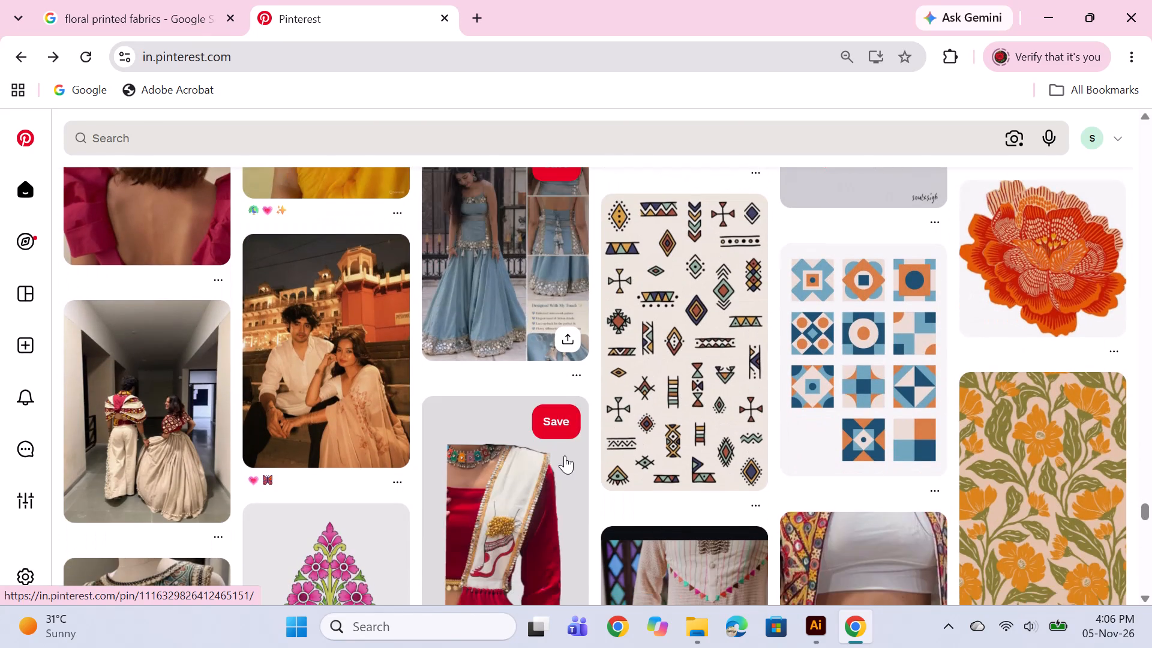
{"action": "scroll", "coordinate": [554, 449], "scroll_direction": "down", "scroll_amount": 5}
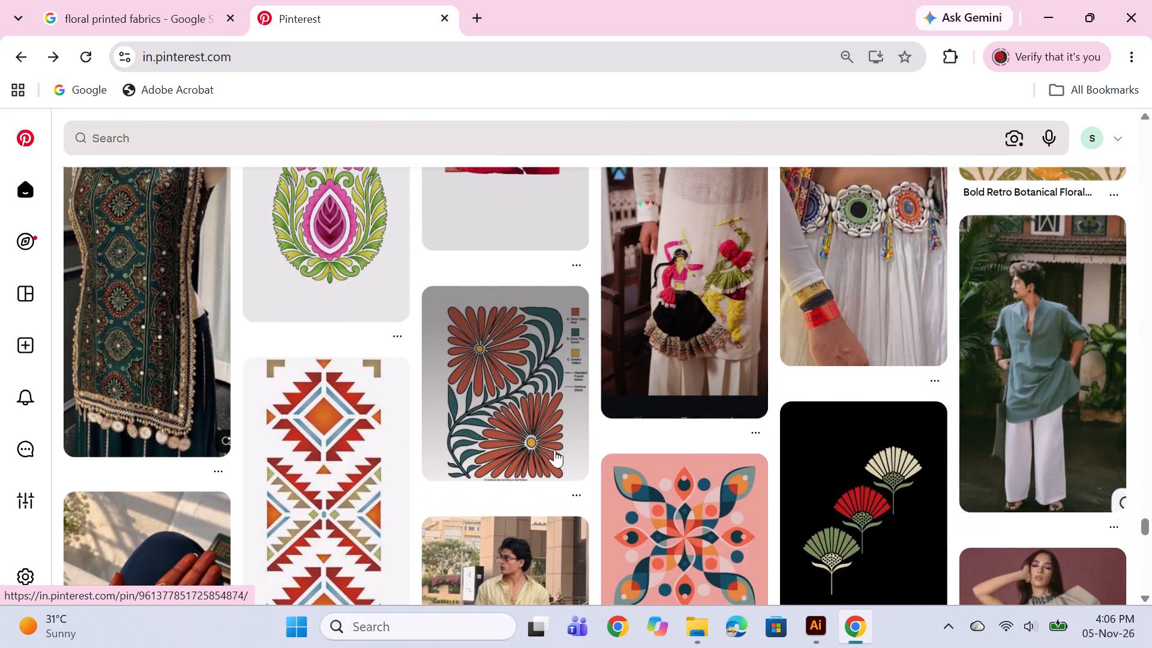
{"action": "scroll", "coordinate": [554, 449], "scroll_direction": "down", "scroll_amount": 2}
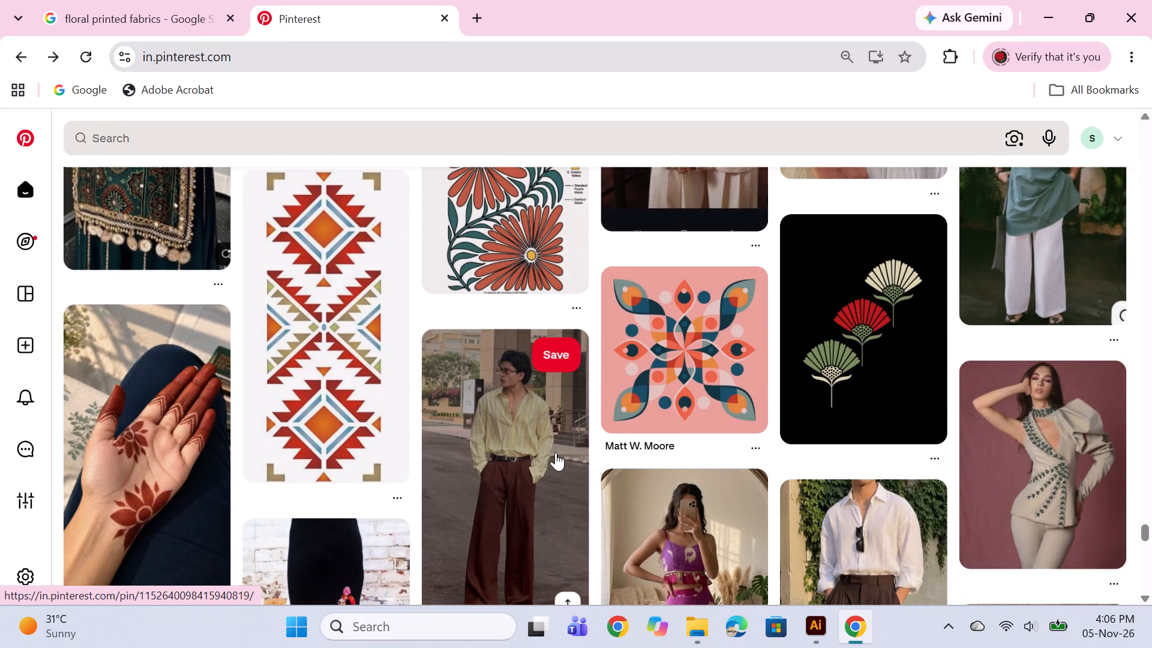
{"action": "scroll", "coordinate": [556, 452], "scroll_direction": "down", "scroll_amount": 7}
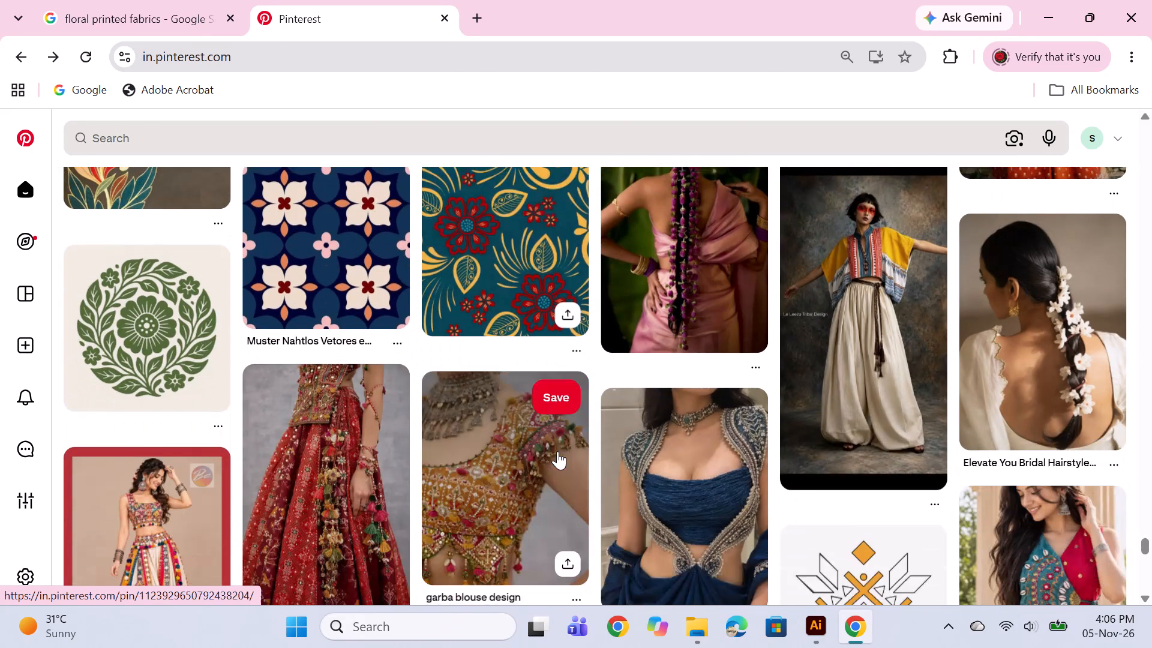
{"action": "scroll", "coordinate": [557, 451], "scroll_direction": "down", "scroll_amount": 5}
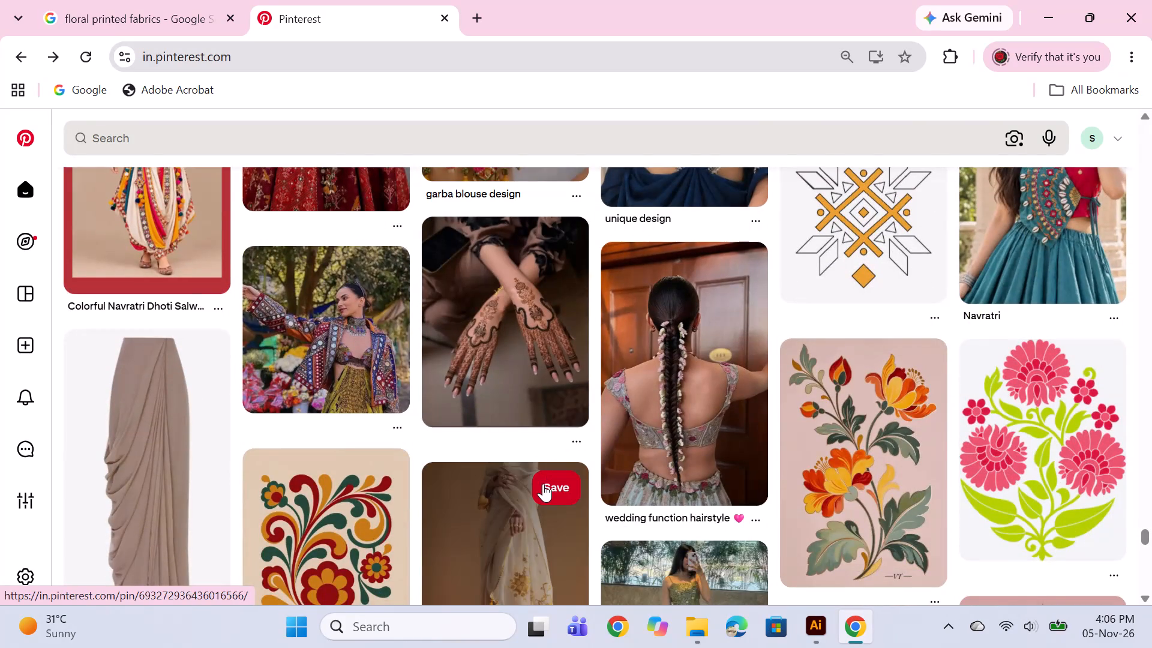
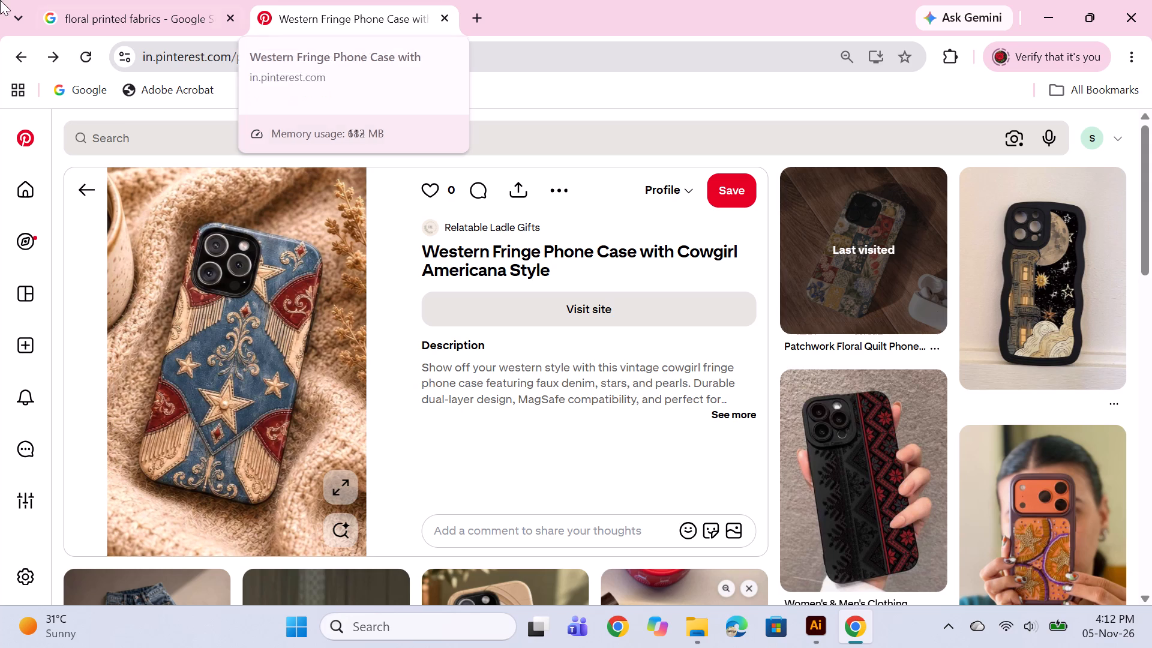
Examine the related pins around the western fringe phone case for geometric, star and floral motif ideas.
{"action": "scroll", "coordinate": [488, 298], "scroll_direction": "down", "scroll_amount": 4}
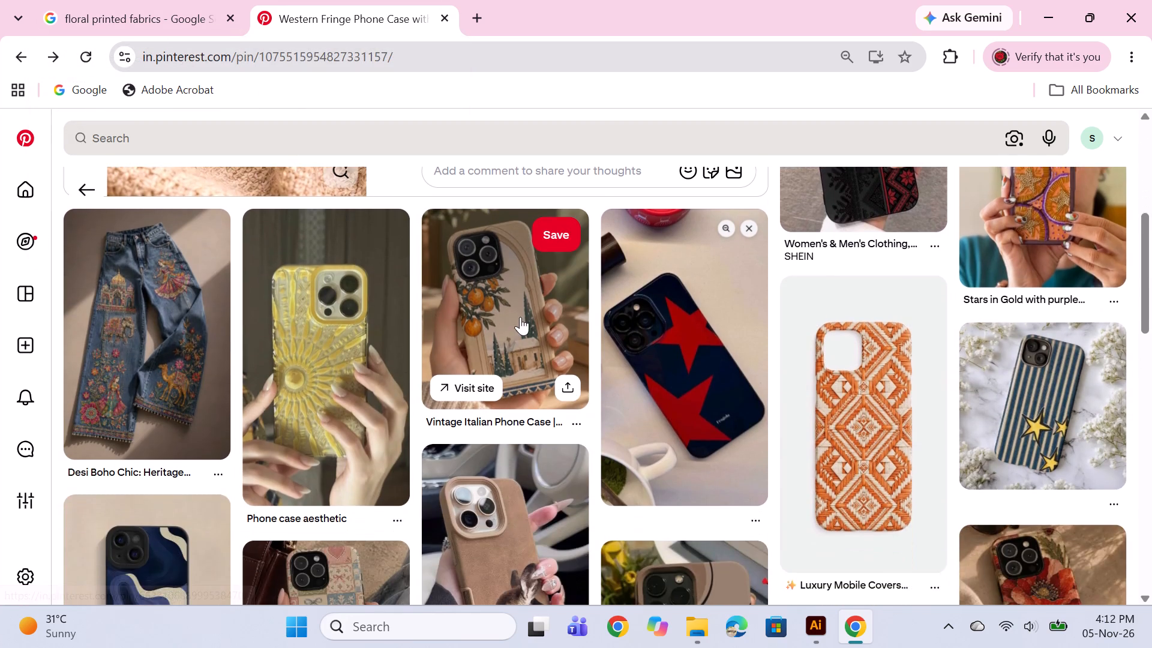
{"action": "scroll", "coordinate": [531, 322], "scroll_direction": "down", "scroll_amount": 3}
{"action": "scroll", "coordinate": [531, 322], "scroll_direction": "up", "scroll_amount": 13}
{"action": "scroll", "coordinate": [572, 347], "scroll_direction": "up", "scroll_amount": 4}
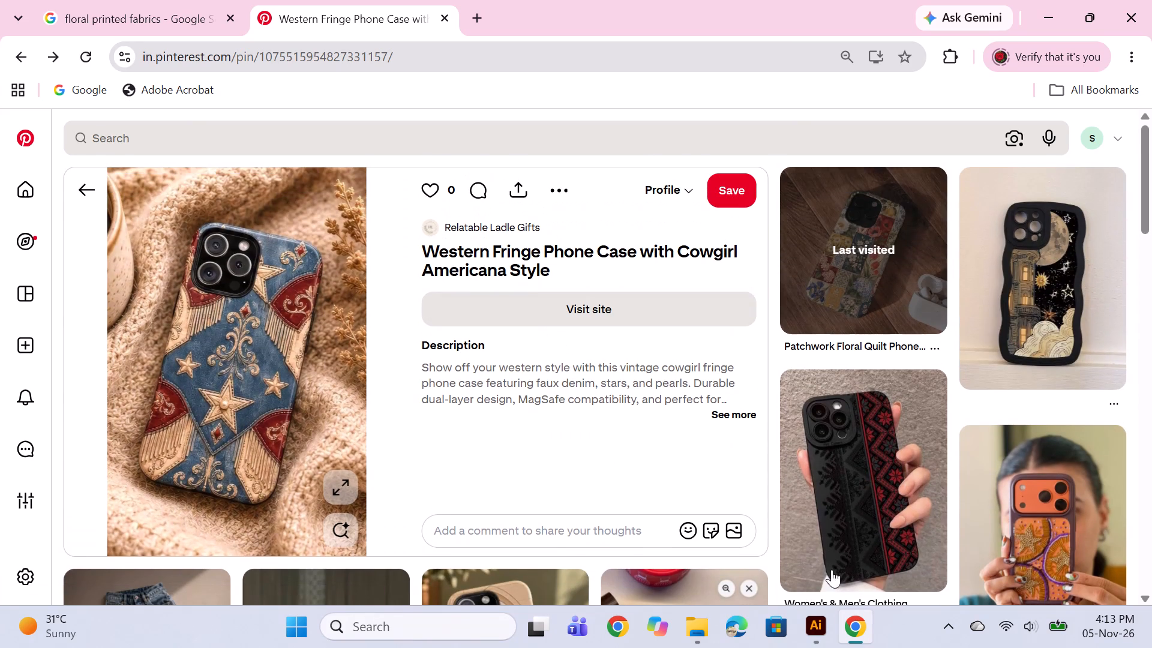
Switch to Illustrator, back to the 8-c10 pattern document.
{"action": "left_click", "coordinate": [817, 647]}
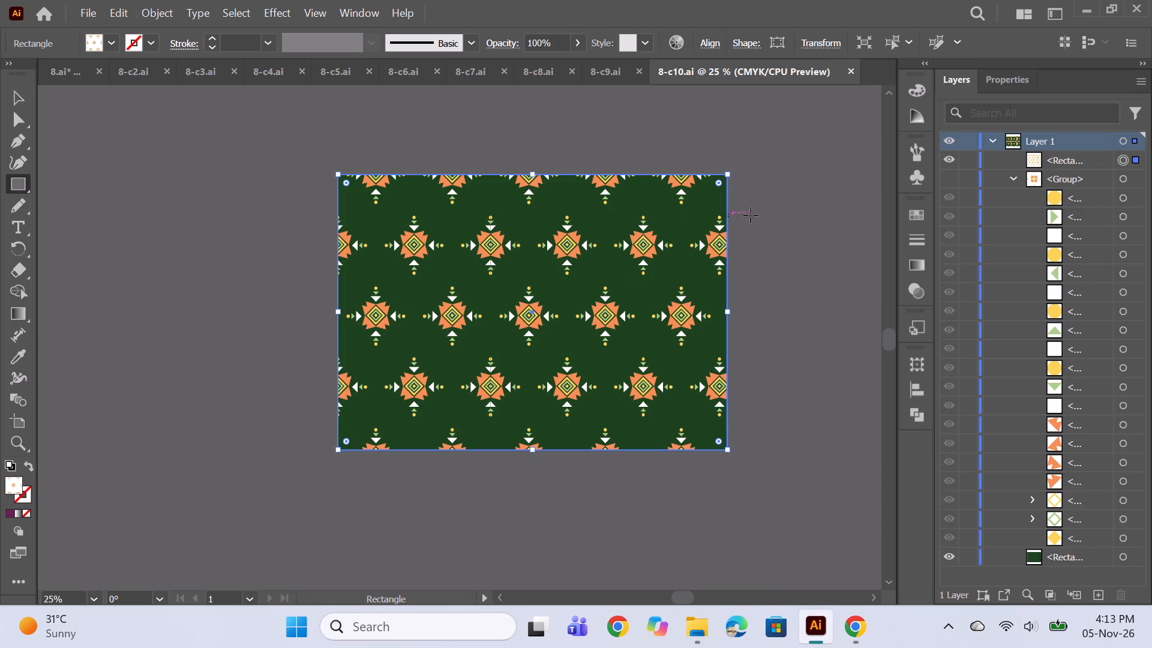
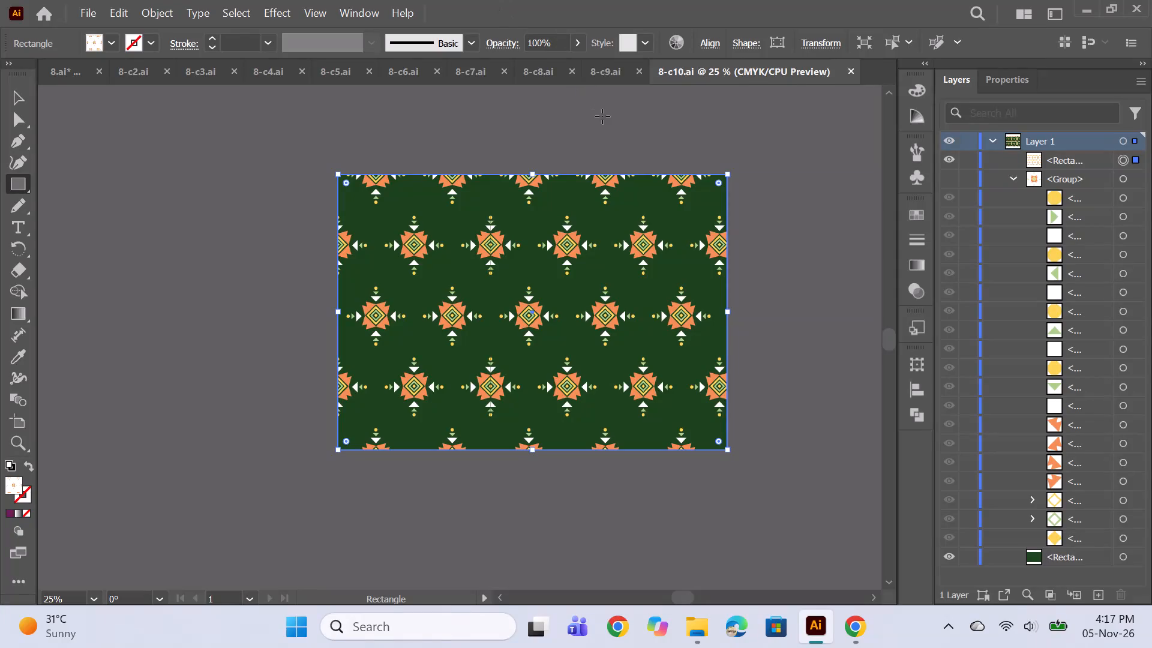
Activate the Selection tool and bring the original 8.ai pattern document to the front.
{"action": "left_click", "coordinate": [589, 63]}
{"action": "left_click", "coordinate": [13, 96]}
{"action": "left_click", "coordinate": [56, 72]}
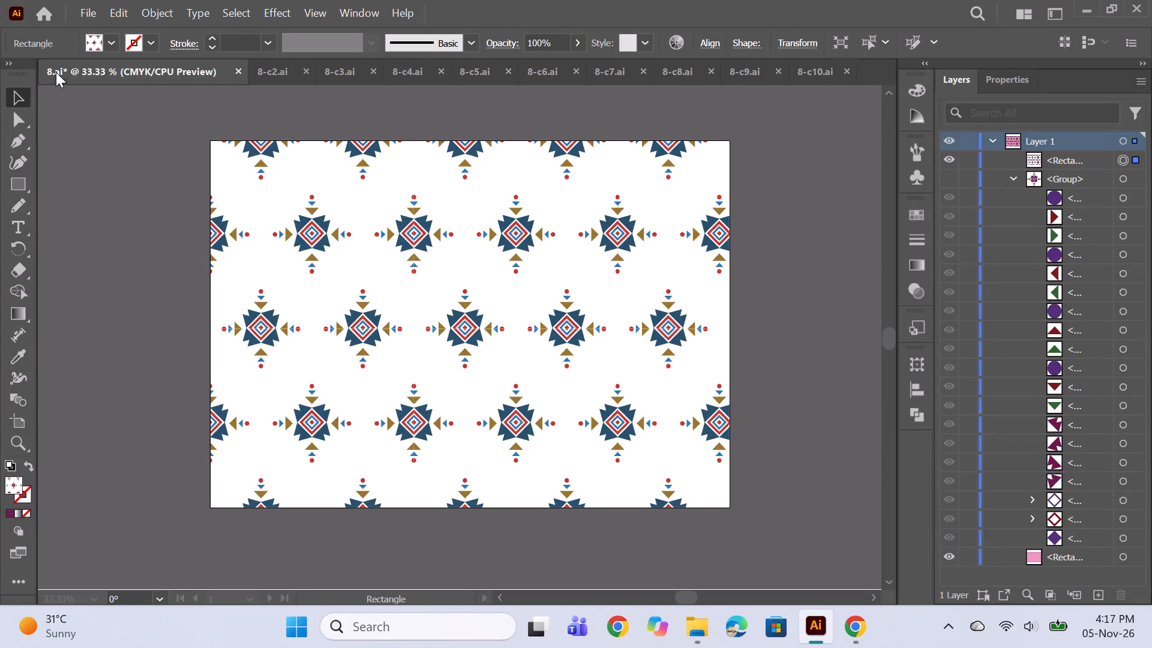
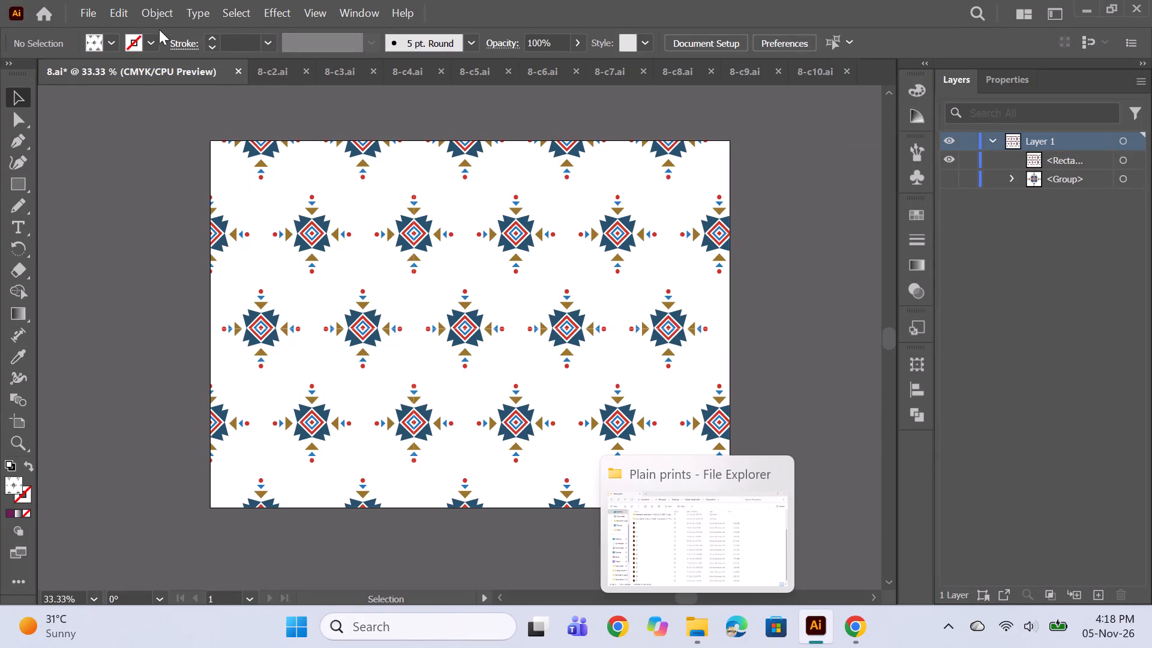
Export the original 8.ai pattern as JPEG file 8 into the geometric block 2.5in(L) x 2.5in(W) folder.
{"action": "left_click", "coordinate": [99, 17]}
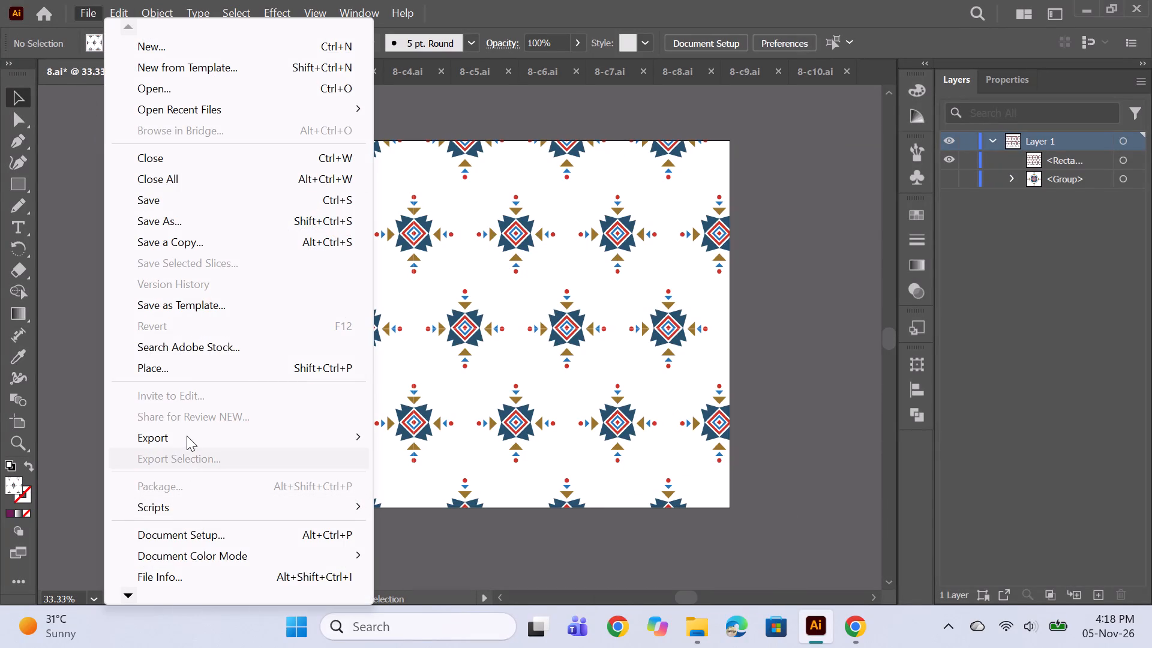
{"action": "left_click", "coordinate": [187, 436]}
{"action": "left_click", "coordinate": [426, 454]}
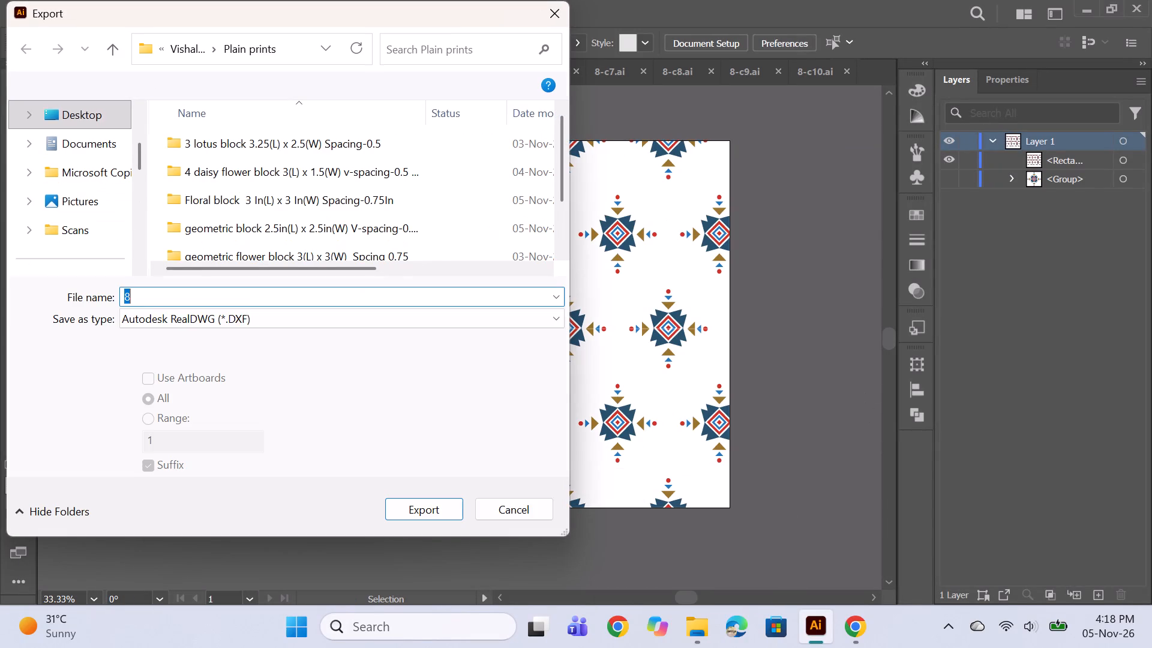
{"action": "left_click", "coordinate": [224, 317]}
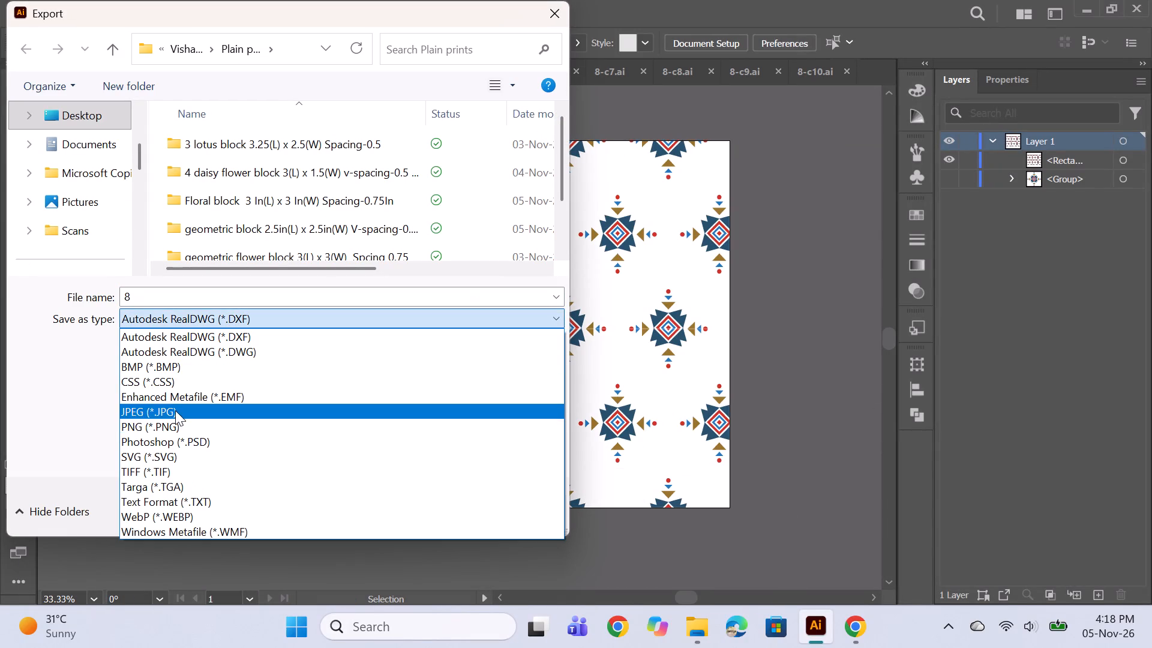
{"action": "left_click", "coordinate": [175, 410]}
{"action": "left_click", "coordinate": [240, 224]}
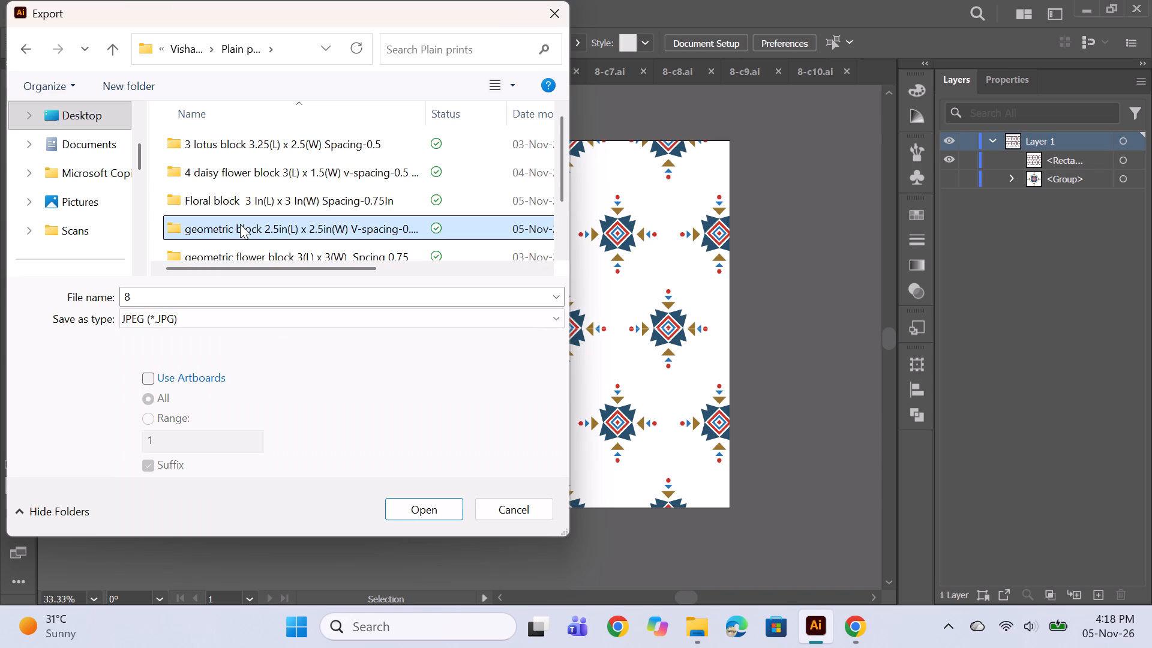
{"action": "double_click", "coordinate": [240, 224]}
{"action": "left_click", "coordinate": [413, 511]}
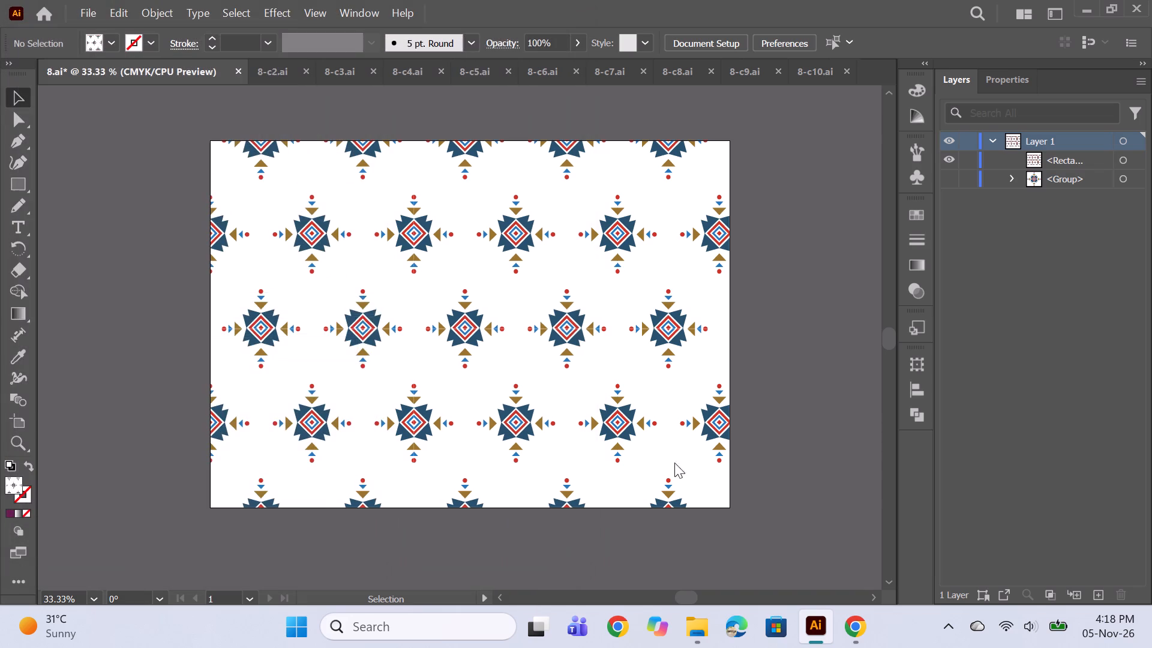
{"action": "left_click", "coordinate": [653, 545]}
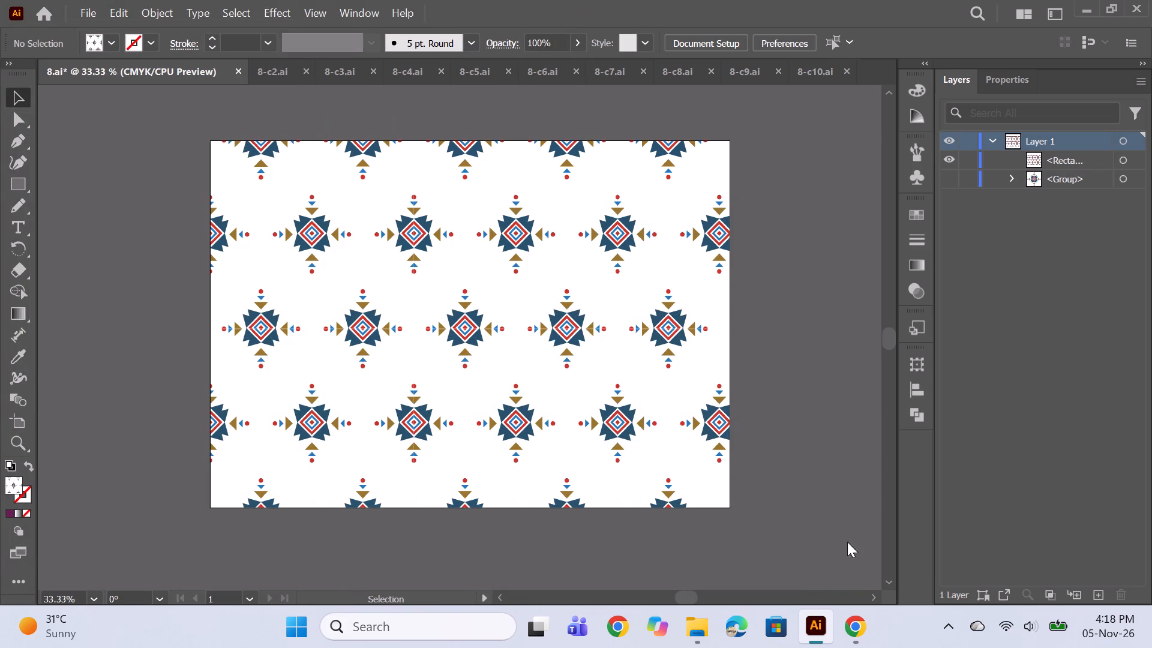
Export the 8-c2 colour variation as a CMYK, maximum-quality, 300 ppi JPEG into the geometric block folder.
{"action": "left_click", "coordinate": [262, 71]}
{"action": "left_click", "coordinate": [88, 14]}
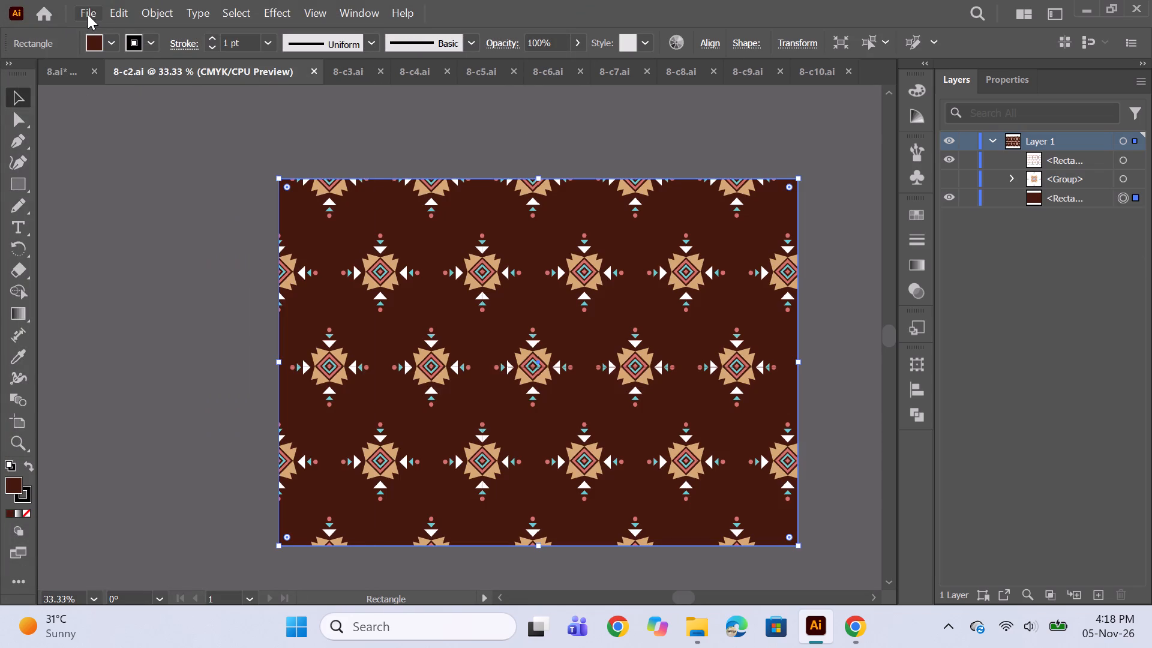
{"action": "left_click", "coordinate": [187, 433]}
{"action": "left_click", "coordinate": [413, 454]}
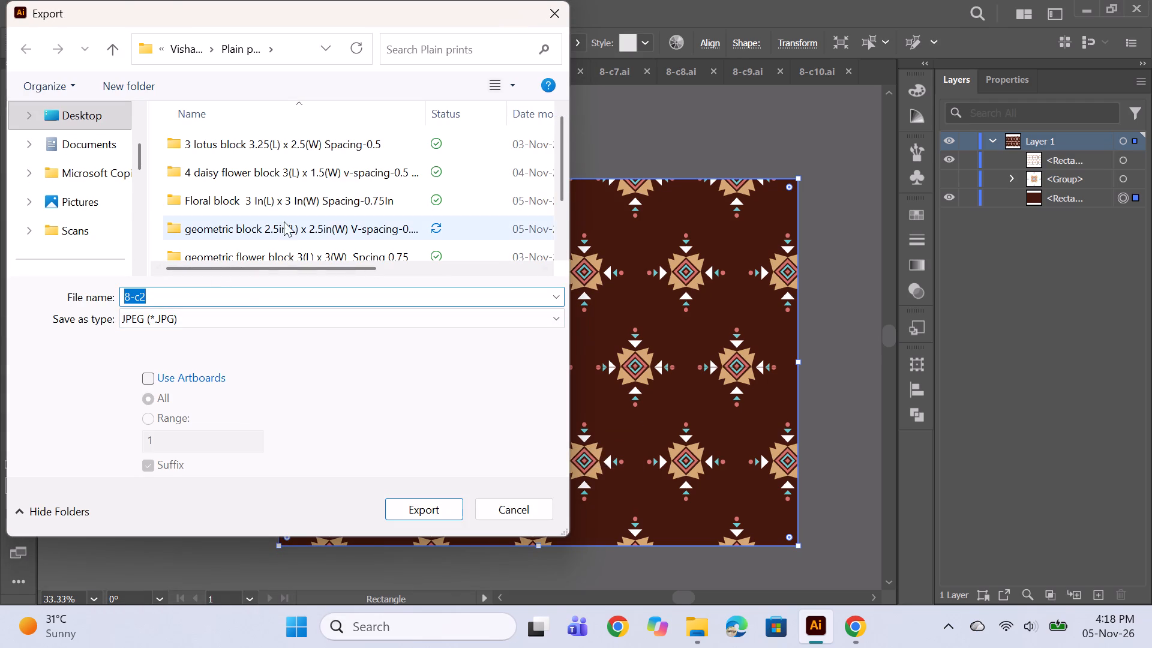
{"action": "left_click", "coordinate": [284, 233]}
{"action": "double_click", "coordinate": [293, 229]}
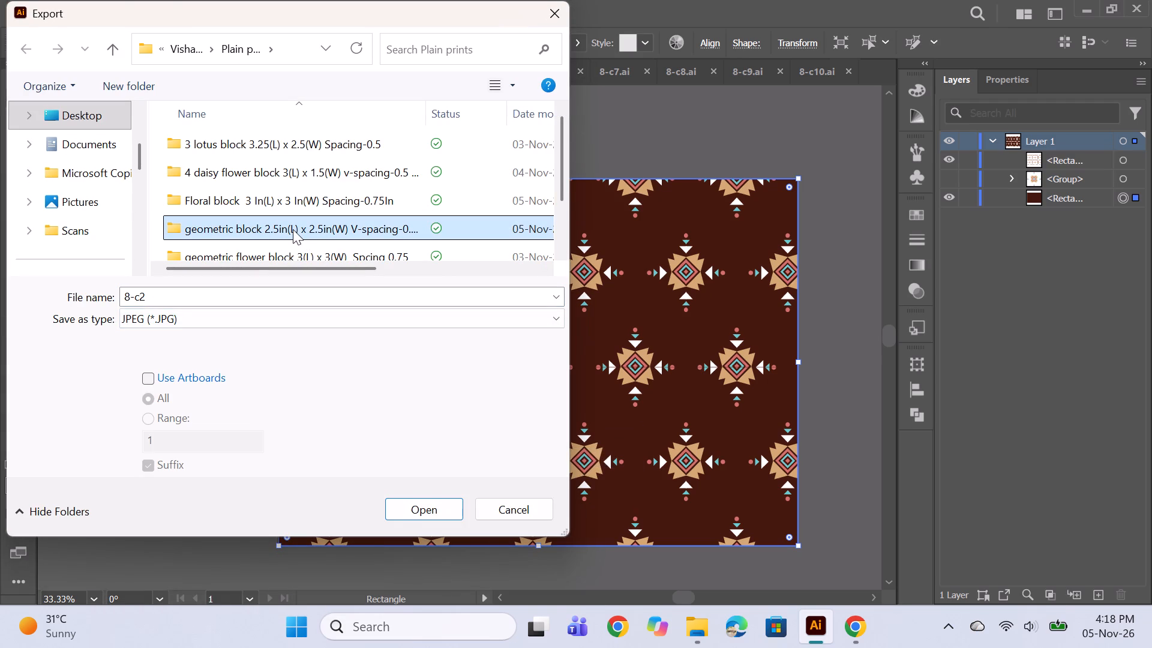
{"action": "left_click_drag", "start_coordinate": [402, 502], "coordinate": [403, 512]}
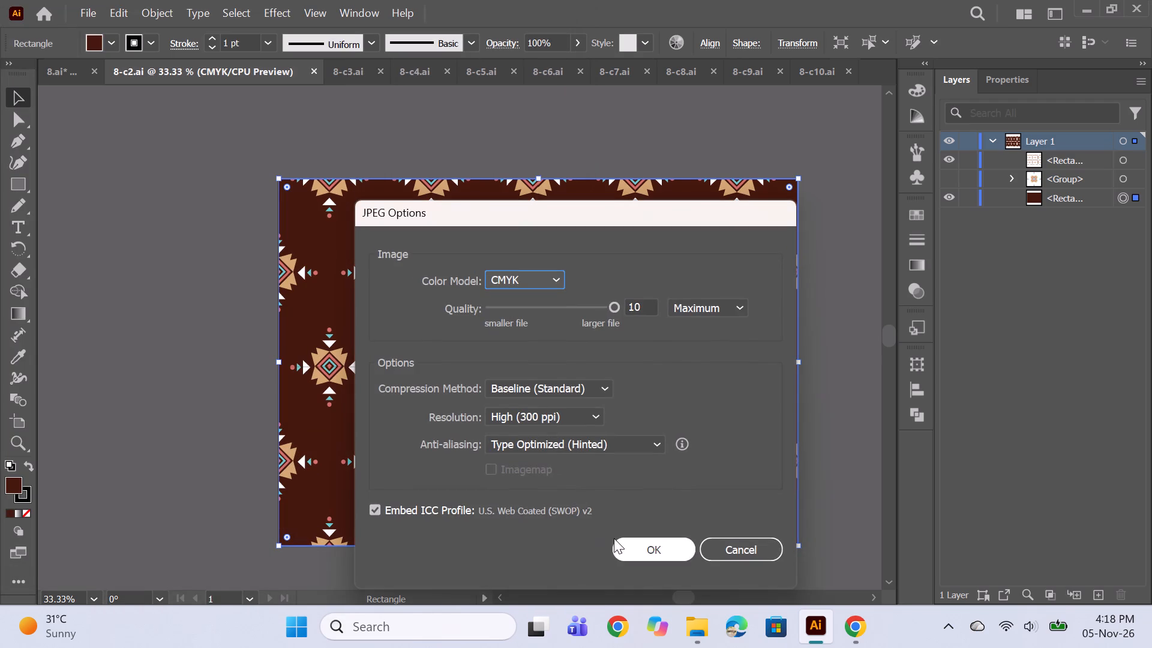
{"action": "left_click", "coordinate": [656, 542]}
Export the 8-c3 colour variation as a JPEG named 8-c3 into the geometric block folder.
{"action": "left_click", "coordinate": [348, 78]}
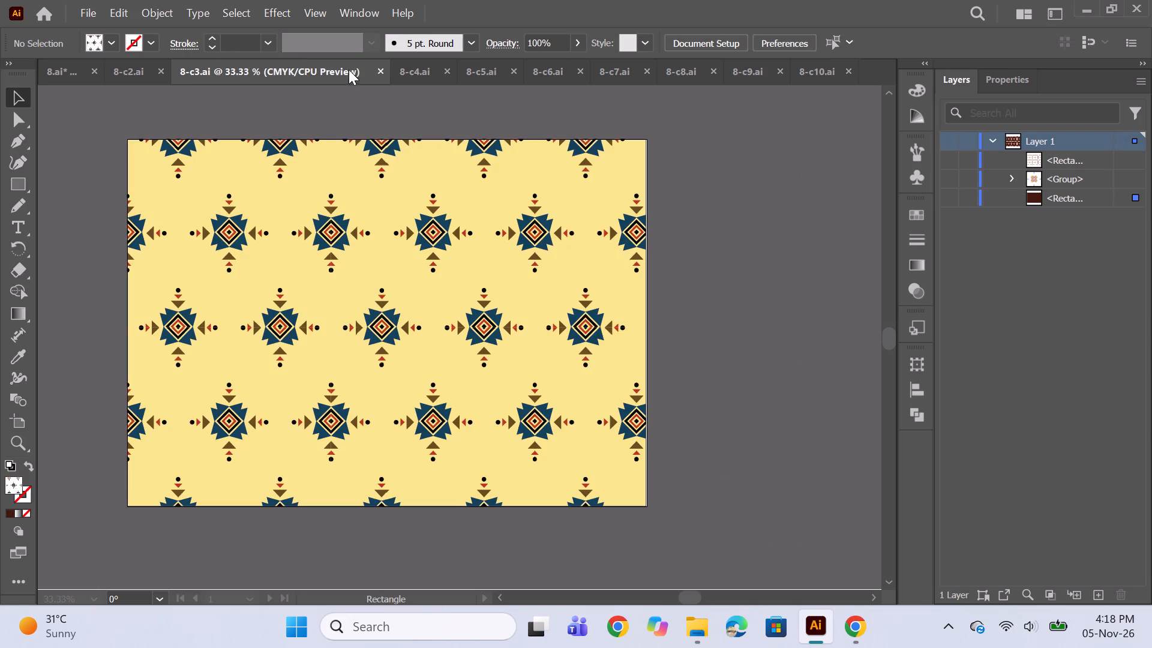
{"action": "left_click", "coordinate": [73, 11]}
{"action": "left_click", "coordinate": [79, 8]}
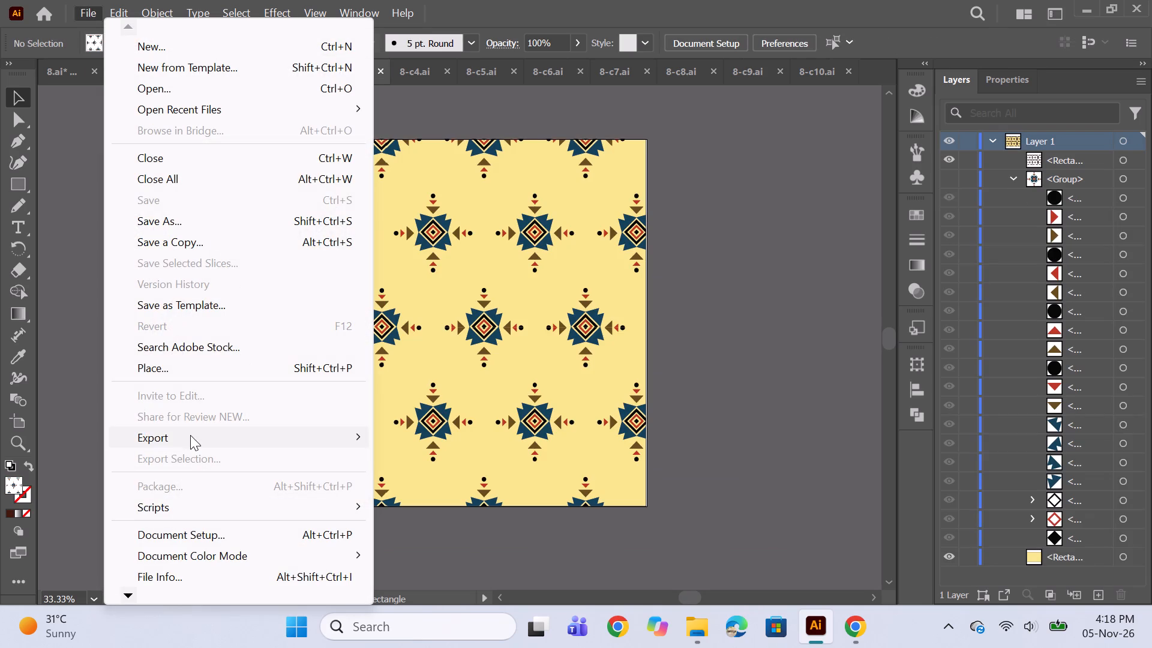
{"action": "left_click", "coordinate": [190, 435]}
{"action": "left_click", "coordinate": [409, 451]}
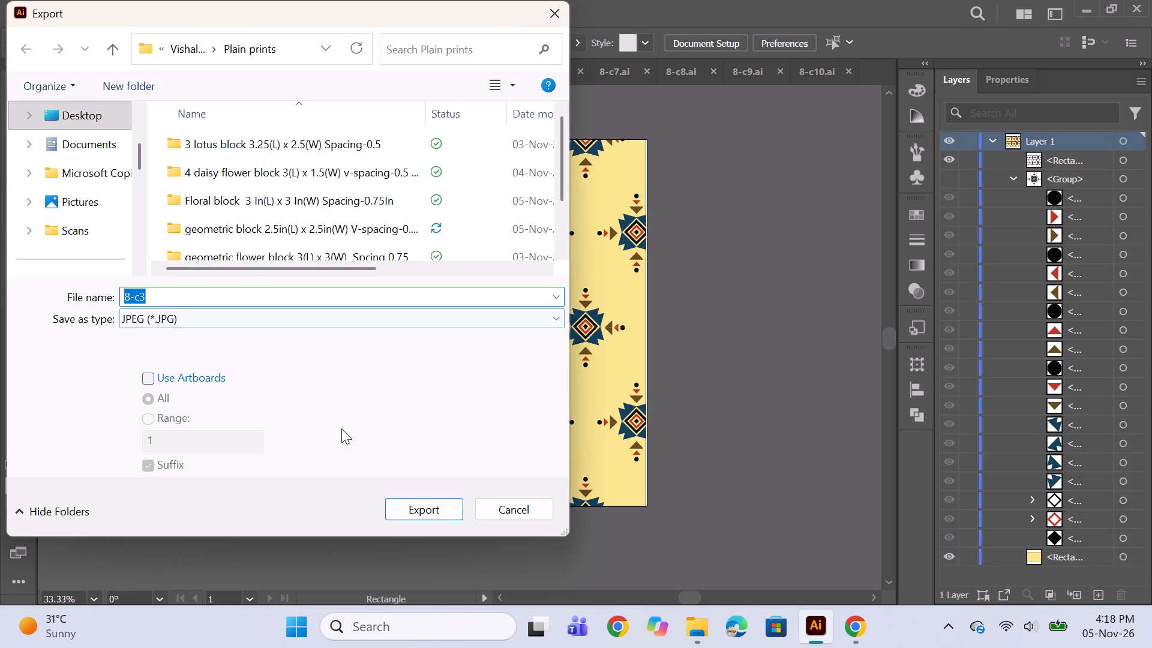
{"action": "double_click", "coordinate": [285, 222]}
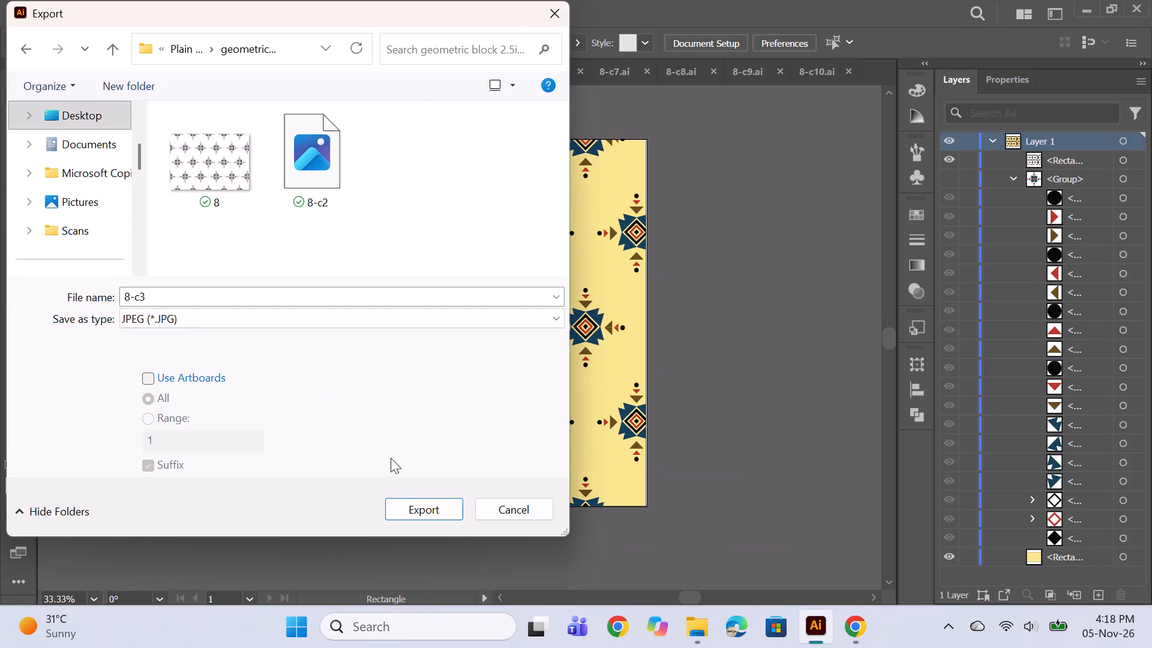
{"action": "left_click", "coordinate": [407, 506]}
{"action": "left_click", "coordinate": [647, 544]}
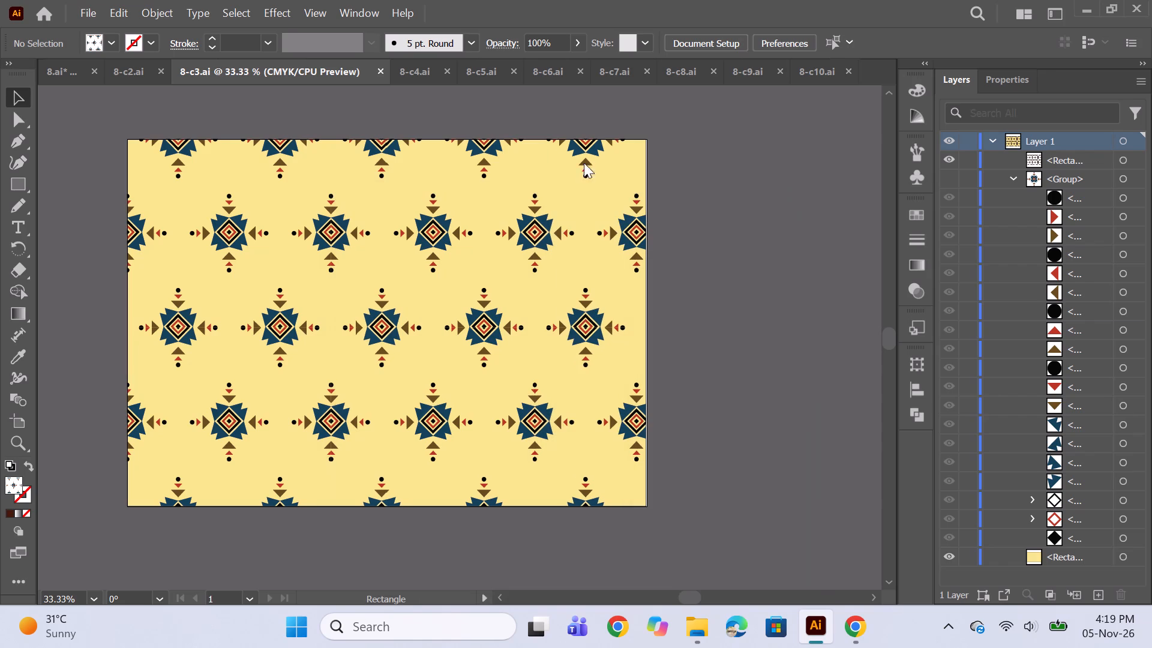
Export the 8-c4 colour variation as a JPEG named 8-c4 into the Floral block 3 In(L) x 3 In(W) folder.
{"action": "left_click", "coordinate": [421, 77]}
{"action": "left_click", "coordinate": [409, 68]}
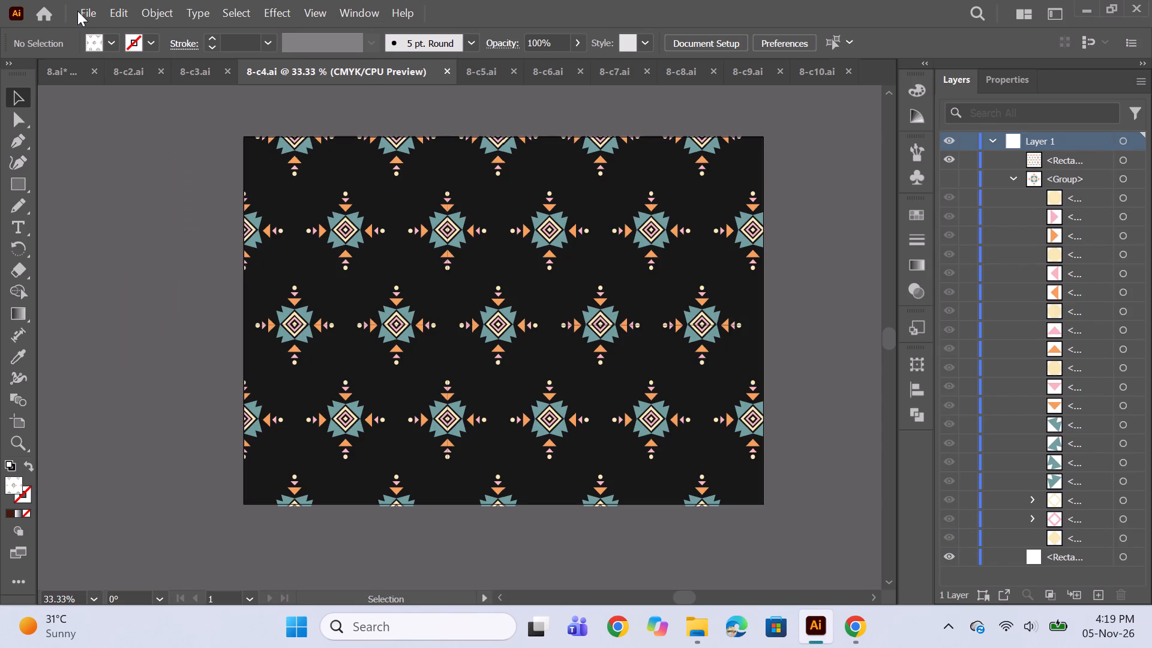
{"action": "left_click", "coordinate": [78, 5]}
{"action": "left_click", "coordinate": [192, 442]}
{"action": "left_click", "coordinate": [487, 454]}
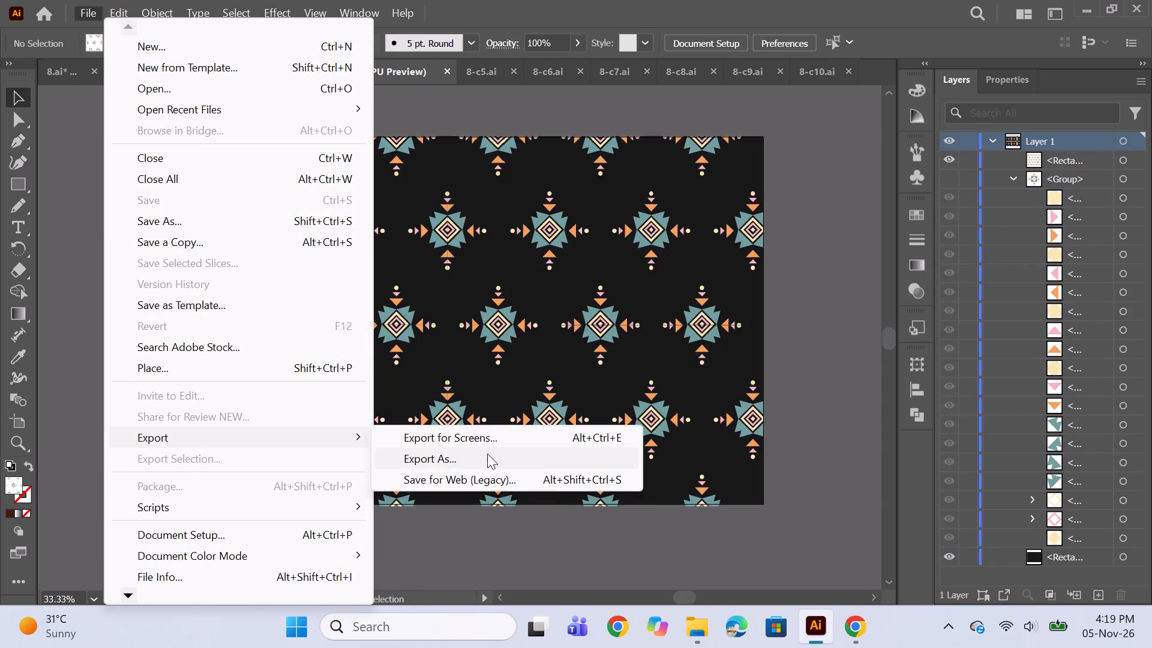
{"action": "left_click", "coordinate": [290, 202]}
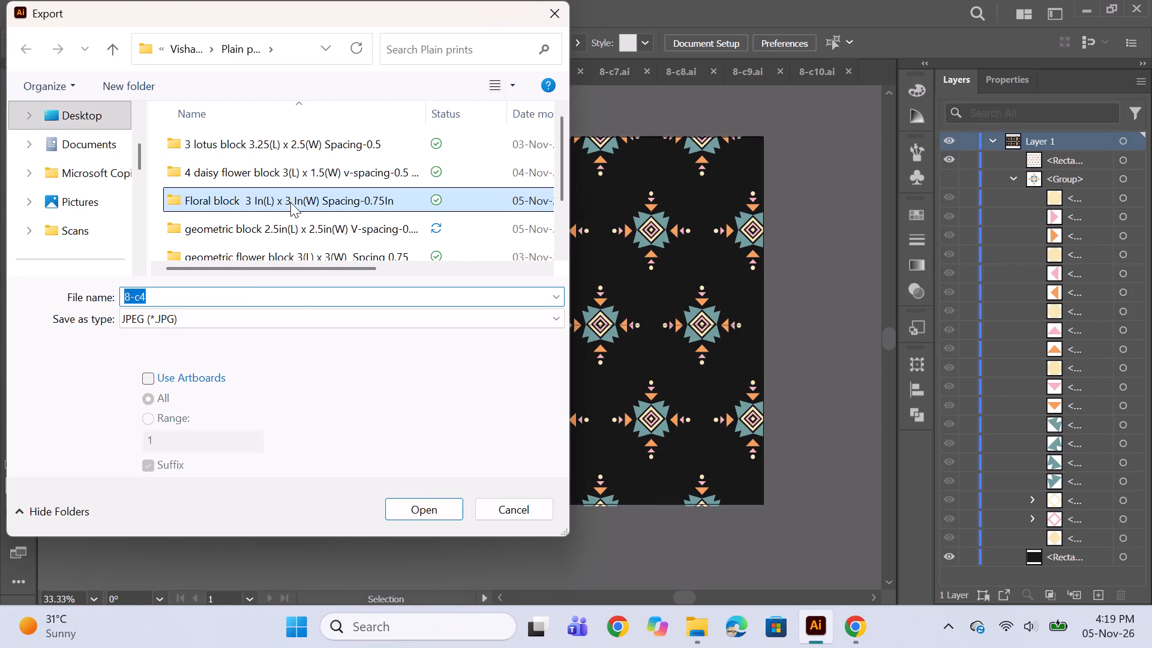
{"action": "left_click", "coordinate": [410, 503]}
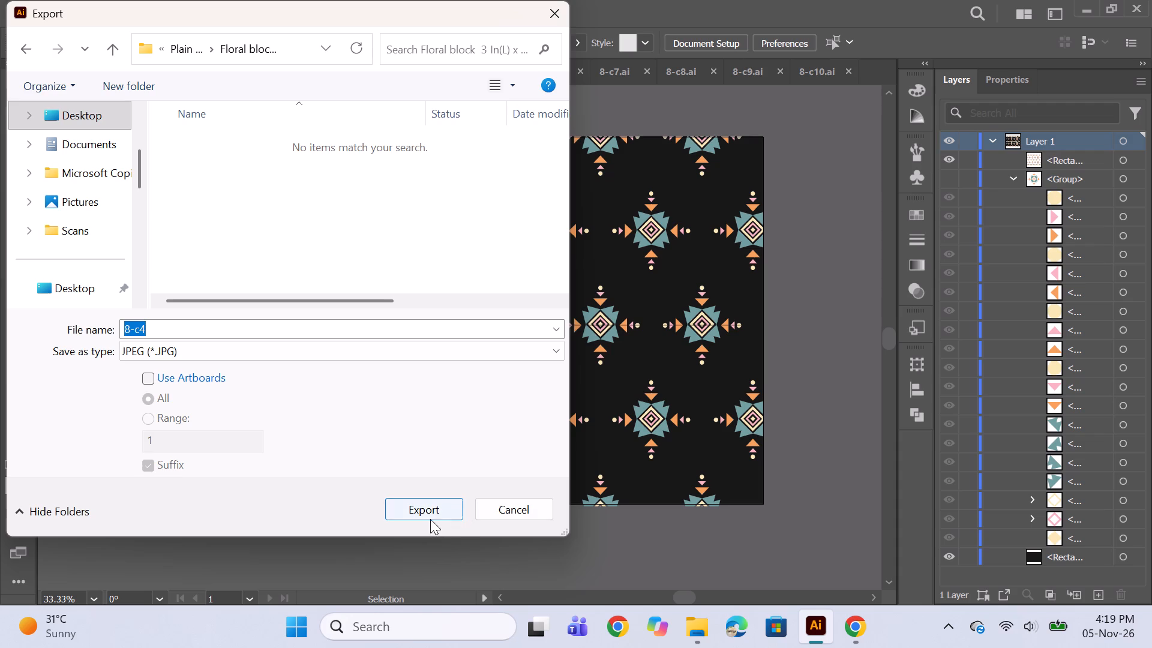
{"action": "left_click", "coordinate": [428, 518]}
{"action": "left_click", "coordinate": [626, 539]}
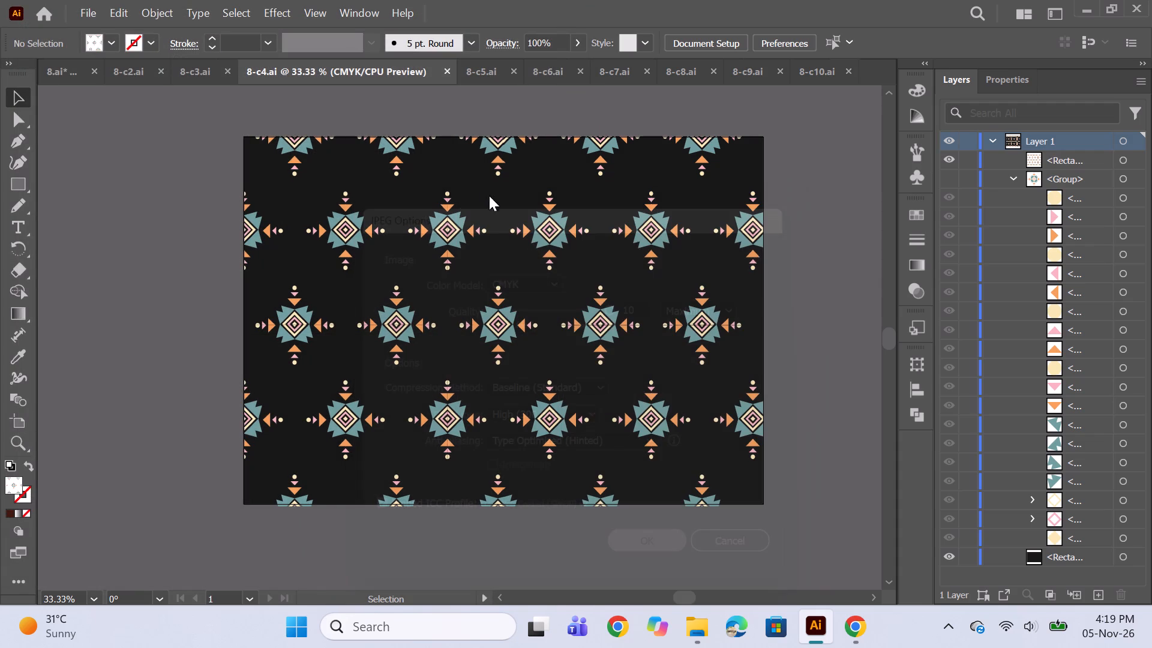
Export the 8-c5 colour variation as a CMYK, maximum-quality, 300 ppi JPEG into the geometric block folder.
{"action": "left_click", "coordinate": [474, 76]}
{"action": "left_click", "coordinate": [475, 68]}
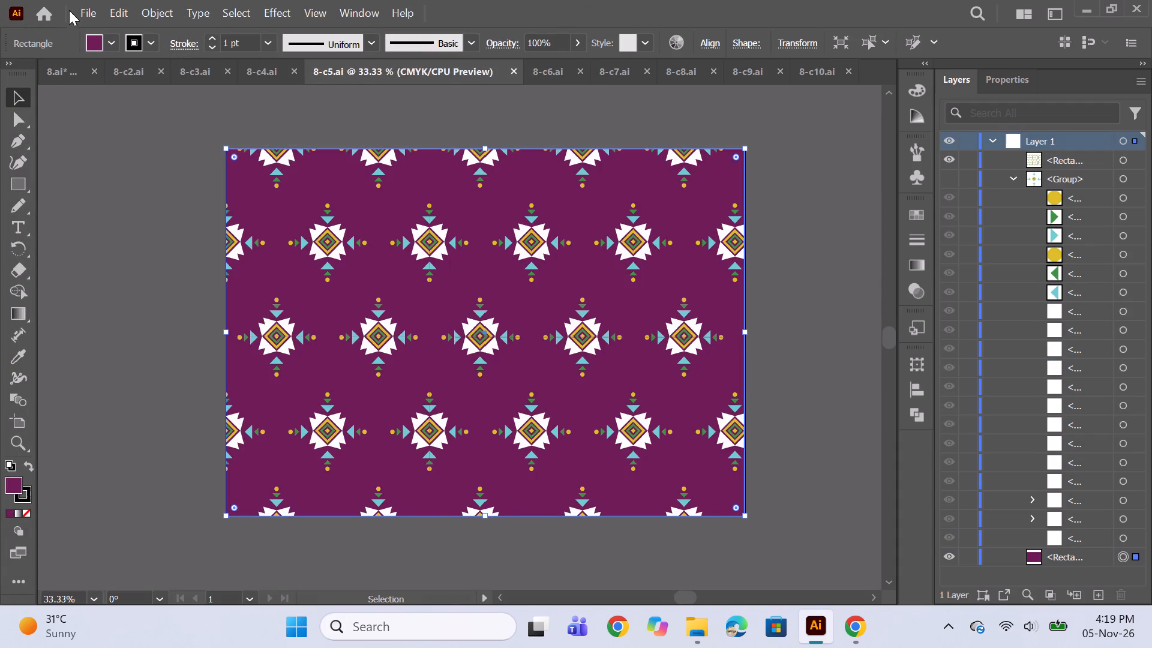
{"action": "left_click", "coordinate": [74, 7]}
{"action": "left_click", "coordinate": [172, 441]}
{"action": "left_click", "coordinate": [437, 457]}
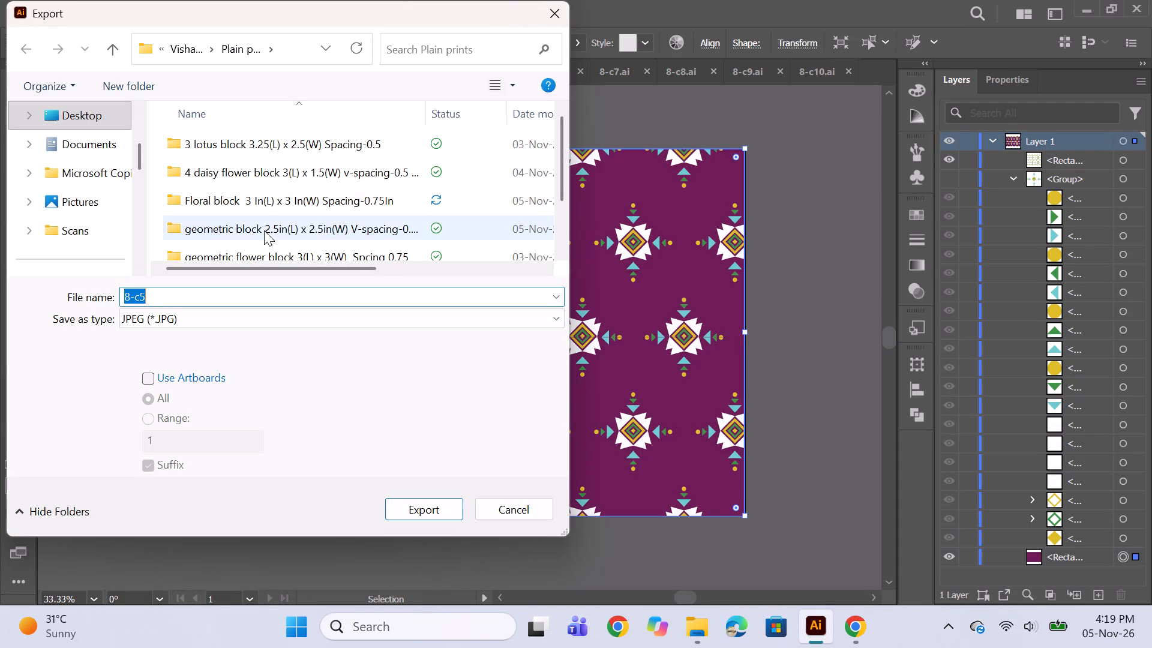
{"action": "left_click", "coordinate": [262, 228]}
{"action": "left_click", "coordinate": [424, 512]}
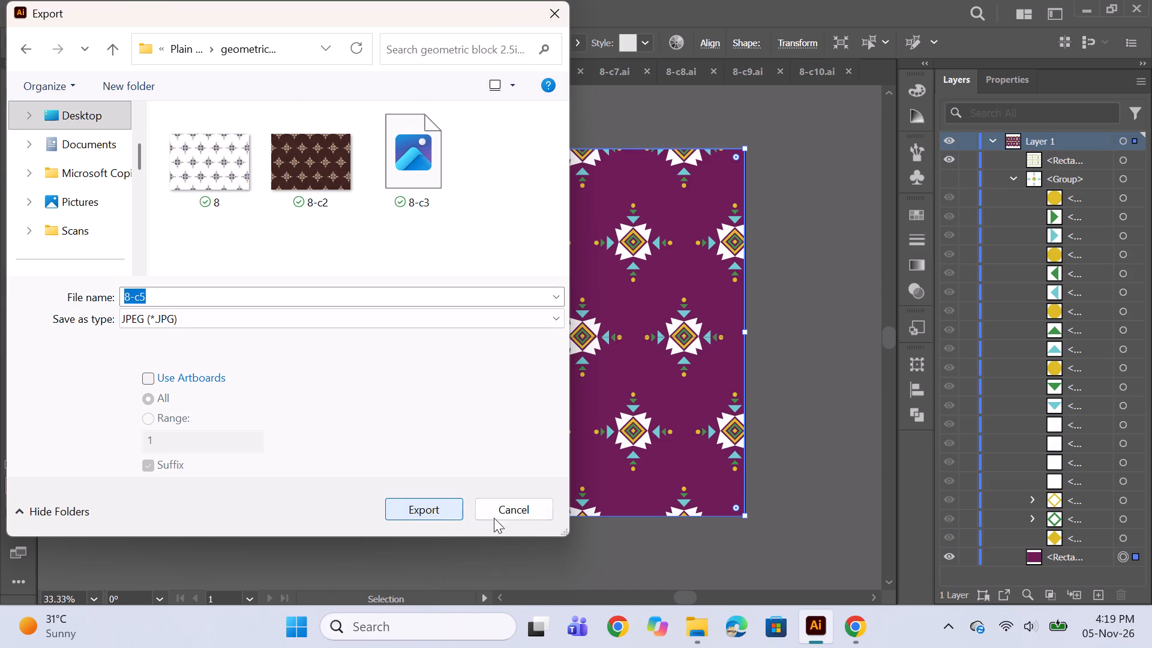
{"action": "left_click", "coordinate": [430, 508]}
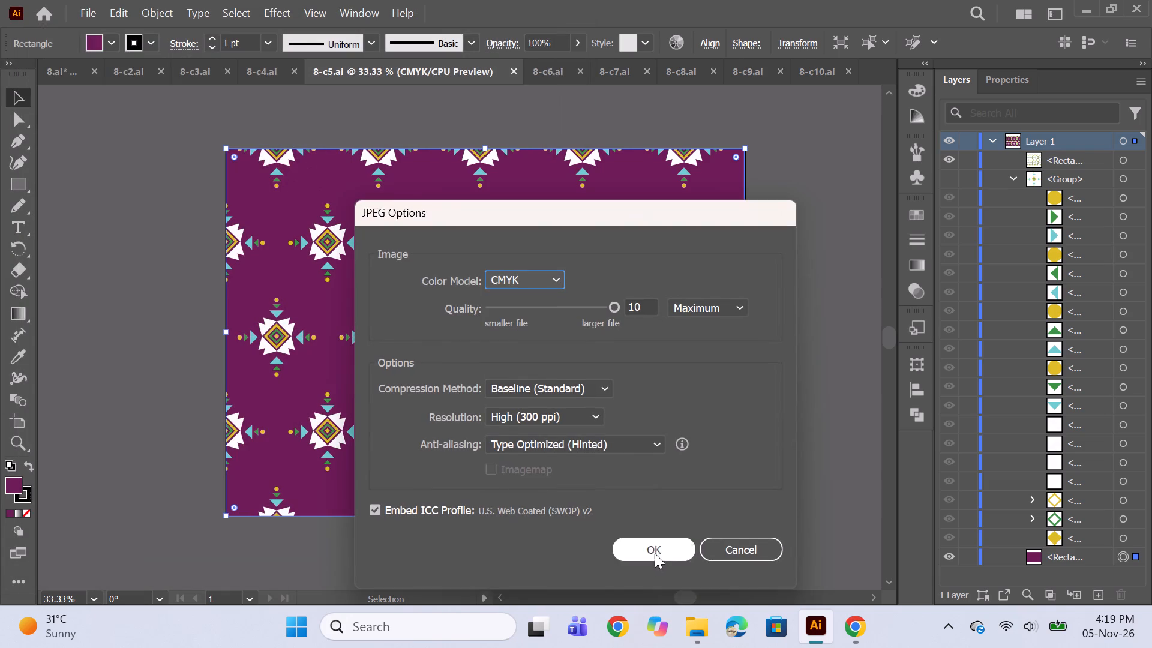
{"action": "left_click", "coordinate": [652, 549]}
In File Explorer, move the 8-c4 JPG from the Floral block folder into the geometric block 2.5in(L) x 2.5in(W) folder.
{"action": "left_click", "coordinate": [691, 626]}
{"action": "scroll", "coordinate": [254, 229], "scroll_direction": "up", "scroll_amount": 3}
{"action": "double_click", "coordinate": [230, 217]}
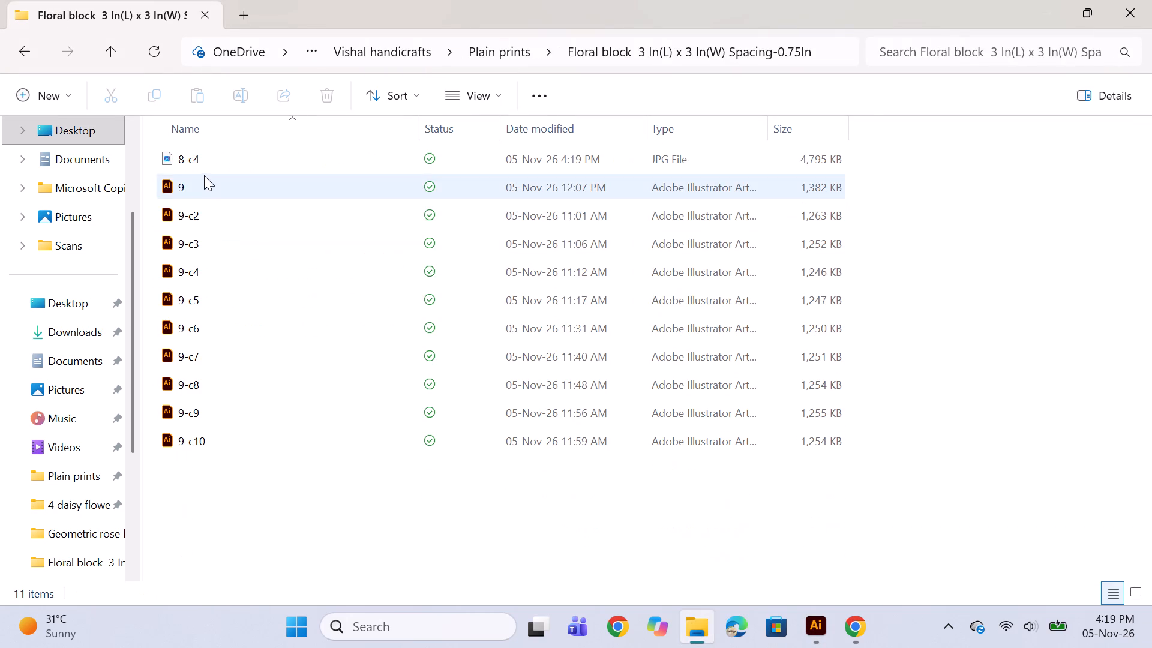
{"action": "right_click", "coordinate": [199, 159]}
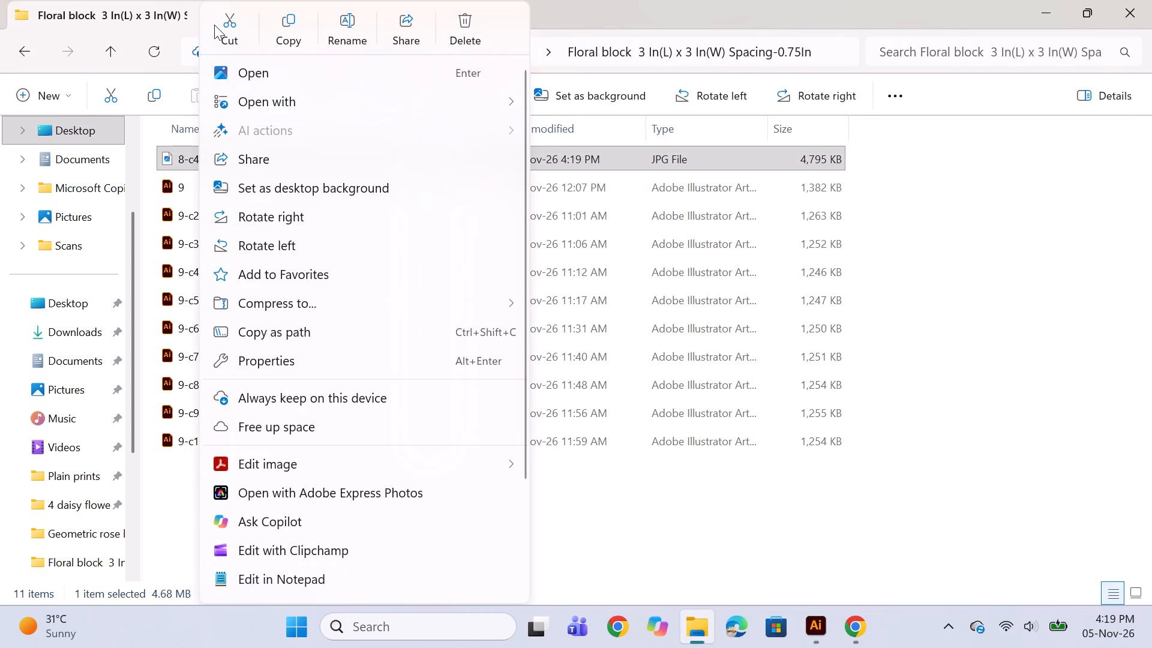
{"action": "left_click", "coordinate": [210, 22]}
{"action": "left_click", "coordinate": [32, 58]}
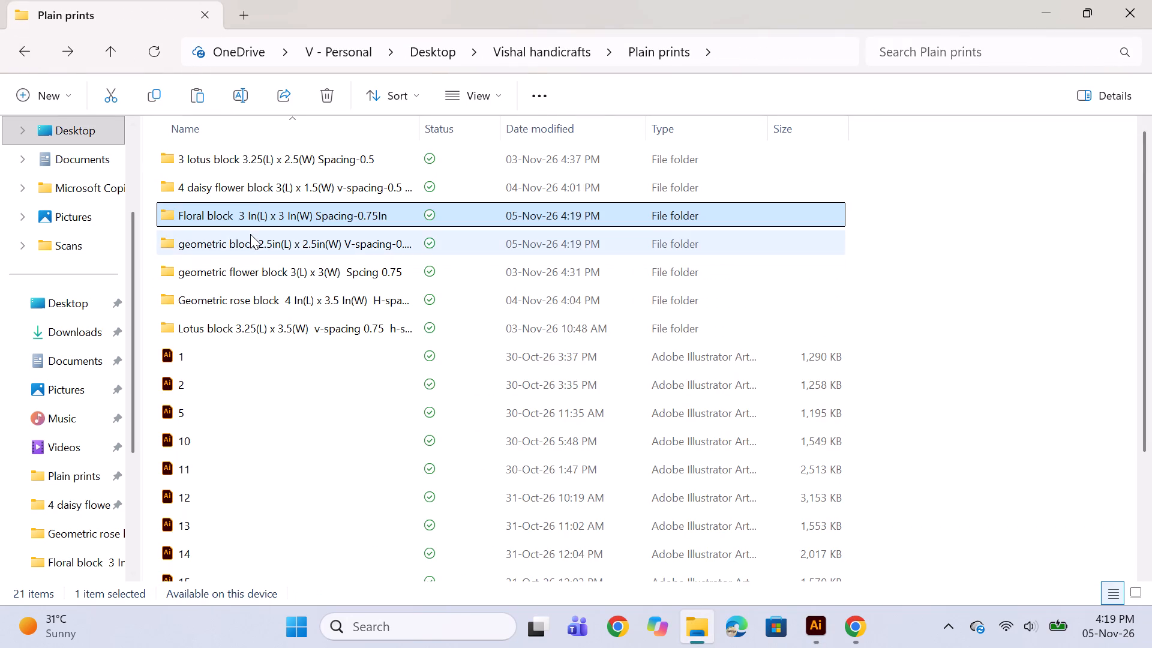
{"action": "double_click", "coordinate": [250, 236]}
{"action": "left_click", "coordinate": [343, 245]}
{"action": "left_click", "coordinate": [343, 248]}
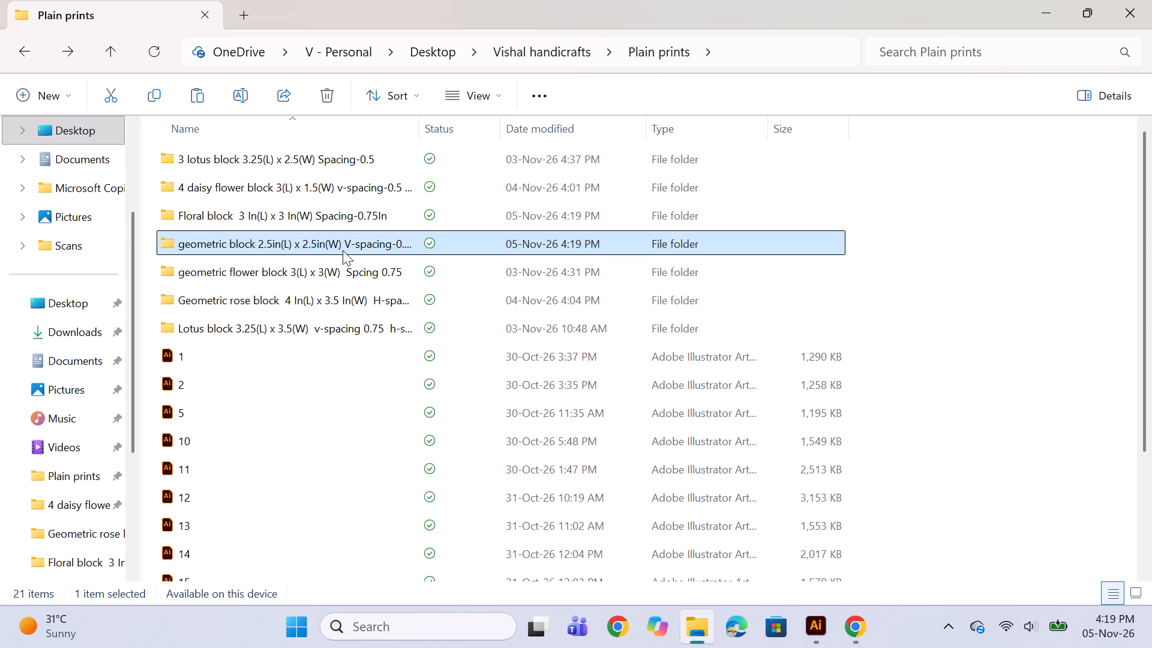
{"action": "double_click", "coordinate": [272, 240]}
{"action": "key", "text": "ctrl+v"}
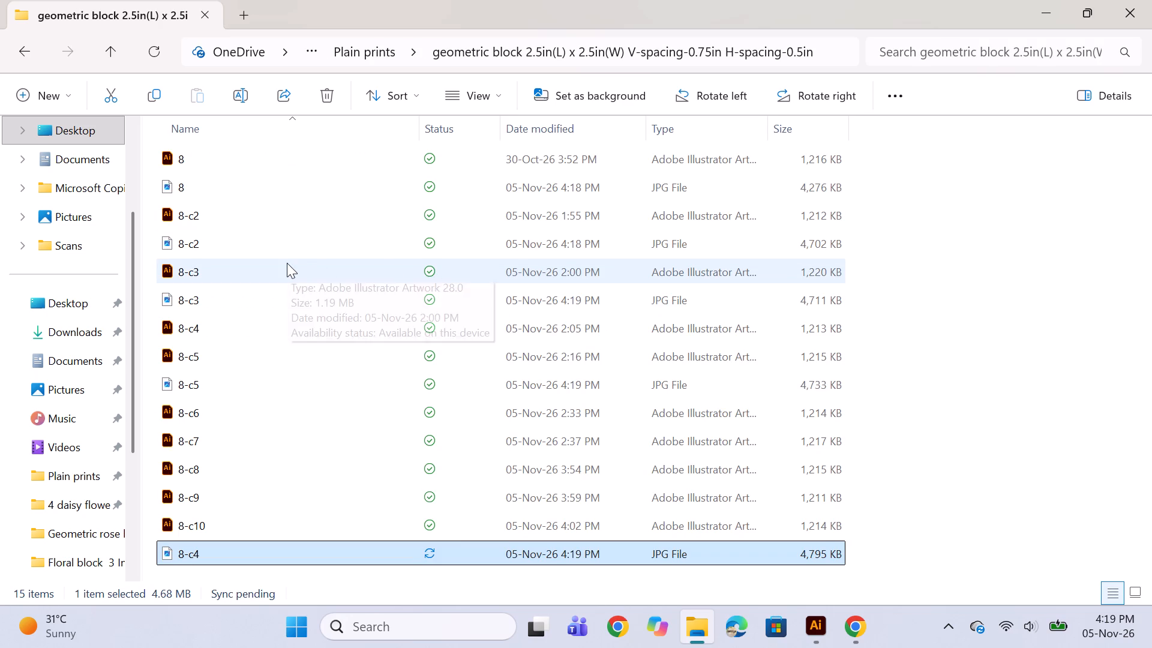
{"action": "scroll", "coordinate": [287, 263], "scroll_direction": "down", "scroll_amount": 1}
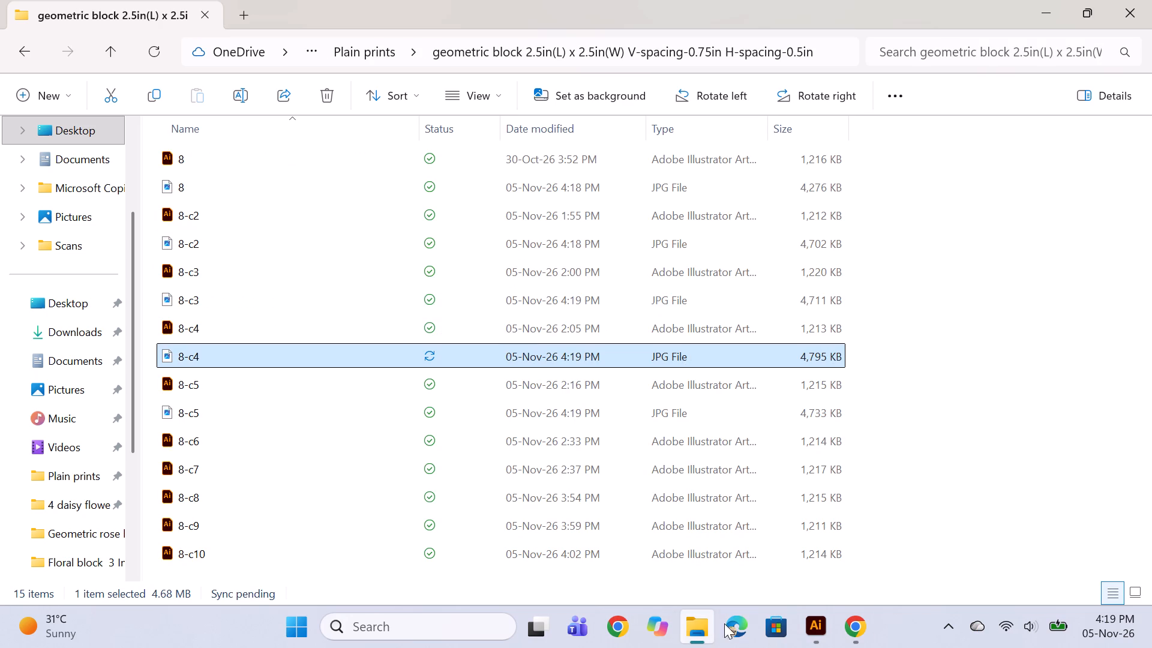
In Illustrator, export the 8-c6 colour variation as a JPEG named 8-c6 into the geometric block 2.5in(L) x 2.5in(W) folder.
{"action": "left_click", "coordinate": [809, 623]}
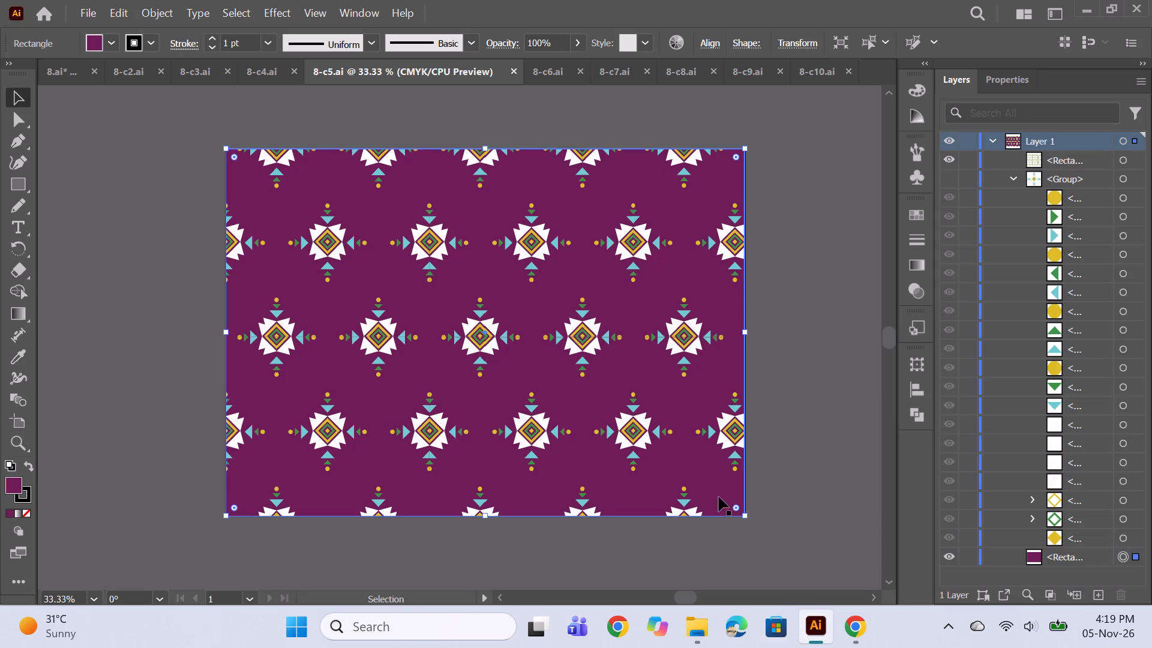
{"action": "left_click", "coordinate": [542, 74]}
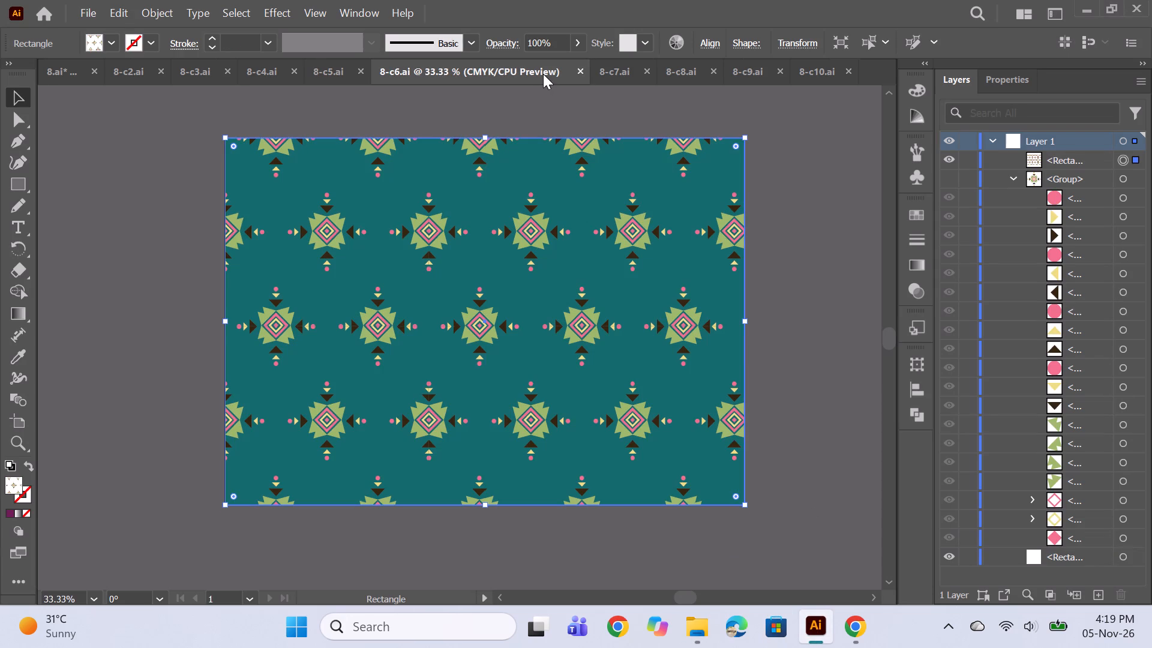
{"action": "left_click", "coordinate": [85, 8]}
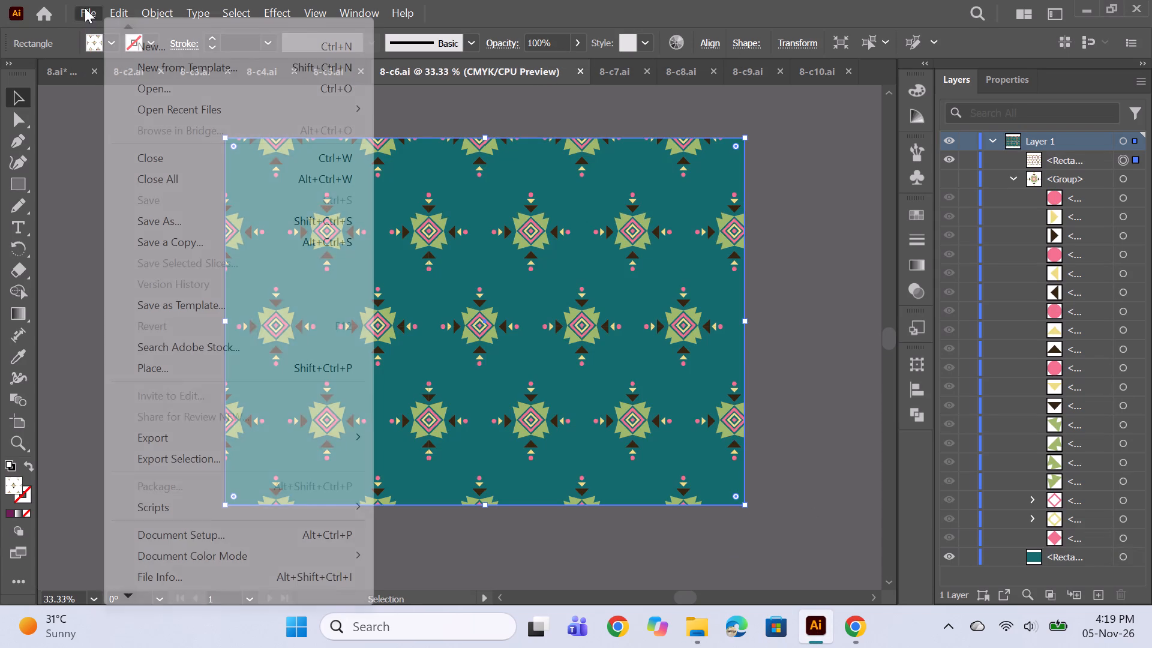
{"action": "left_click", "coordinate": [198, 445]}
{"action": "left_click", "coordinate": [452, 460]}
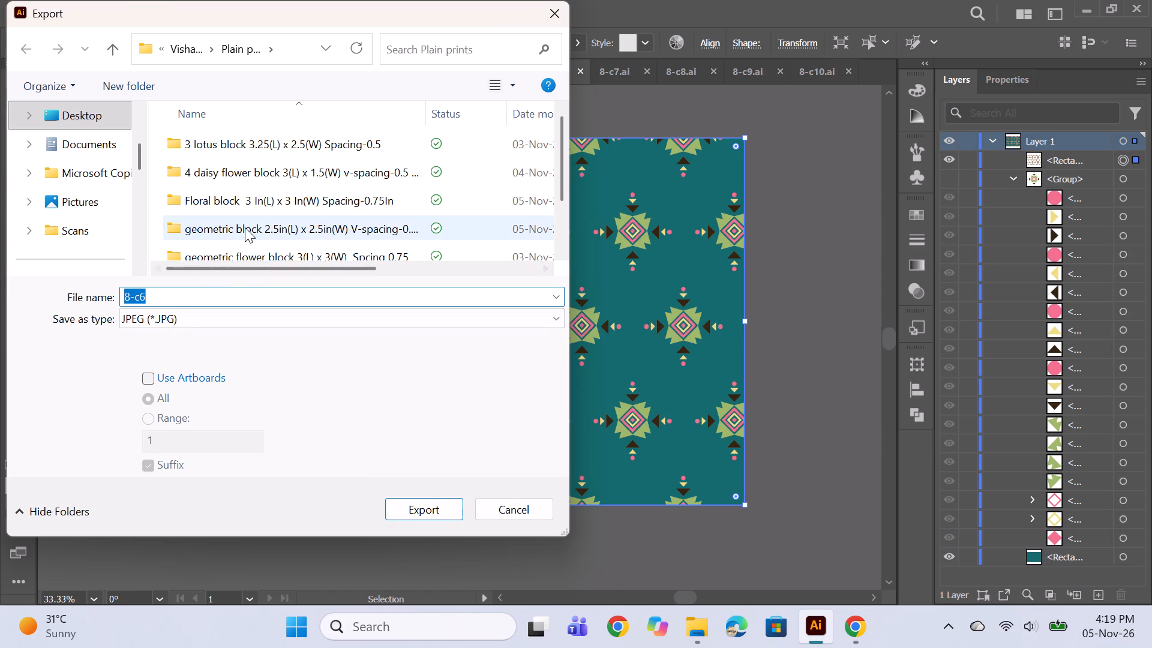
{"action": "double_click", "coordinate": [245, 227]}
{"action": "left_click", "coordinate": [455, 512]}
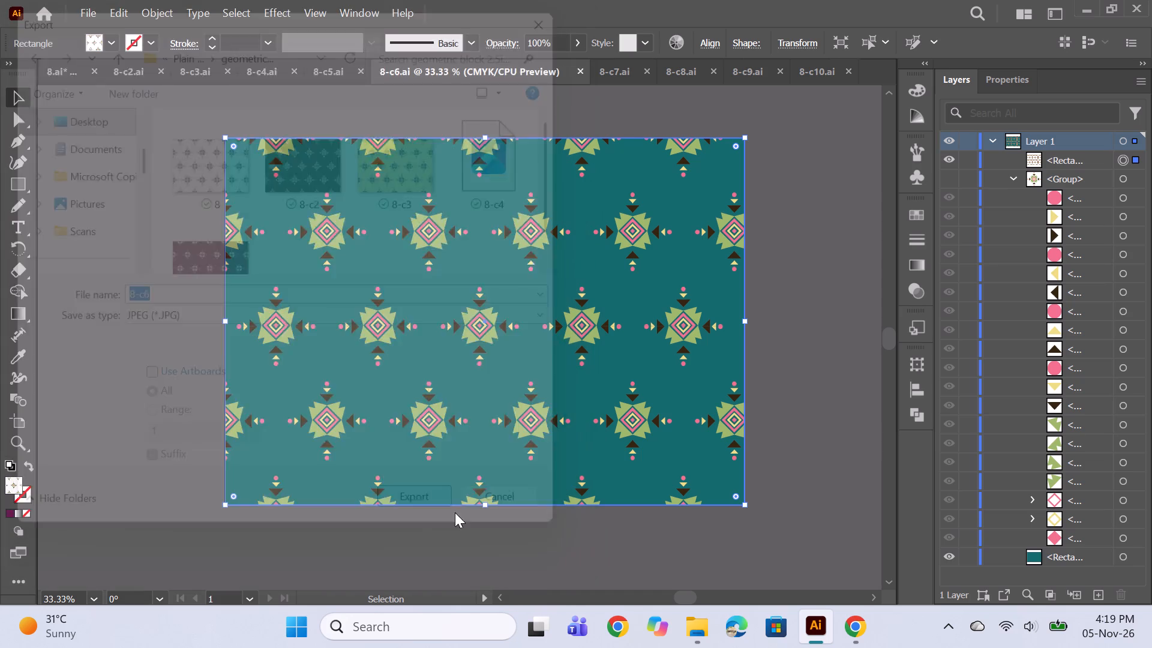
{"action": "left_click", "coordinate": [649, 547]}
Export the 8-c7 colour variation as a JPEG named 8-c7 into the geometric block 2.5in(L) x 2.5in(W) folder.
{"action": "left_click", "coordinate": [607, 71]}
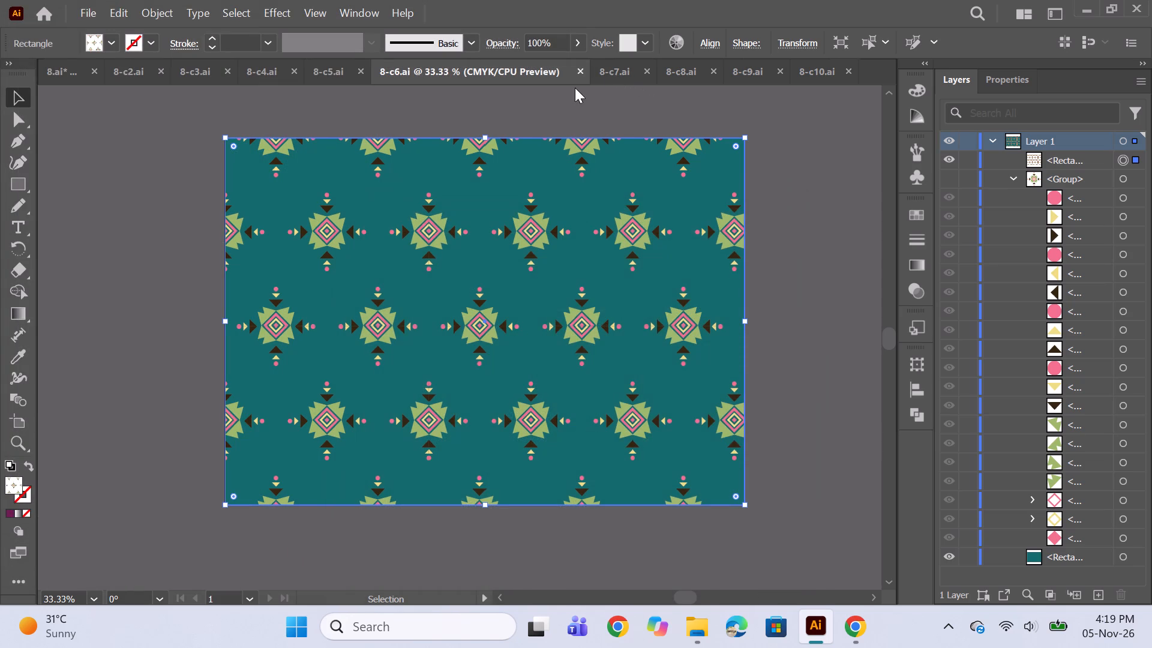
{"action": "left_click", "coordinate": [81, 4]}
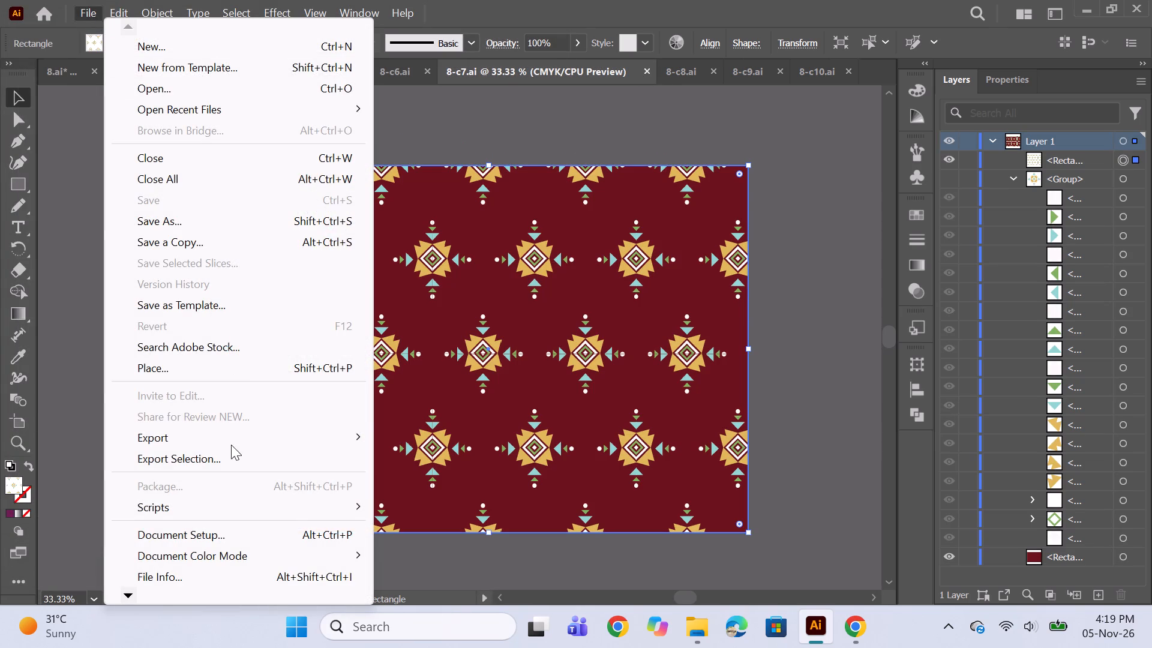
{"action": "left_click", "coordinate": [214, 434]}
{"action": "left_click", "coordinate": [447, 456]}
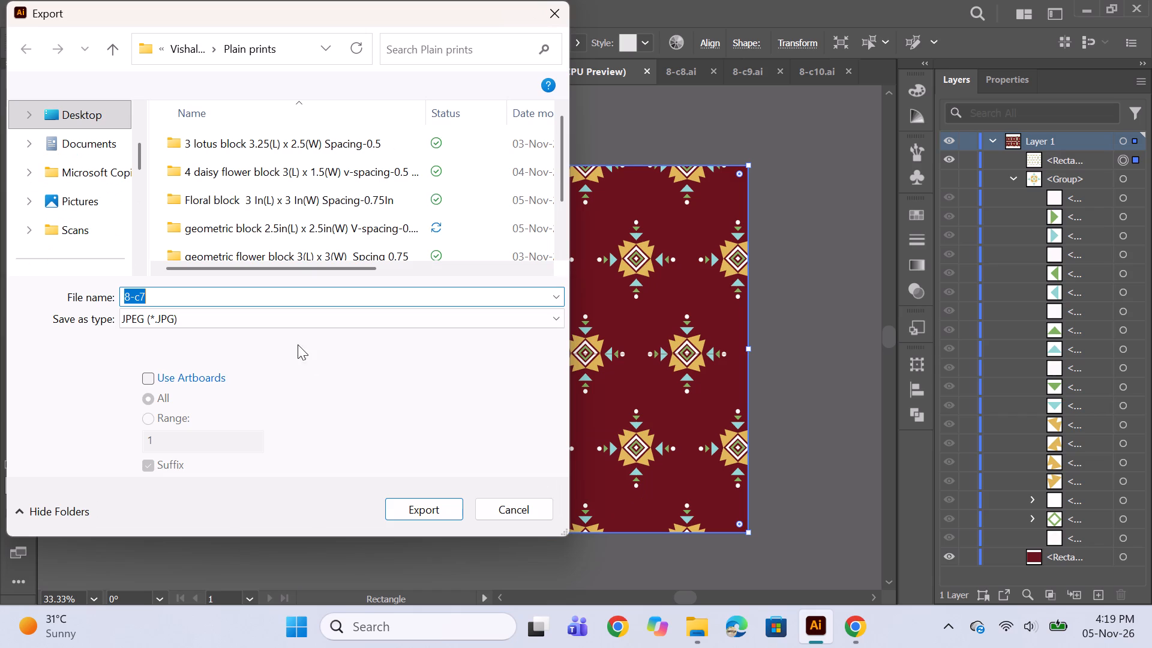
{"action": "double_click", "coordinate": [268, 225]}
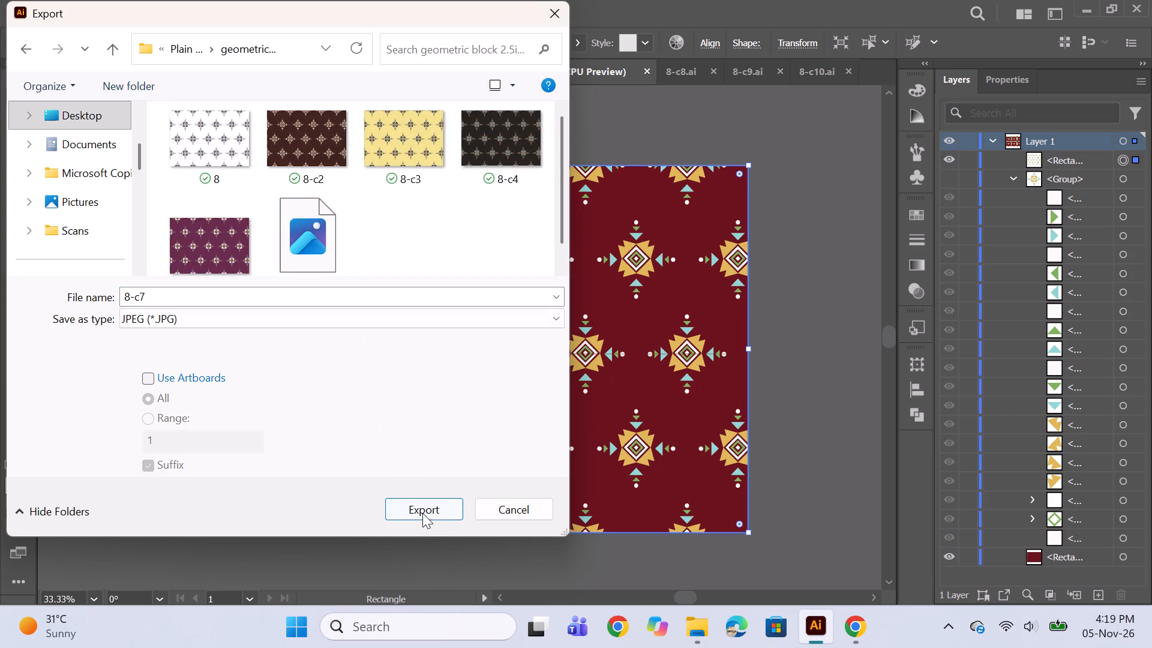
{"action": "left_click", "coordinate": [422, 513]}
{"action": "left_click", "coordinate": [632, 545]}
Export the 8-c8 colour variation as a JPEG named 8-c8 into the geometric block 2.5in(L) x 2.5in(W) folder.
{"action": "left_click", "coordinate": [665, 68]}
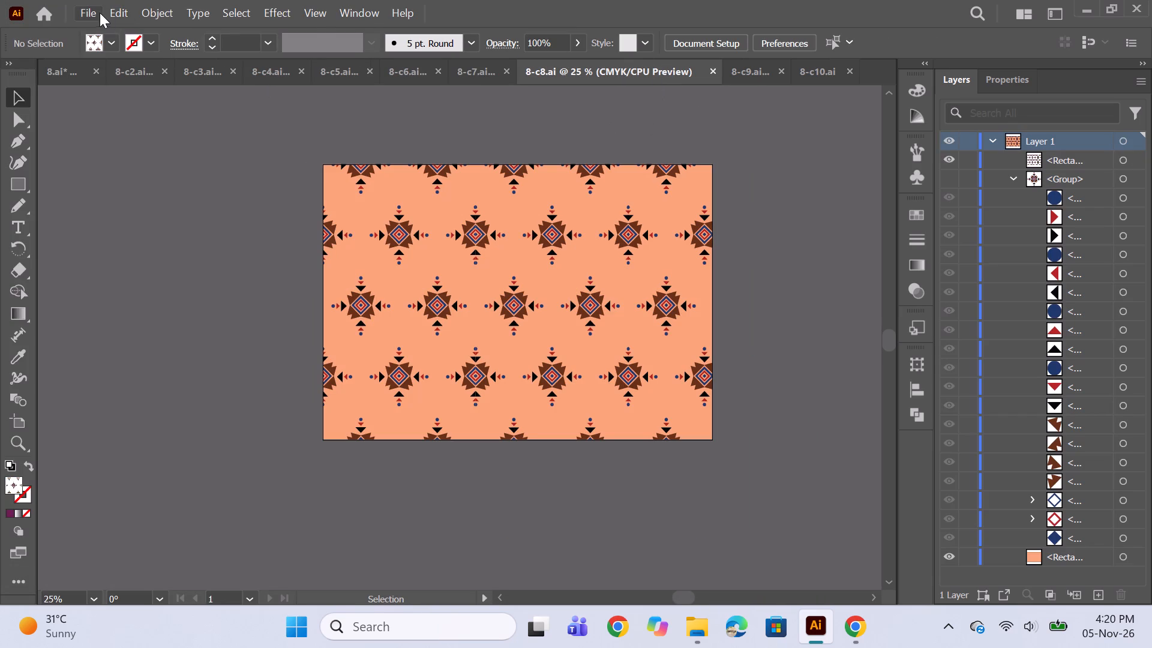
{"action": "left_click", "coordinate": [100, 13]}
{"action": "left_click", "coordinate": [185, 439]}
{"action": "left_click", "coordinate": [438, 457]}
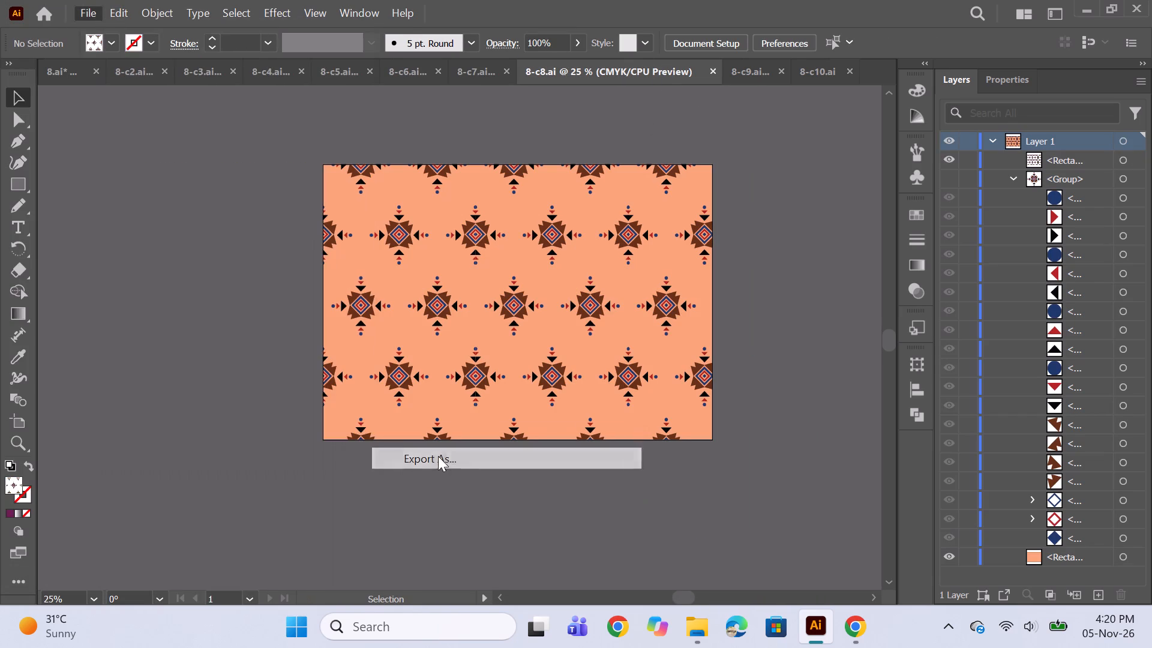
{"action": "left_click", "coordinate": [256, 225]}
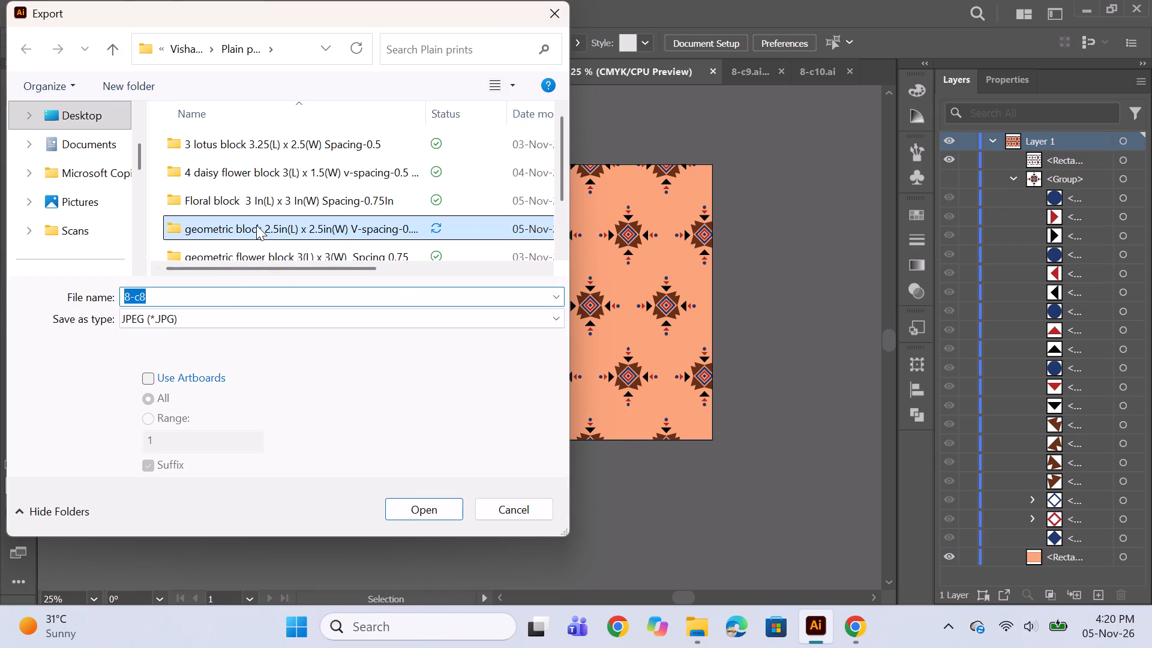
{"action": "left_click", "coordinate": [422, 505]}
{"action": "left_click", "coordinate": [422, 505]}
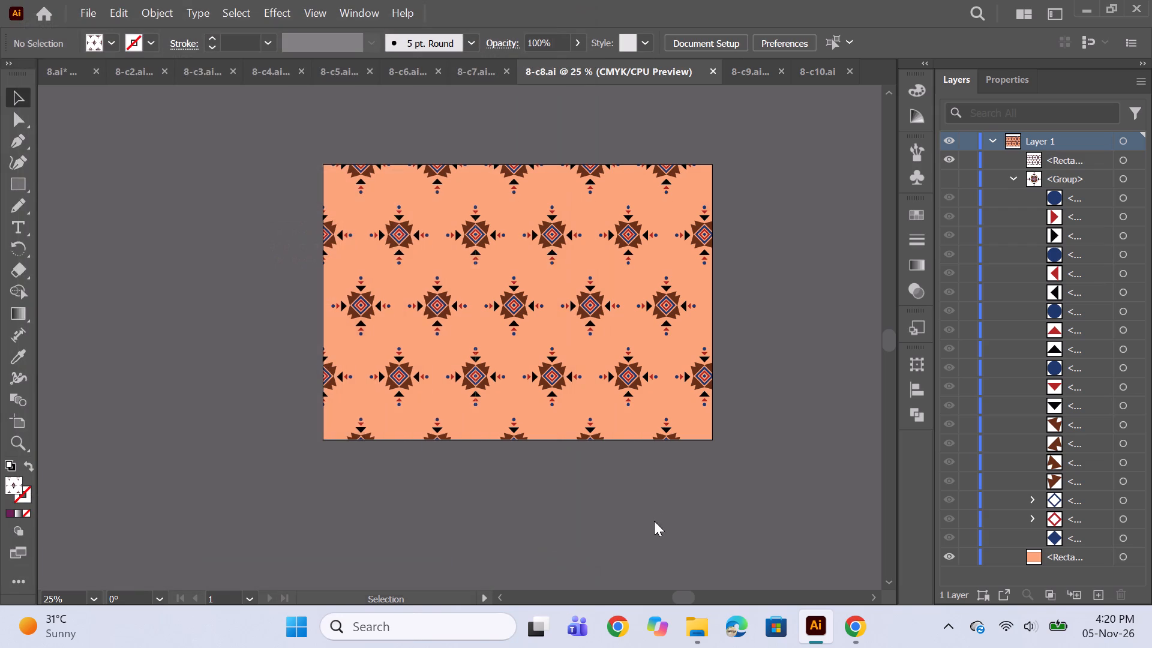
{"action": "left_click", "coordinate": [648, 549]}
Export the 8-c9 colour variation as a JPEG named 8-c9 into the geometric block 2.5in(L) x 2.5in(W) folder.
{"action": "left_click", "coordinate": [740, 64]}
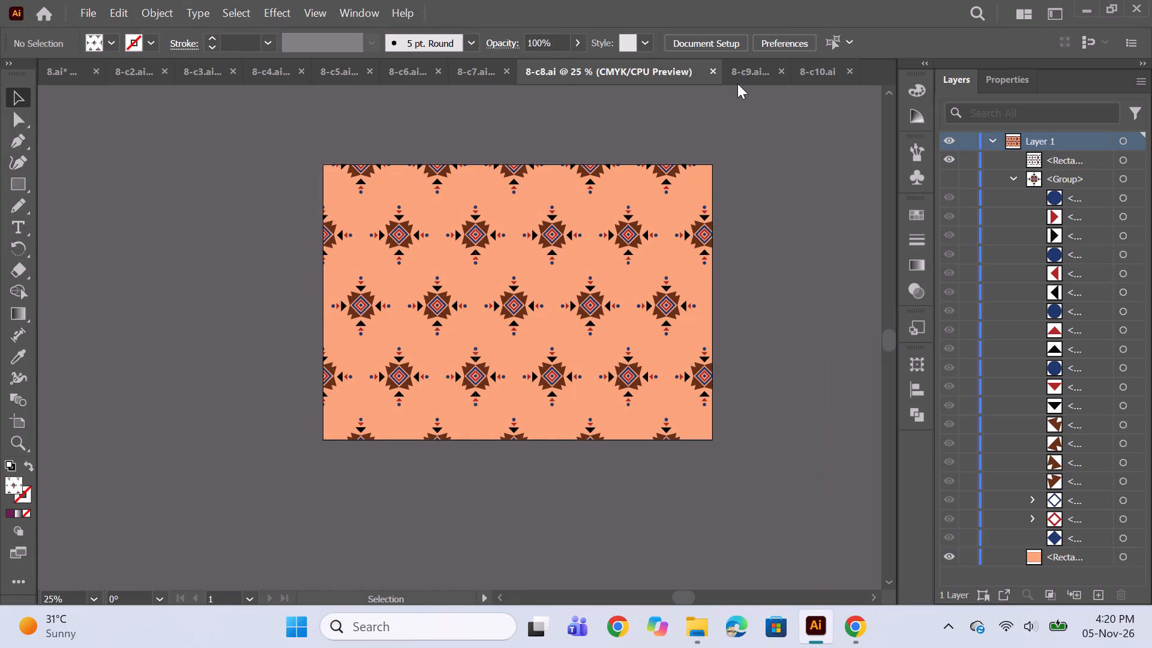
{"action": "left_click", "coordinate": [78, 17]}
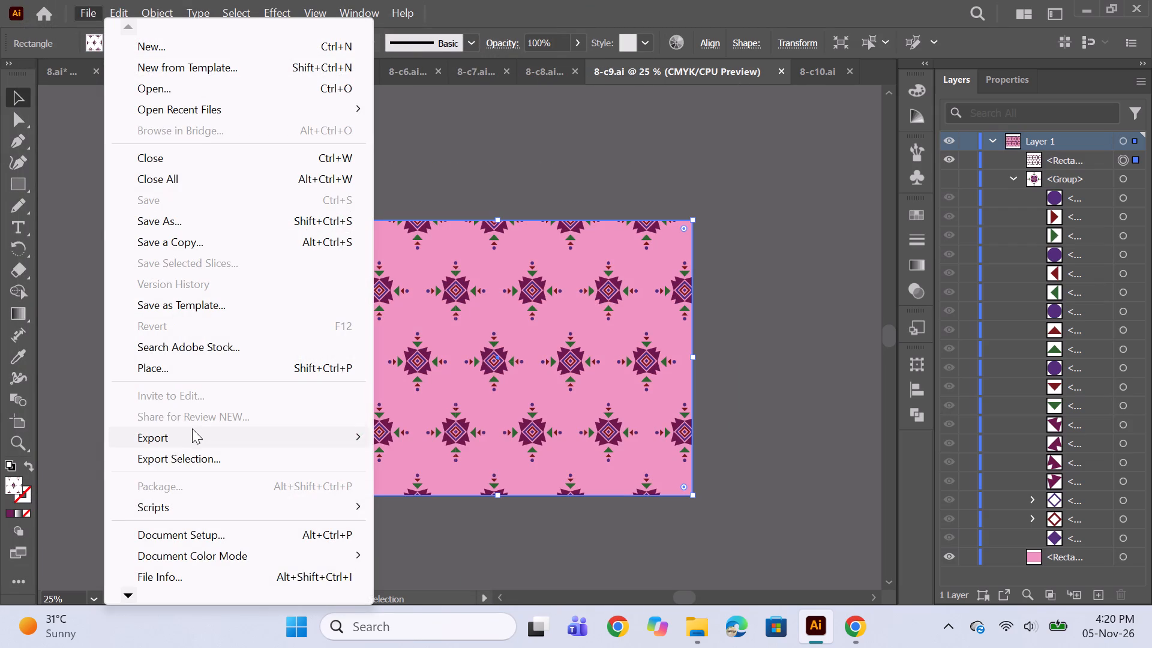
{"action": "left_click", "coordinate": [192, 430]}
{"action": "left_click", "coordinate": [433, 451]}
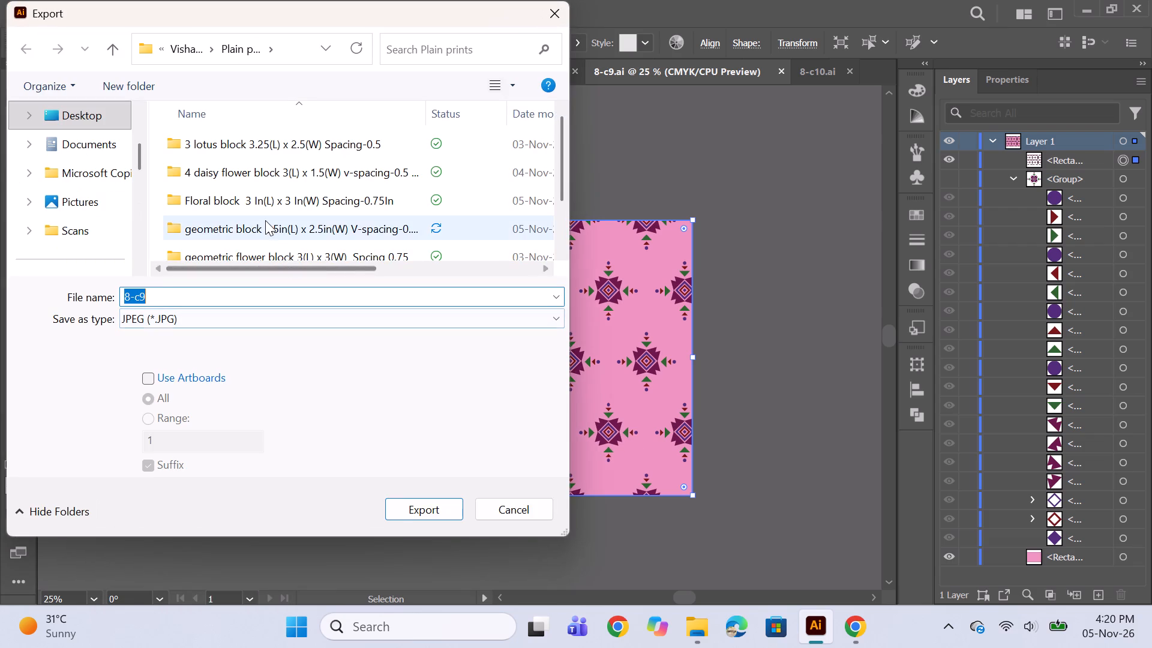
{"action": "left_click", "coordinate": [265, 220]}
{"action": "left_click", "coordinate": [404, 501]}
{"action": "left_click", "coordinate": [416, 507]}
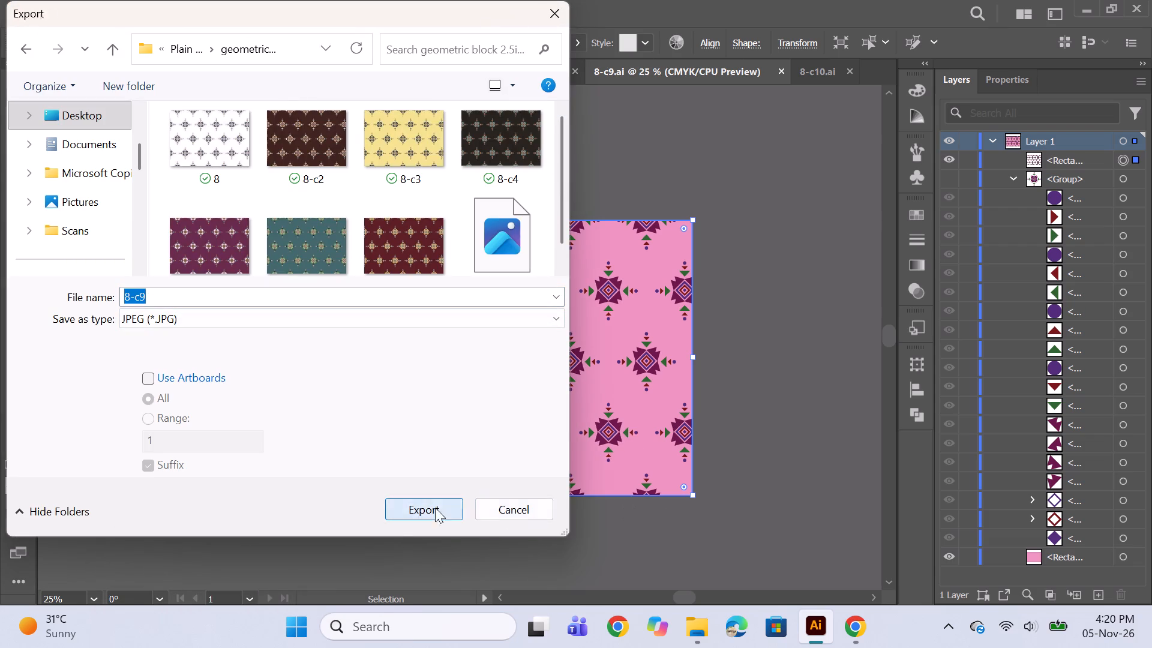
{"action": "left_click", "coordinate": [626, 564]}
{"action": "left_click", "coordinate": [664, 540]}
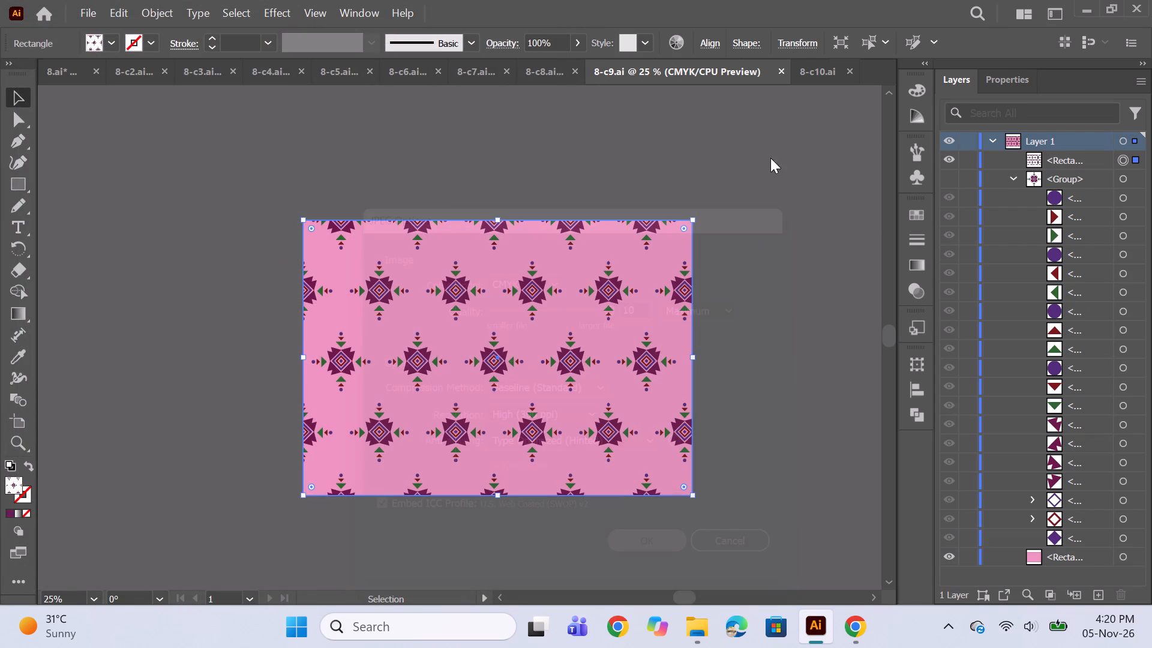
Export the 8-c10 colour variation as a JPEG named 8-c10 into the geometric block 2.5in(L) x 2.5in(W) folder.
{"action": "left_click", "coordinate": [803, 64]}
{"action": "left_click", "coordinate": [803, 74]}
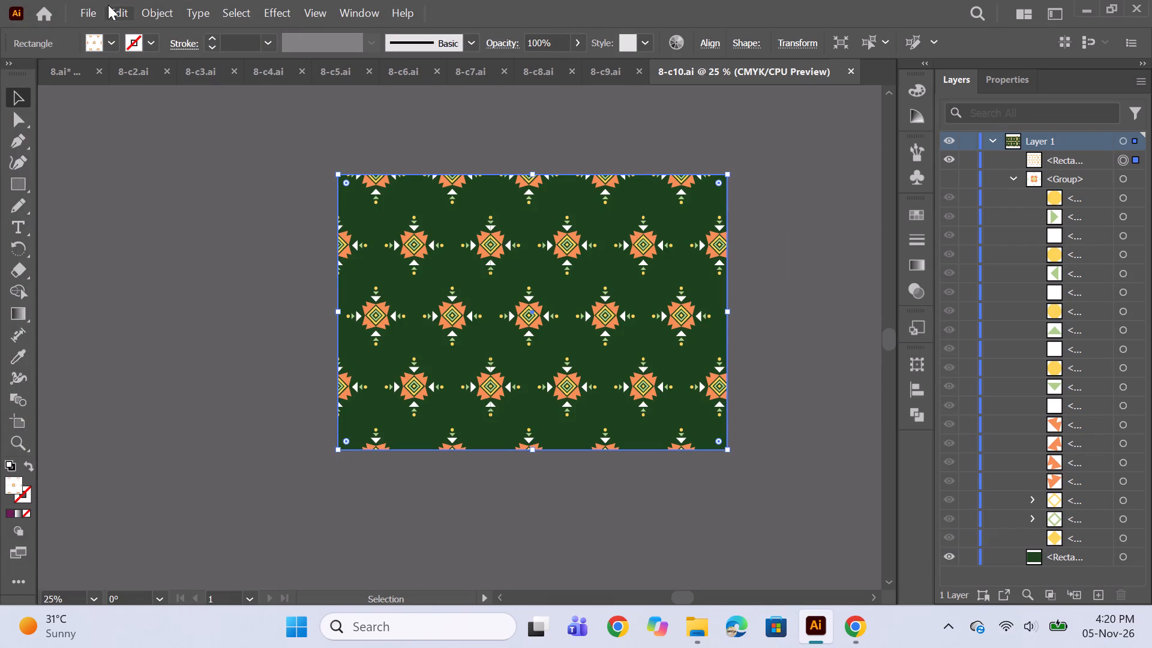
{"action": "left_click", "coordinate": [102, 7]}
{"action": "left_click", "coordinate": [180, 435]}
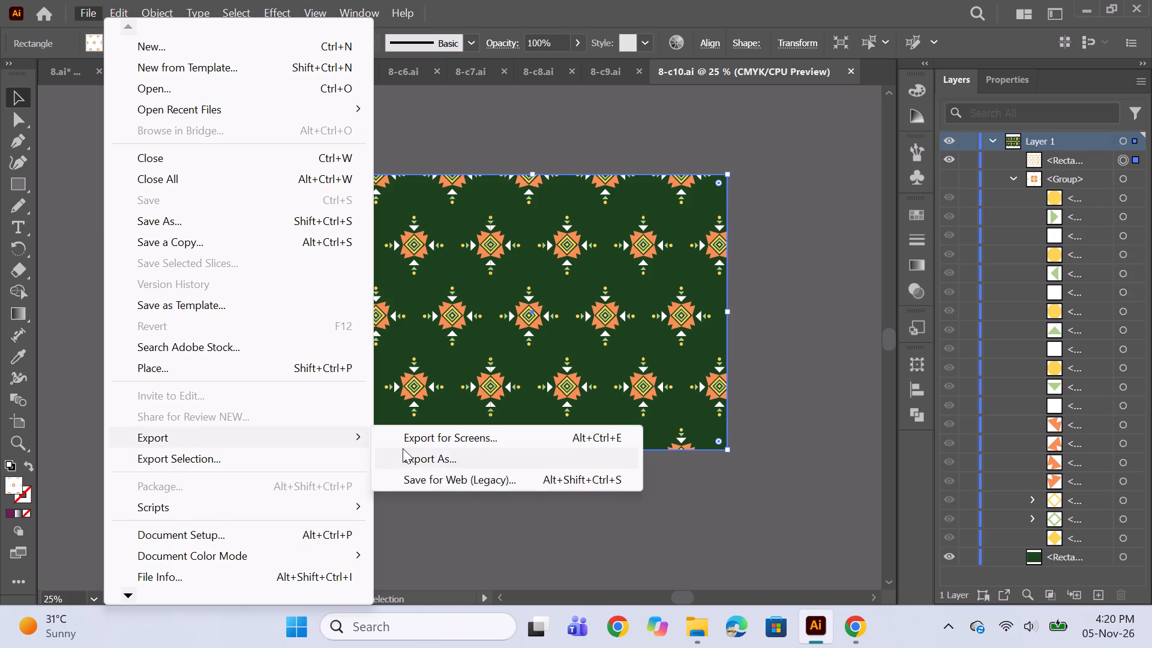
{"action": "left_click", "coordinate": [403, 449]}
{"action": "left_click", "coordinate": [269, 229]}
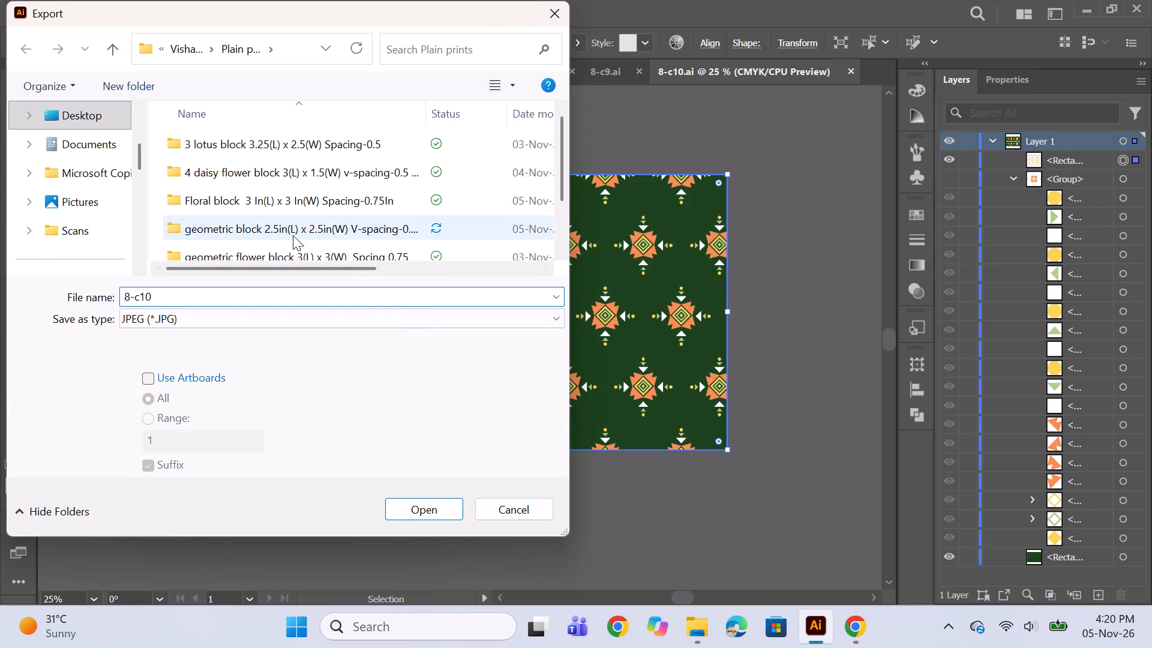
{"action": "left_click", "coordinate": [452, 509]}
{"action": "left_click", "coordinate": [449, 510]}
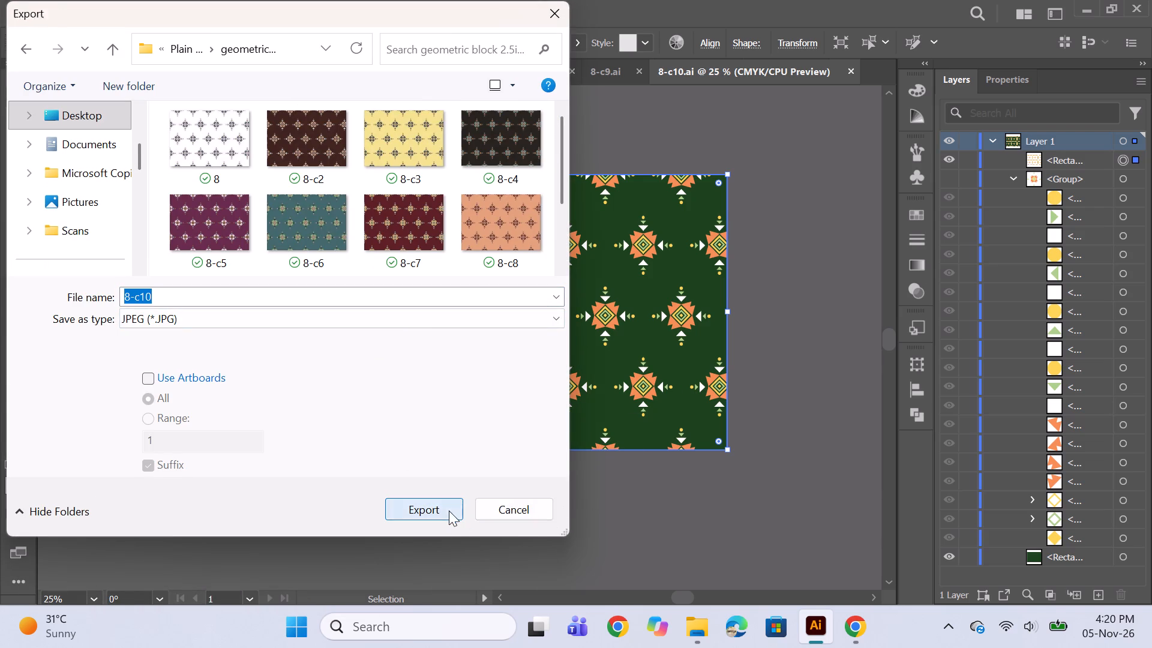
{"action": "left_click", "coordinate": [664, 549]}
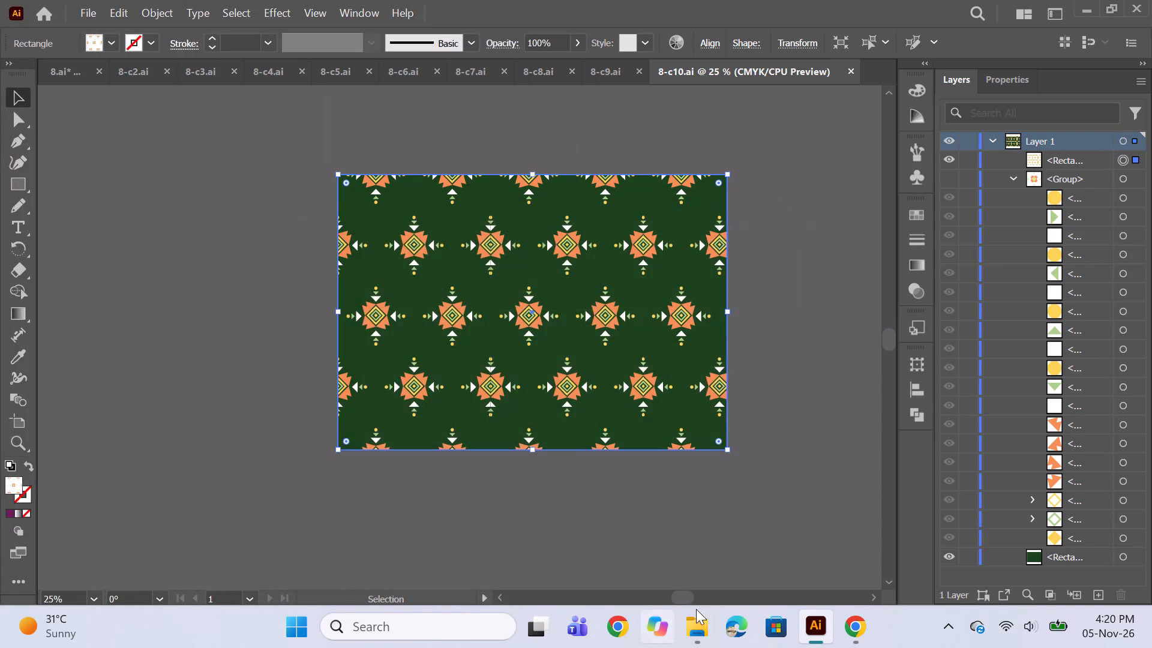
In File Explorer, check the geometric block folder for the exported JPGs and return to the Plain prints folder.
{"action": "left_click", "coordinate": [703, 618]}
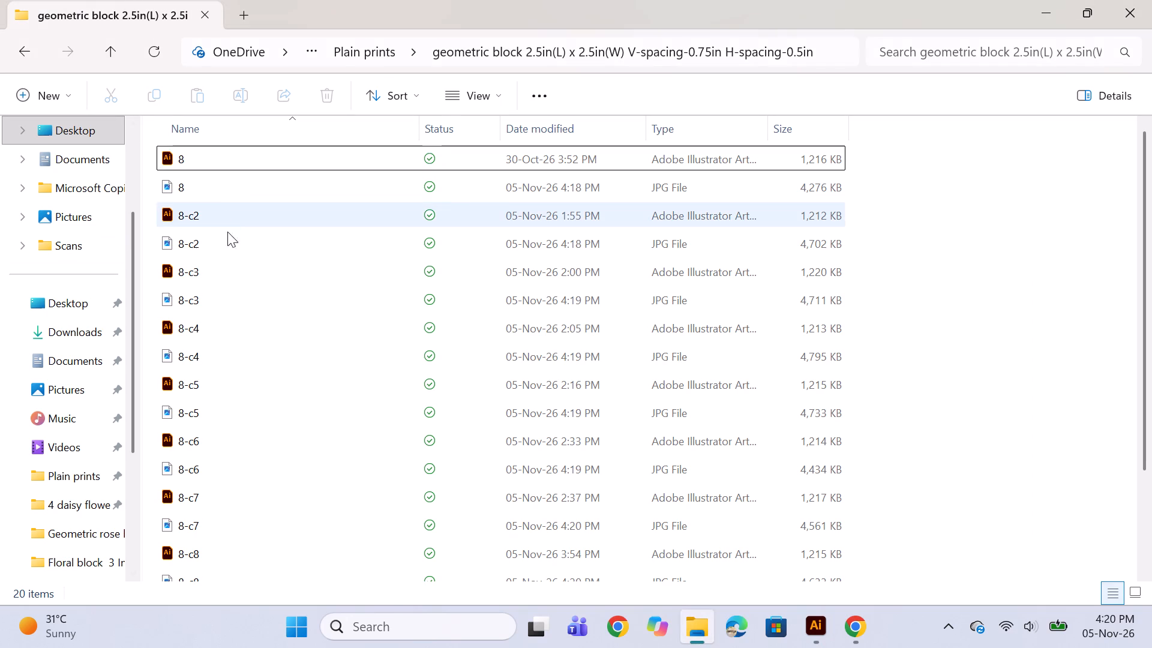
{"action": "scroll", "coordinate": [216, 372], "scroll_direction": "down", "scroll_amount": 4}
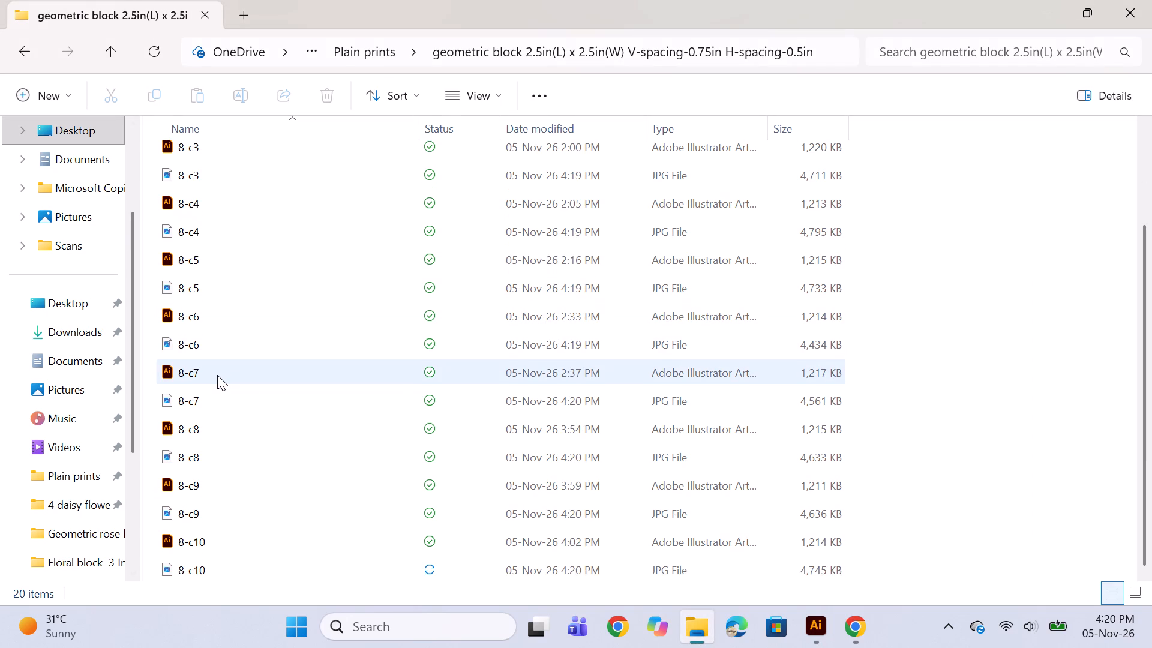
{"action": "scroll", "coordinate": [217, 375], "scroll_direction": "down", "scroll_amount": 3}
{"action": "scroll", "coordinate": [246, 402], "scroll_direction": "up", "scroll_amount": 8}
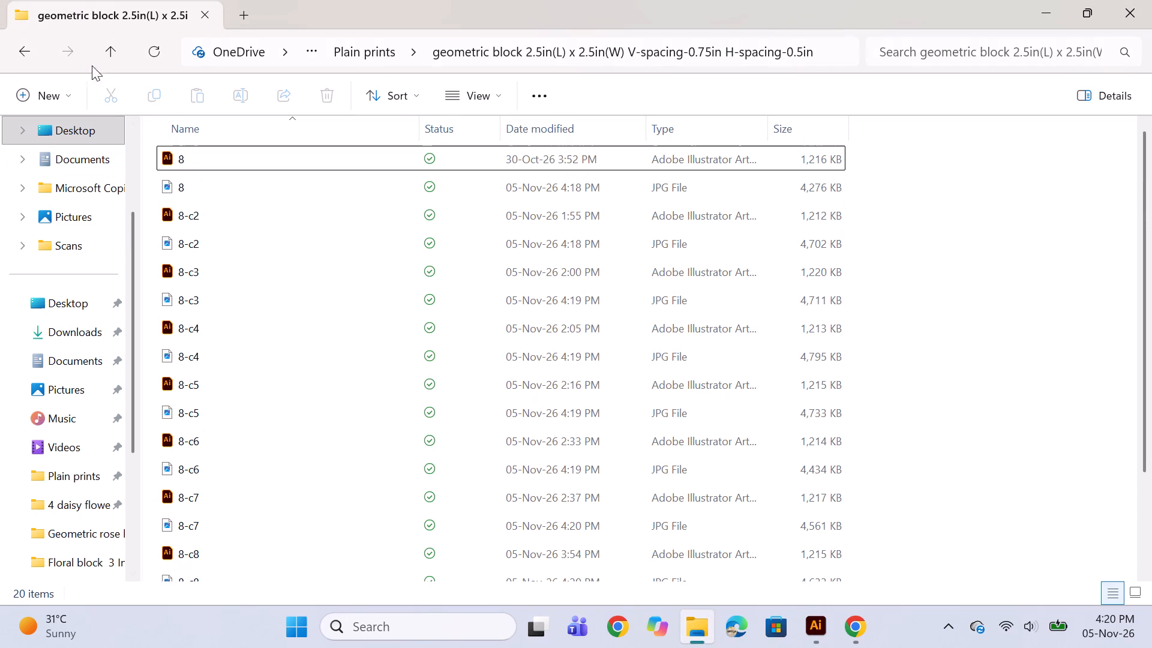
{"action": "left_click", "coordinate": [26, 55]}
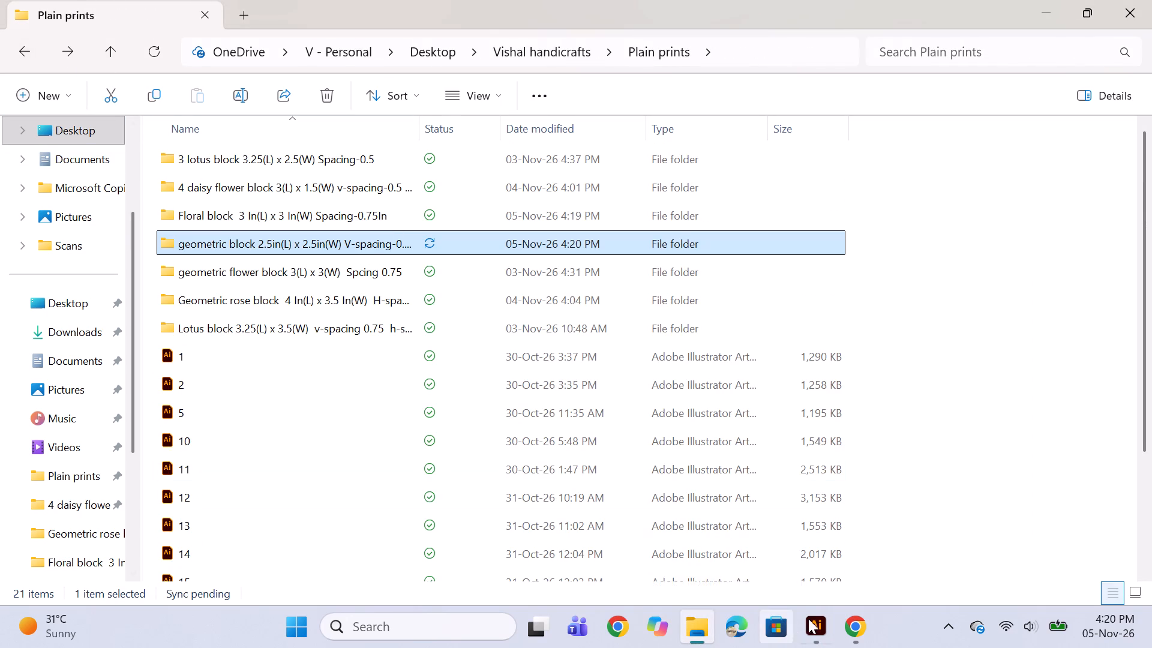
Close Illustrator, saving the modified document 8 over the existing 8.ai in the geometric block folder in Illustrator 2020 format.
{"action": "left_click", "coordinate": [810, 619]}
{"action": "left_click", "coordinate": [1130, 0]}
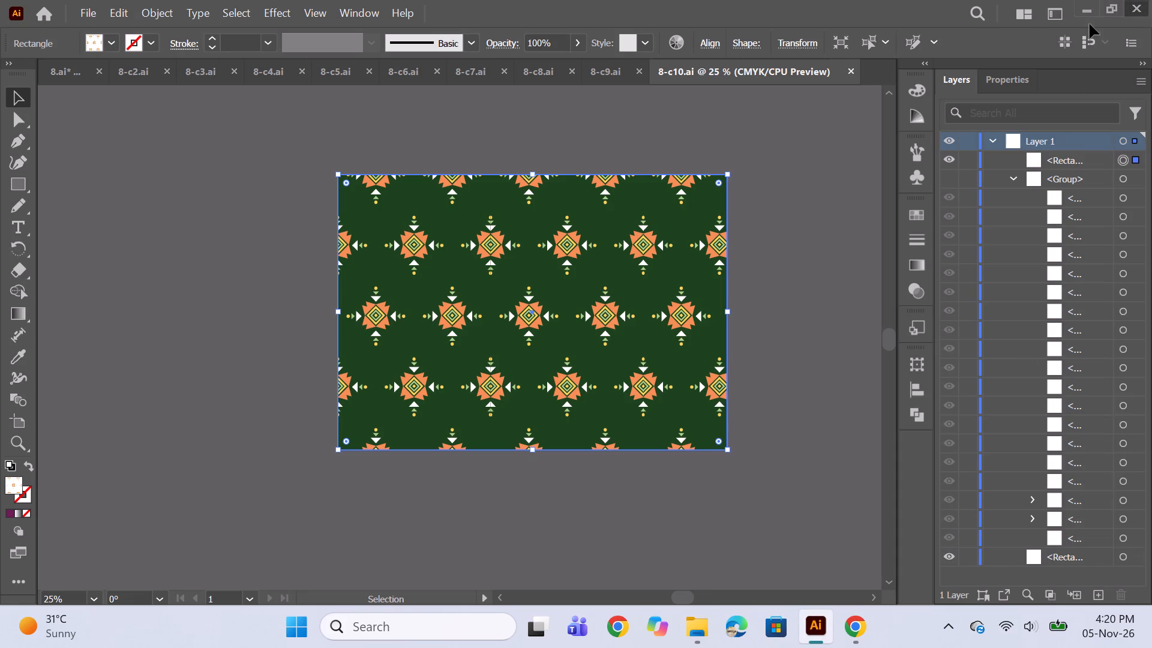
{"action": "left_click", "coordinate": [1142, 9]}
{"action": "left_click", "coordinate": [1138, 9]}
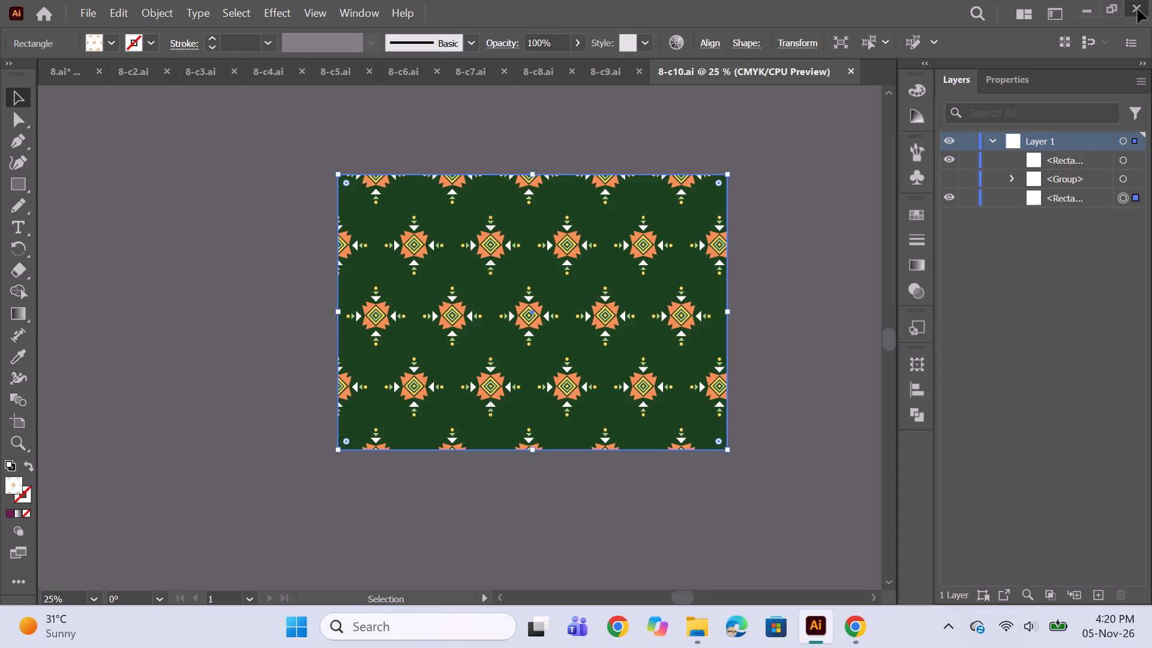
{"action": "left_click", "coordinate": [1138, 9]}
{"action": "left_click", "coordinate": [568, 329]}
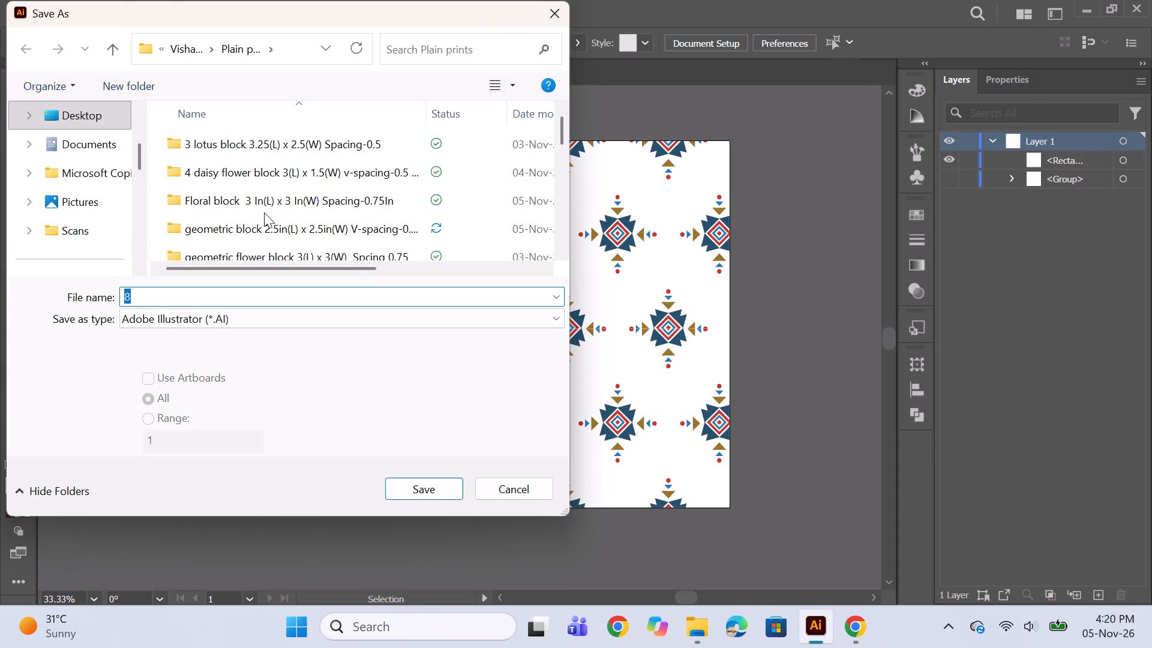
{"action": "left_click", "coordinate": [274, 230]}
{"action": "left_click", "coordinate": [424, 493]}
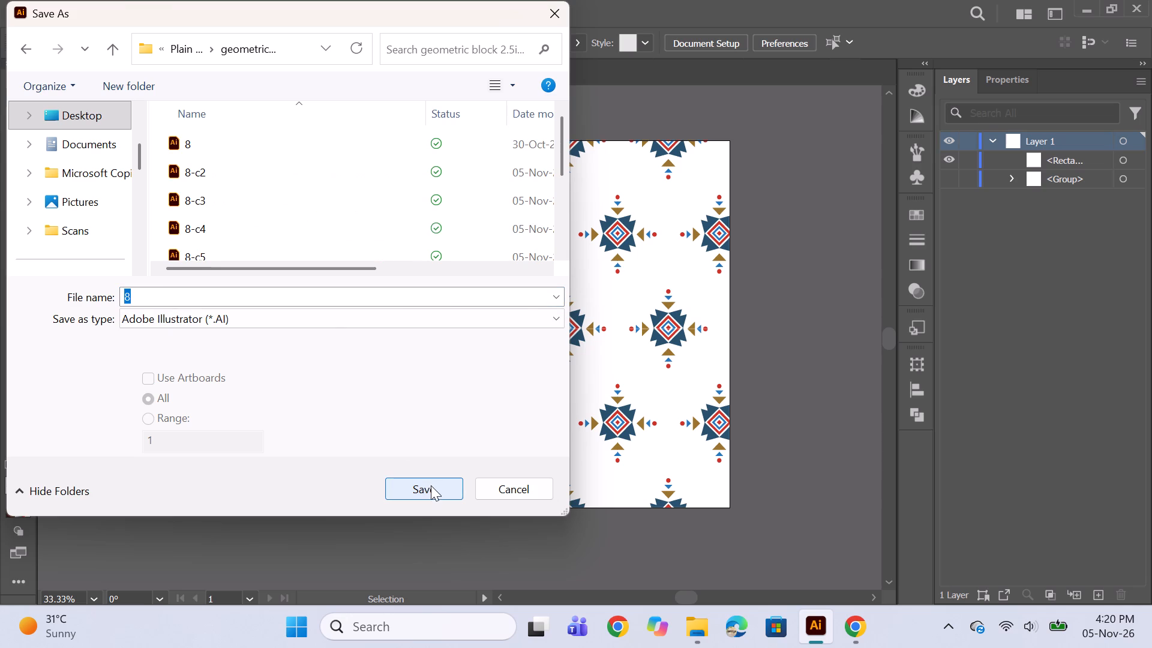
{"action": "left_click", "coordinate": [430, 482]}
{"action": "left_click", "coordinate": [613, 388]}
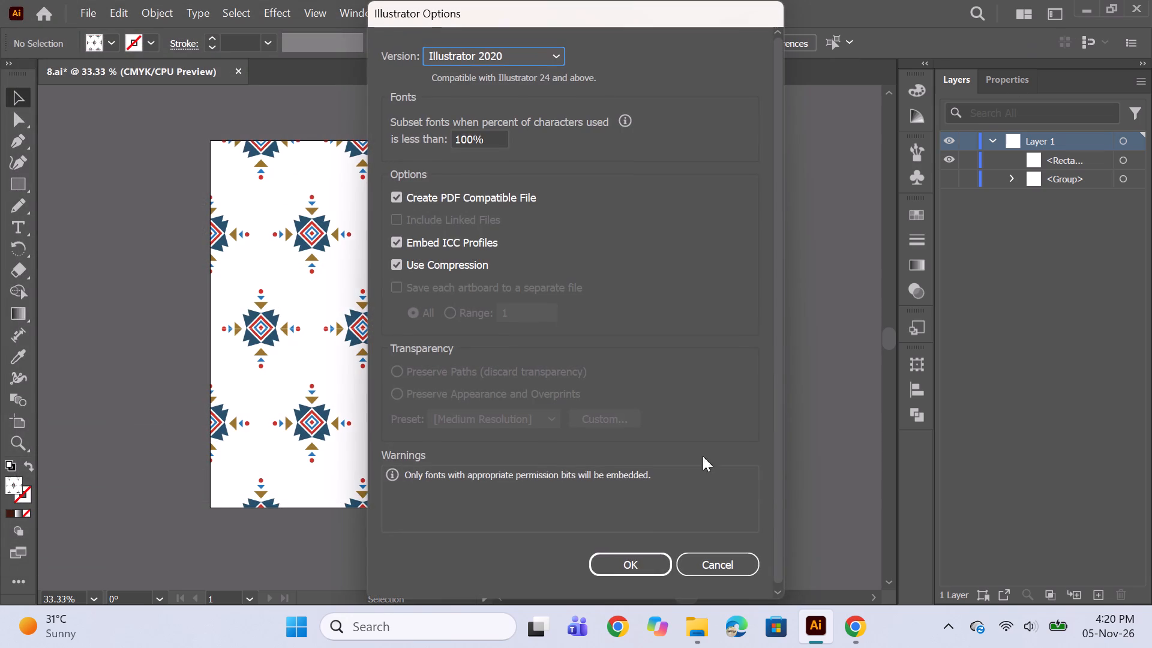
{"action": "left_click", "coordinate": [642, 563]}
{"action": "left_click", "coordinate": [1138, 7]}
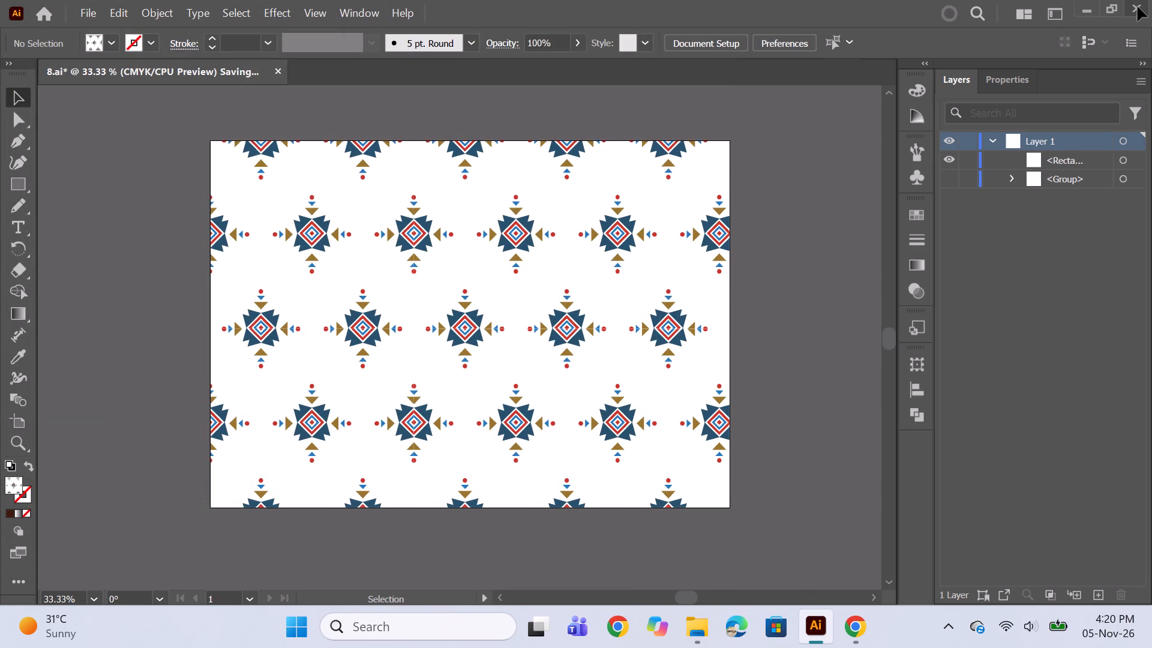
{"action": "left_click", "coordinate": [1138, 7]}
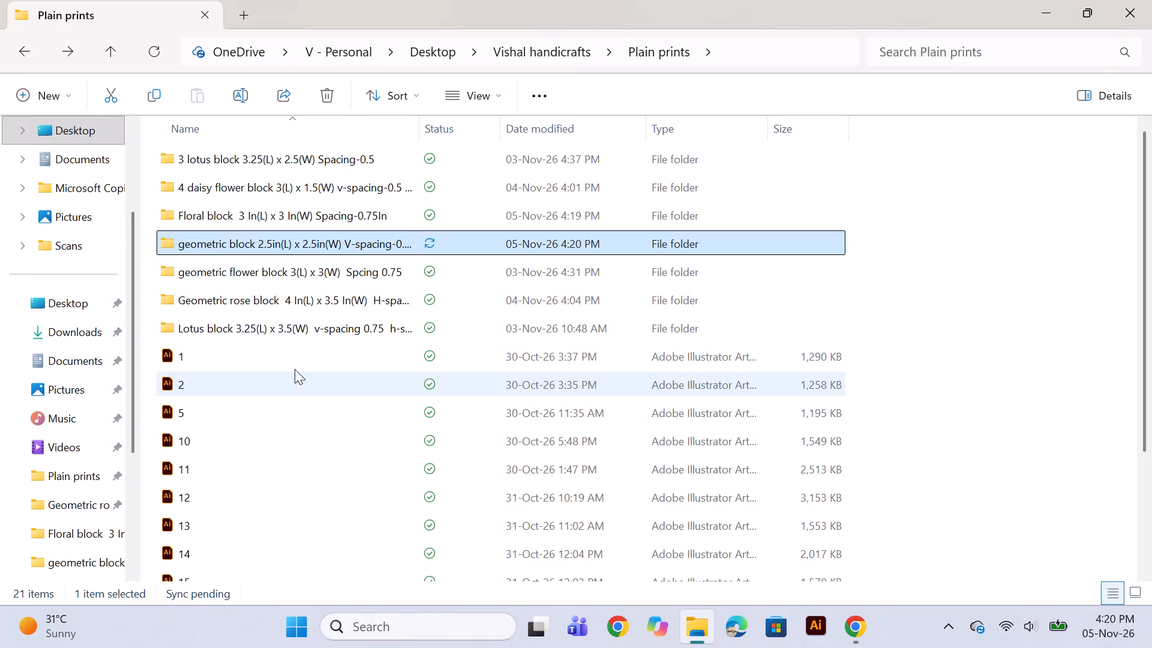
From the Floral block 3 In(L) x 3 In(W) Spacing-0.75In folder, open files 9, 9-c2, 9-c3, 9-c4 and 9-c5 in Illustrator.
{"action": "double_click", "coordinate": [195, 218]}
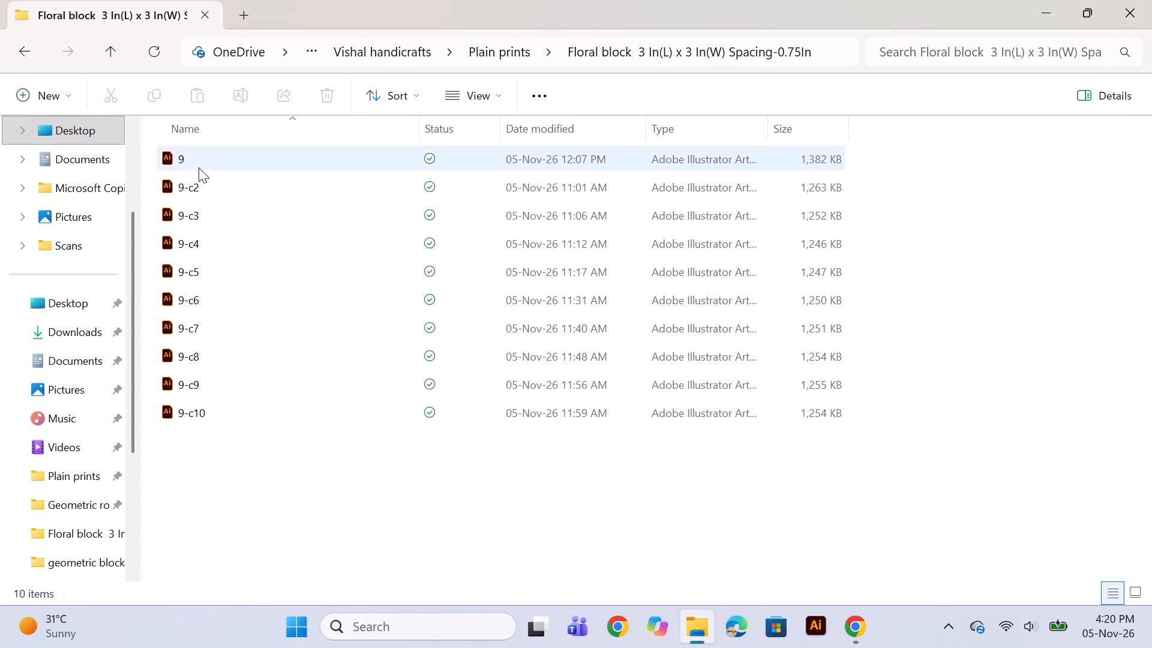
{"action": "double_click", "coordinate": [199, 167]}
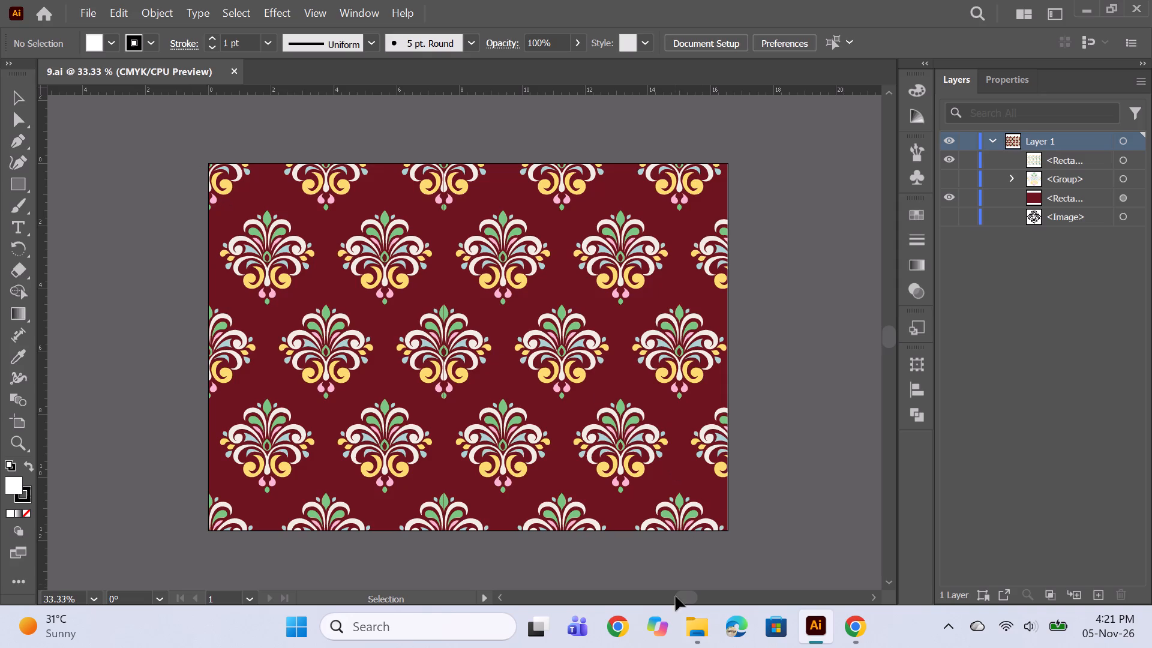
{"action": "left_click", "coordinate": [695, 640]}
{"action": "double_click", "coordinate": [317, 198]}
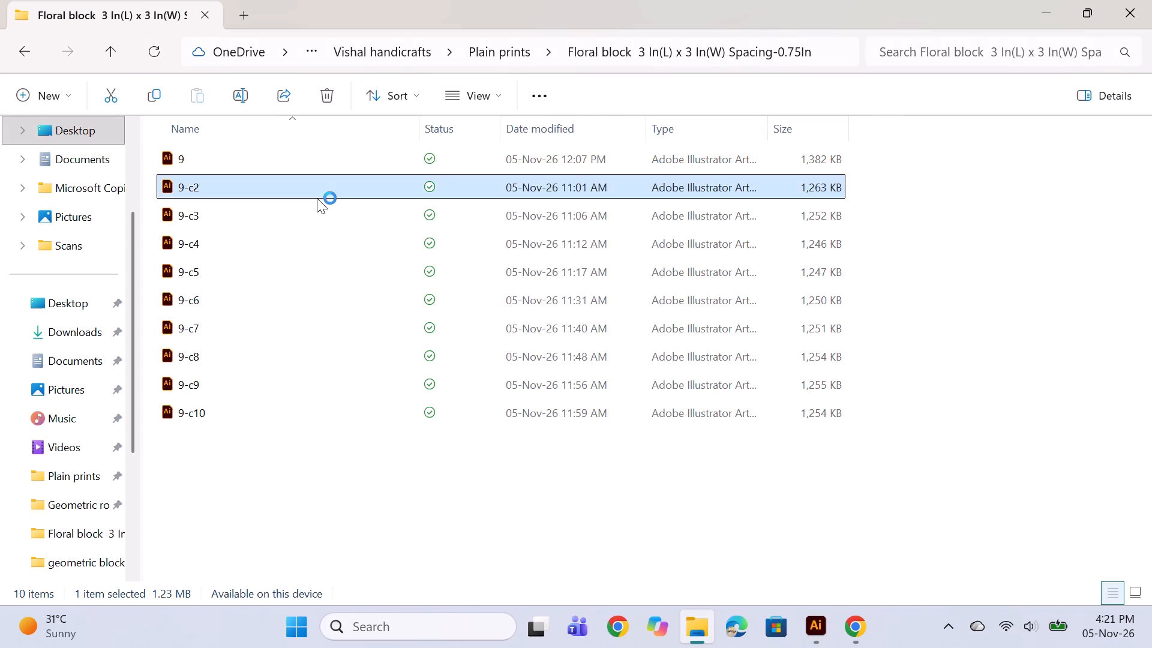
{"action": "left_click", "coordinate": [673, 632]}
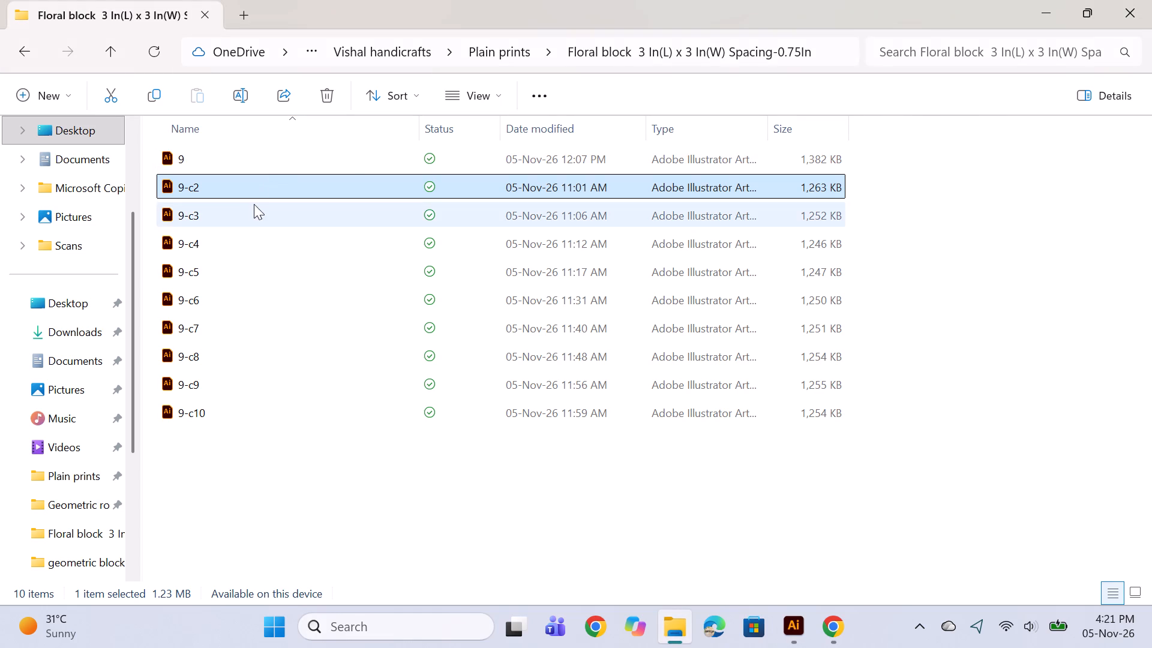
{"action": "double_click", "coordinate": [251, 209]}
{"action": "left_click", "coordinate": [673, 631]}
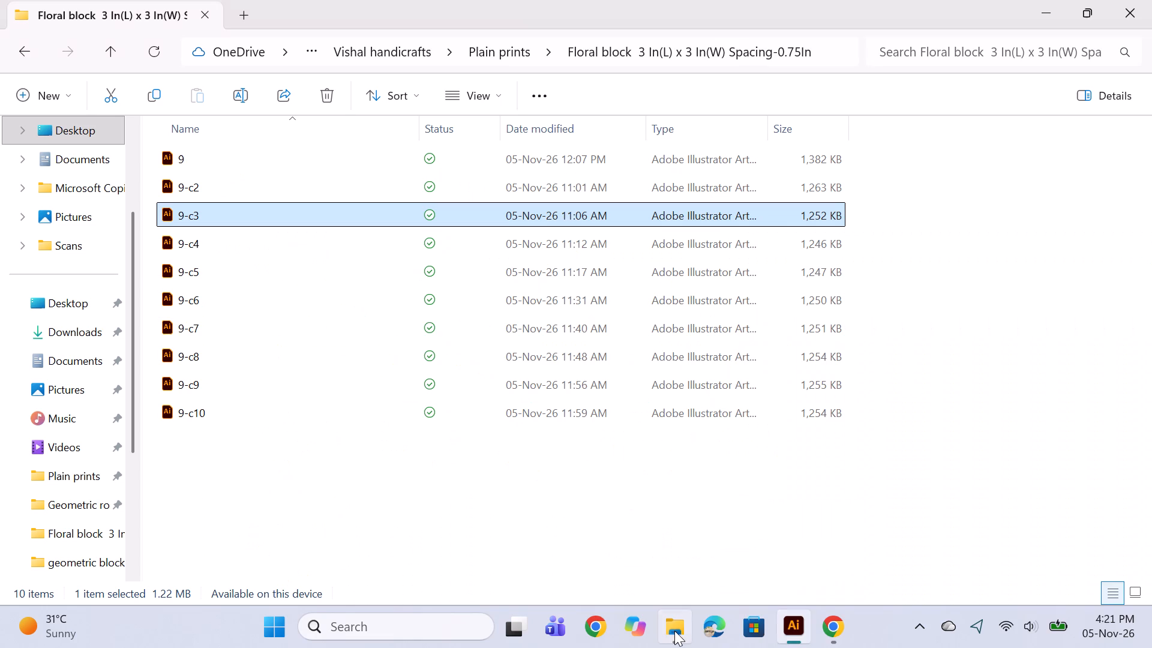
{"action": "double_click", "coordinate": [308, 237]}
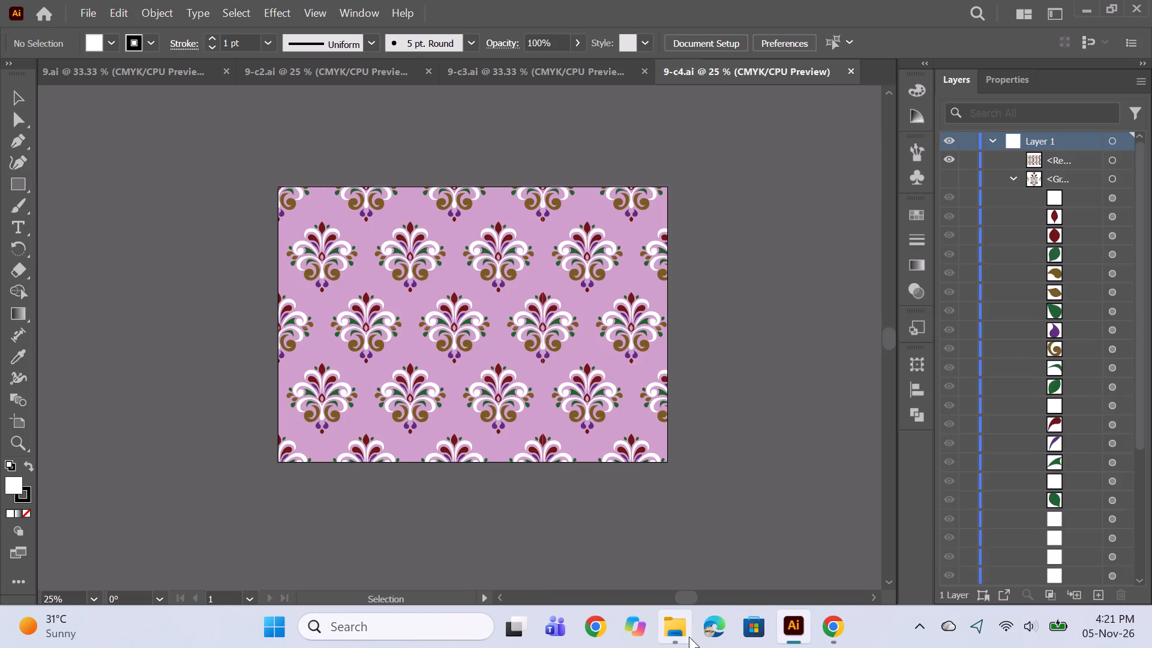
{"action": "left_click", "coordinate": [686, 636]}
{"action": "double_click", "coordinate": [276, 269]}
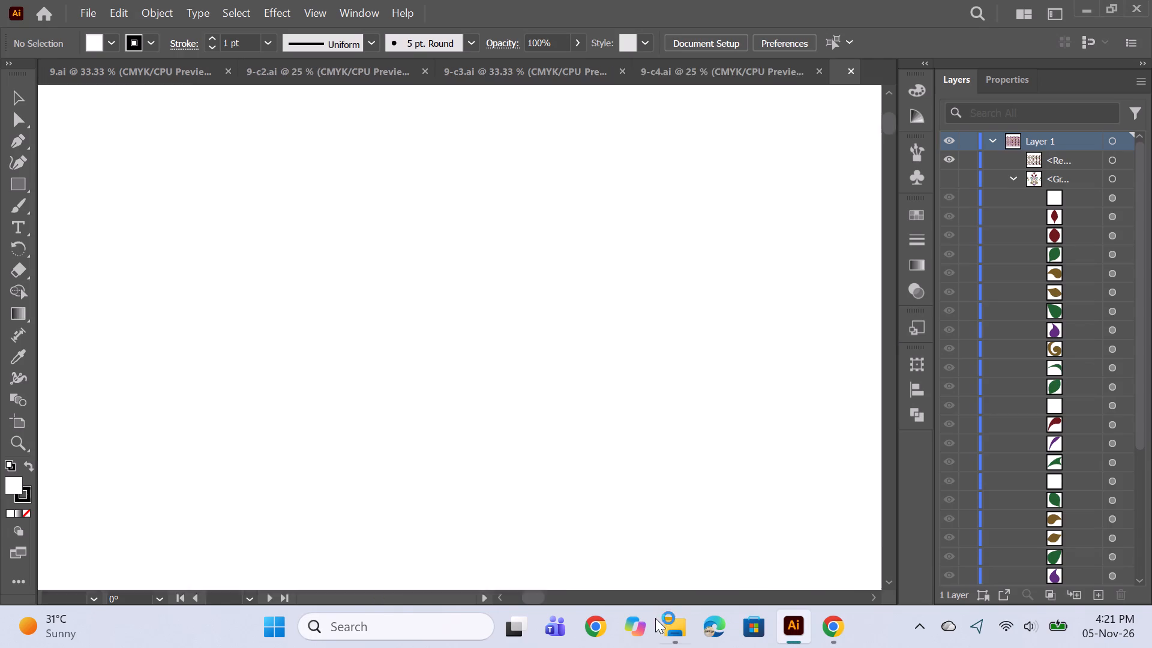
From the same Floral block folder in File Explorer, open files 9-c6, 9-c7, 9-c8, 9-c9 and 9-c10 in Illustrator.
{"action": "left_click", "coordinate": [668, 627]}
{"action": "double_click", "coordinate": [223, 305]}
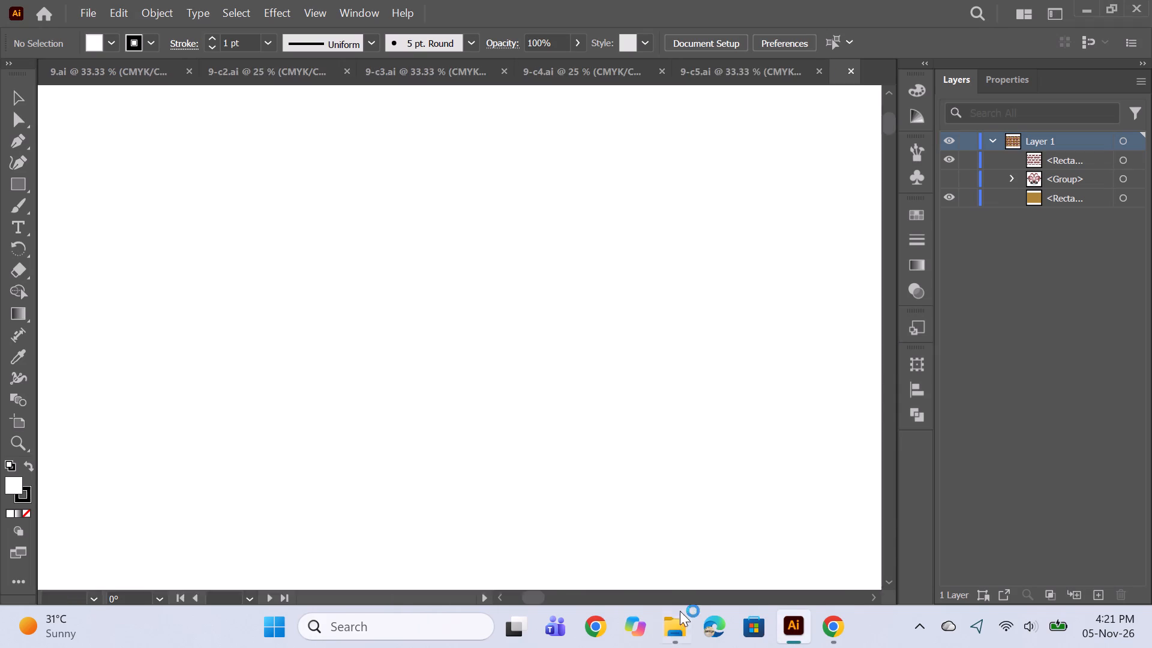
{"action": "left_click_drag", "start_coordinate": [676, 625], "coordinate": [677, 631]}
{"action": "left_click", "coordinate": [699, 623]}
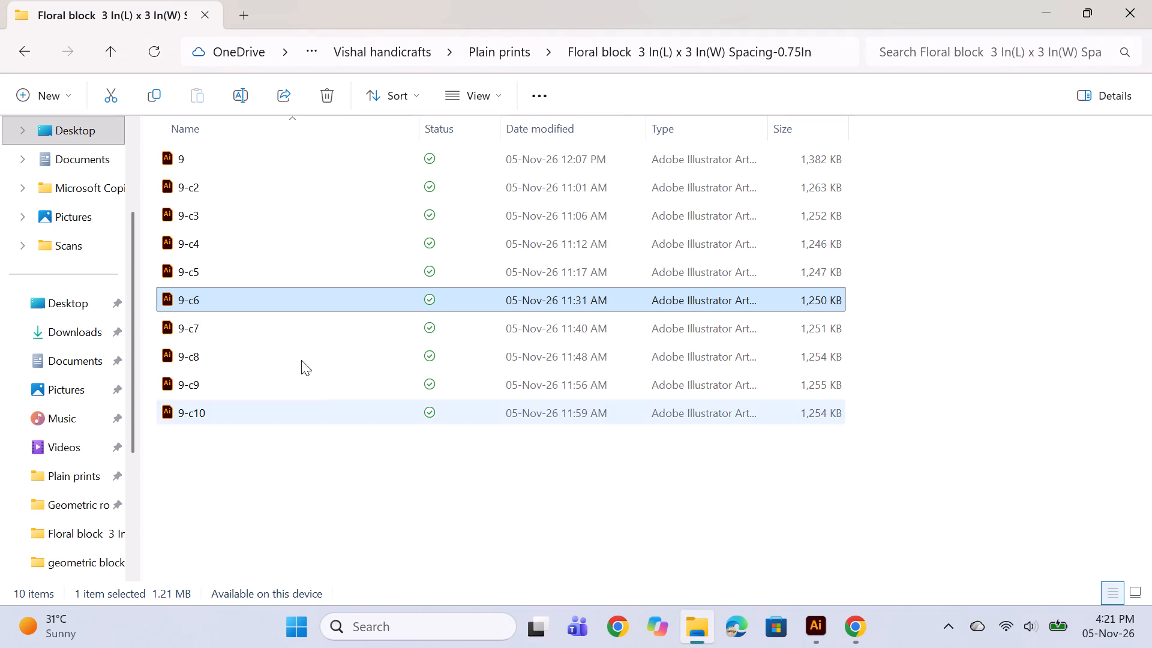
{"action": "double_click", "coordinate": [261, 325]}
{"action": "left_click", "coordinate": [704, 640]}
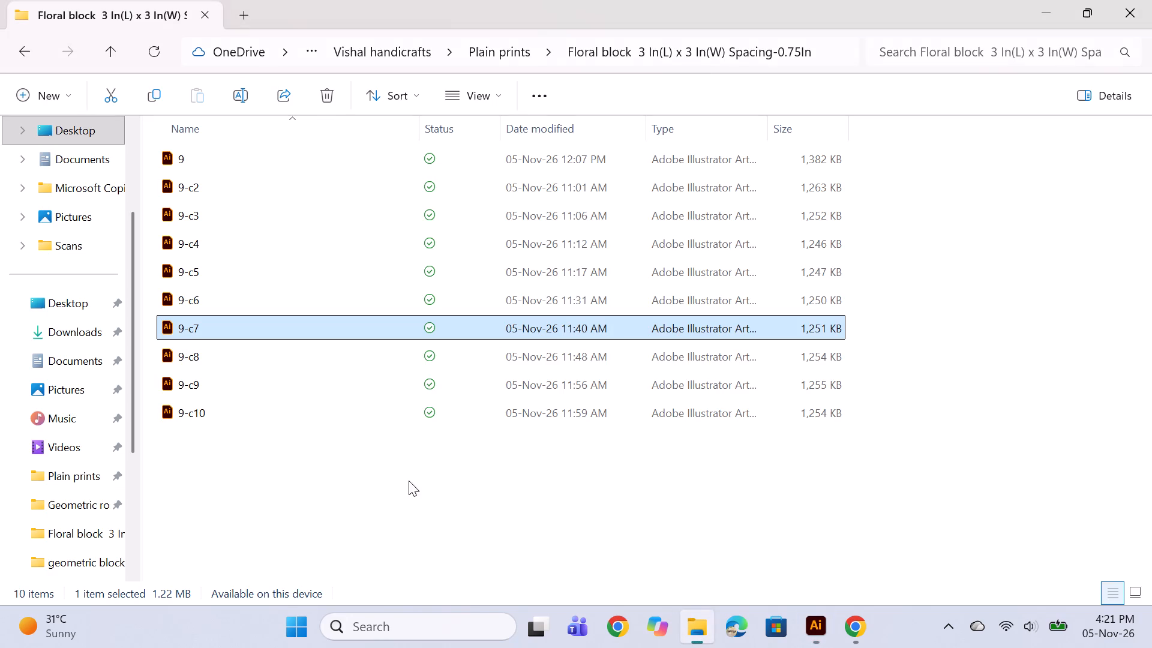
{"action": "double_click", "coordinate": [276, 358]}
{"action": "left_click", "coordinate": [702, 632]}
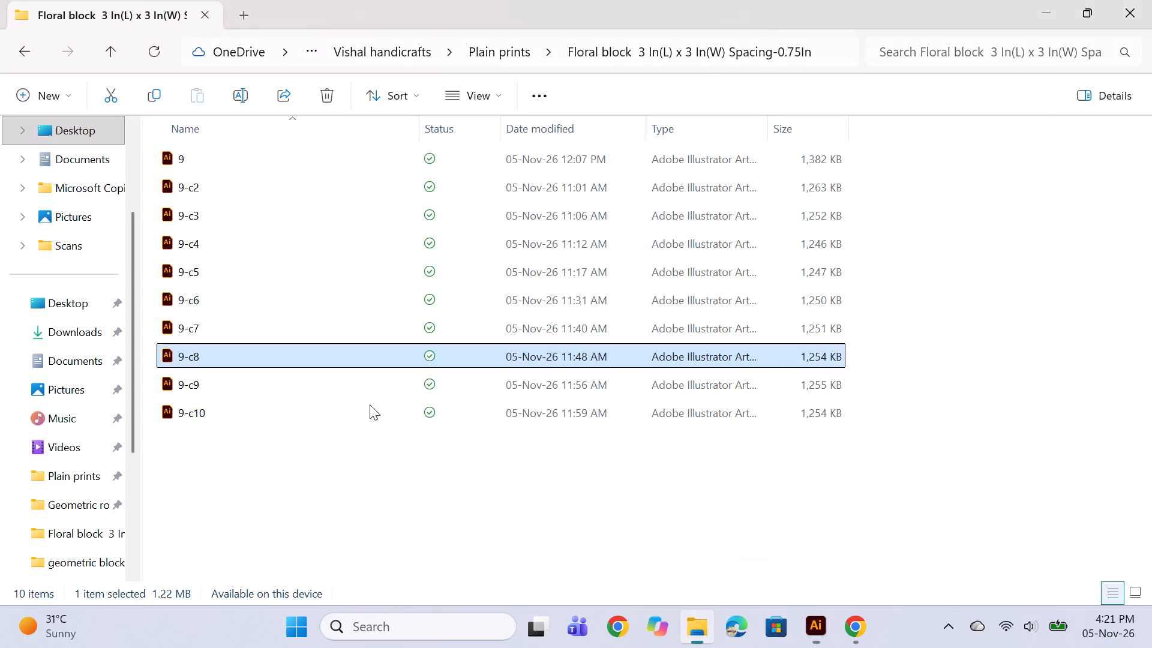
{"action": "double_click", "coordinate": [295, 374]}
{"action": "left_click", "coordinate": [690, 619]}
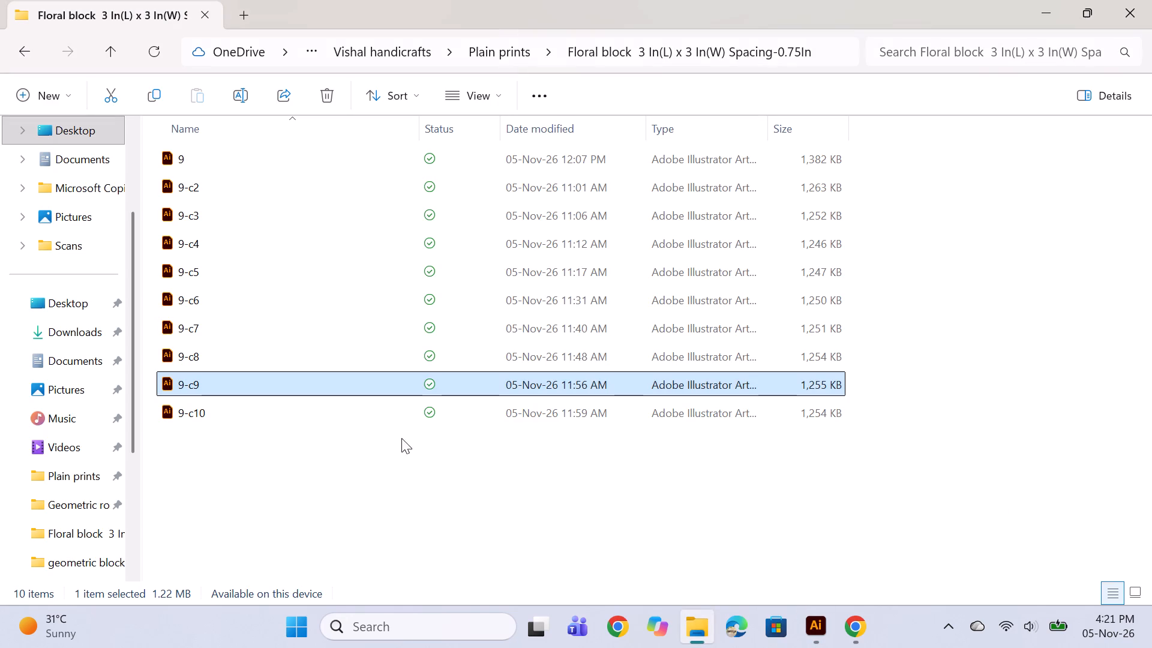
{"action": "double_click", "coordinate": [346, 418]}
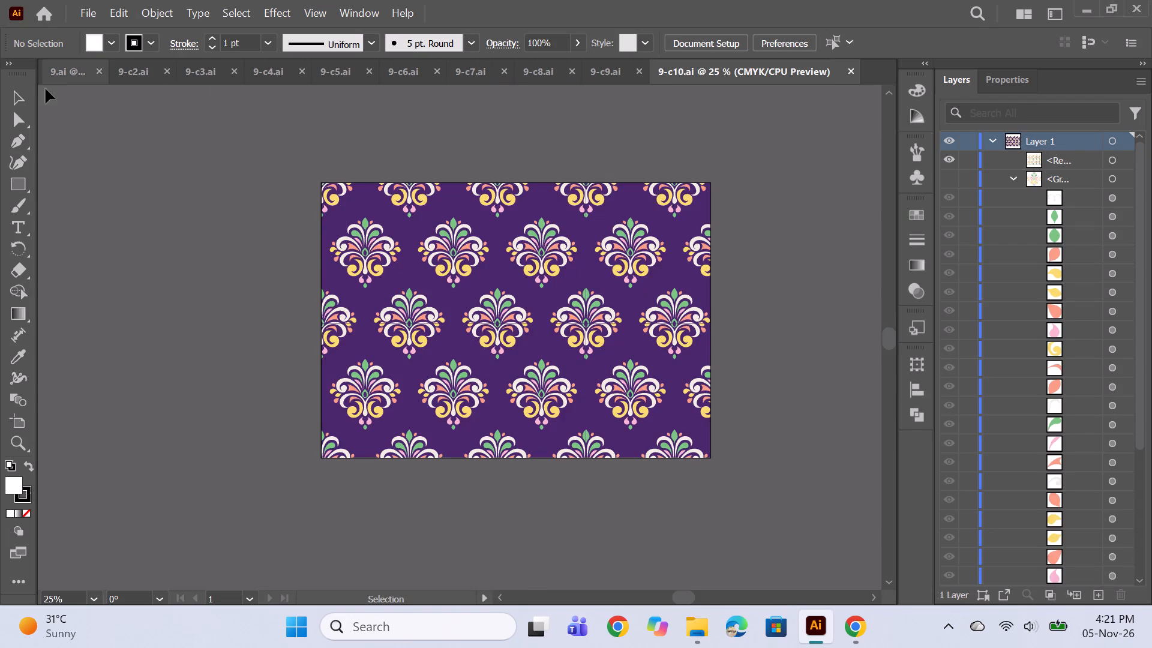
Export document 9 as a JPEG named 9 into the Floral block 3 In(L) x 3 In(W) folder, keeping the CMYK, 300 ppi options.
{"action": "left_click", "coordinate": [60, 71]}
{"action": "left_click", "coordinate": [80, 13]}
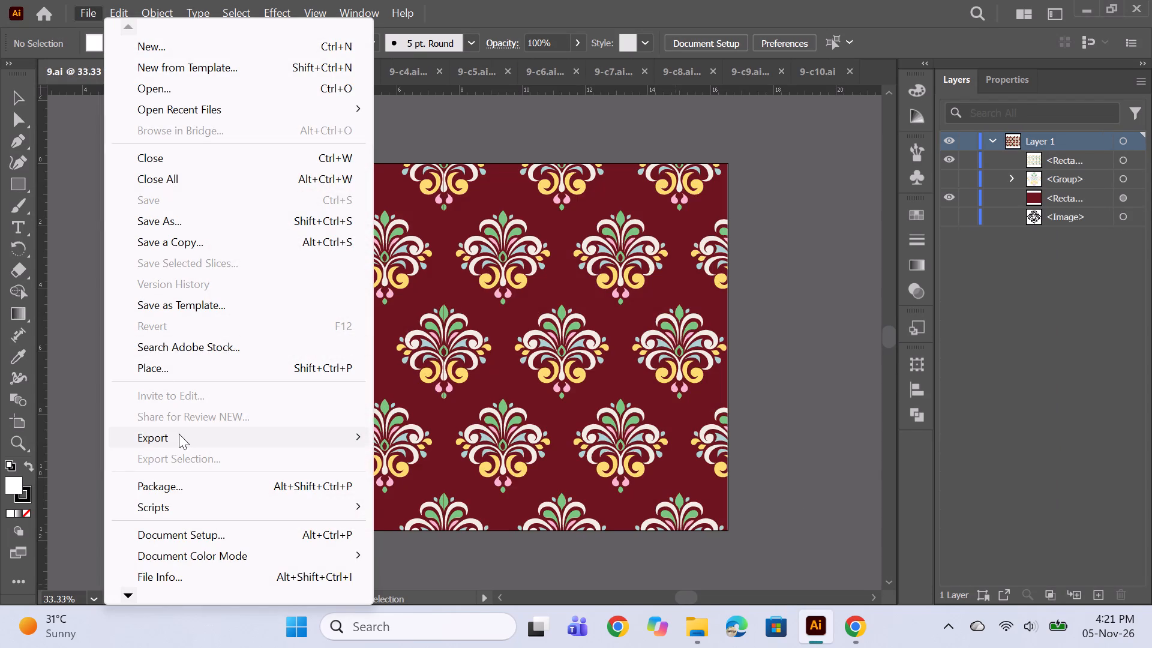
{"action": "left_click", "coordinate": [179, 434]}
{"action": "left_click", "coordinate": [413, 454]}
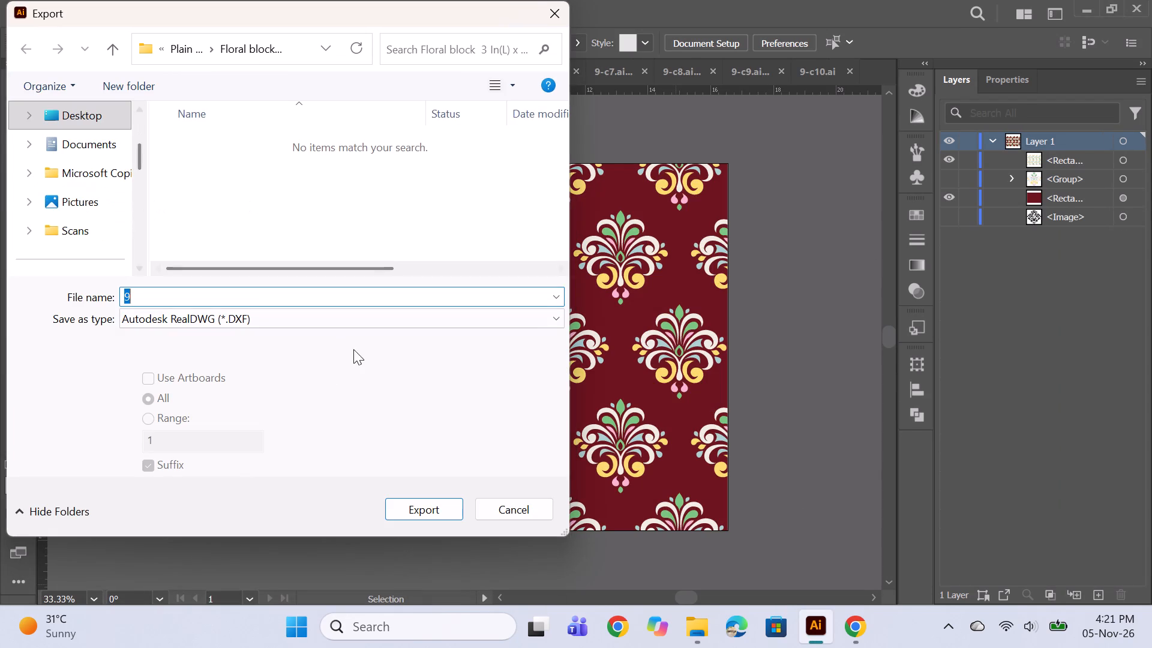
{"action": "left_click", "coordinate": [276, 321]}
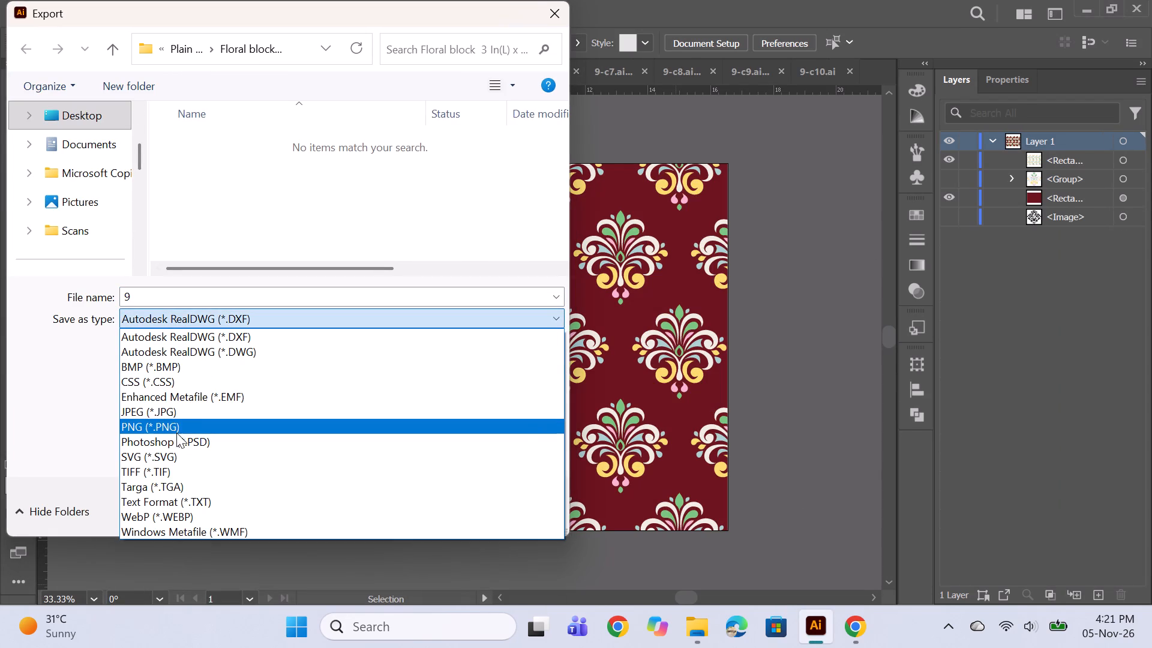
{"action": "left_click", "coordinate": [173, 415]}
{"action": "scroll", "coordinate": [259, 179], "scroll_direction": "up", "scroll_amount": 1}
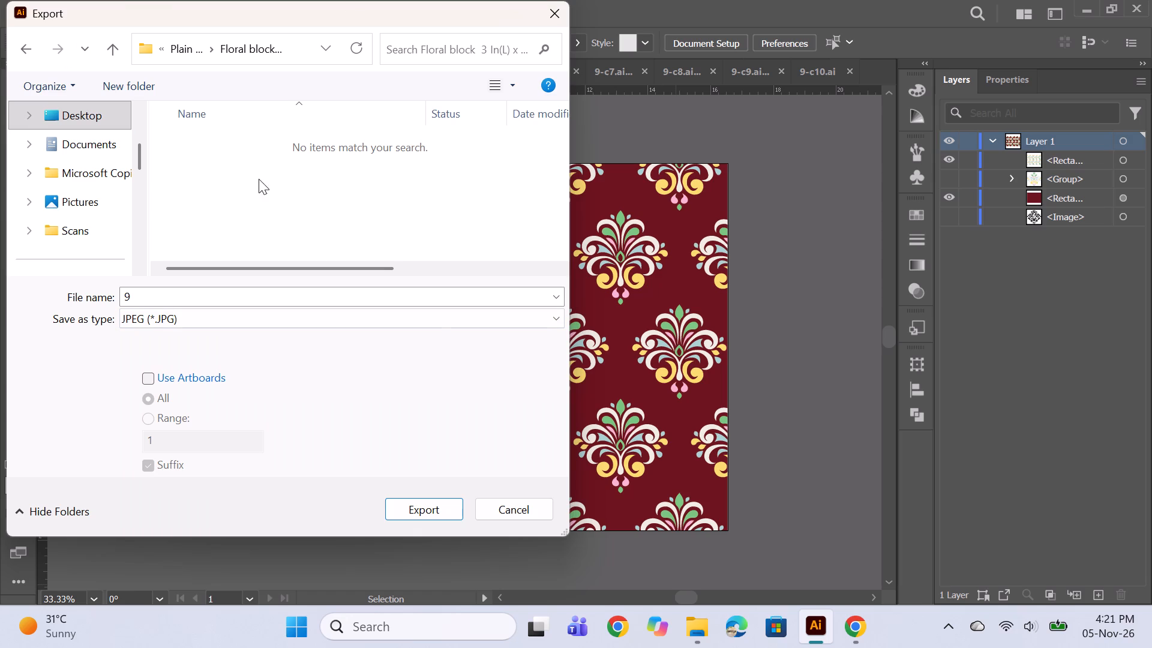
{"action": "scroll", "coordinate": [259, 179], "scroll_direction": "up", "scroll_amount": 1}
{"action": "left_click", "coordinate": [427, 503]}
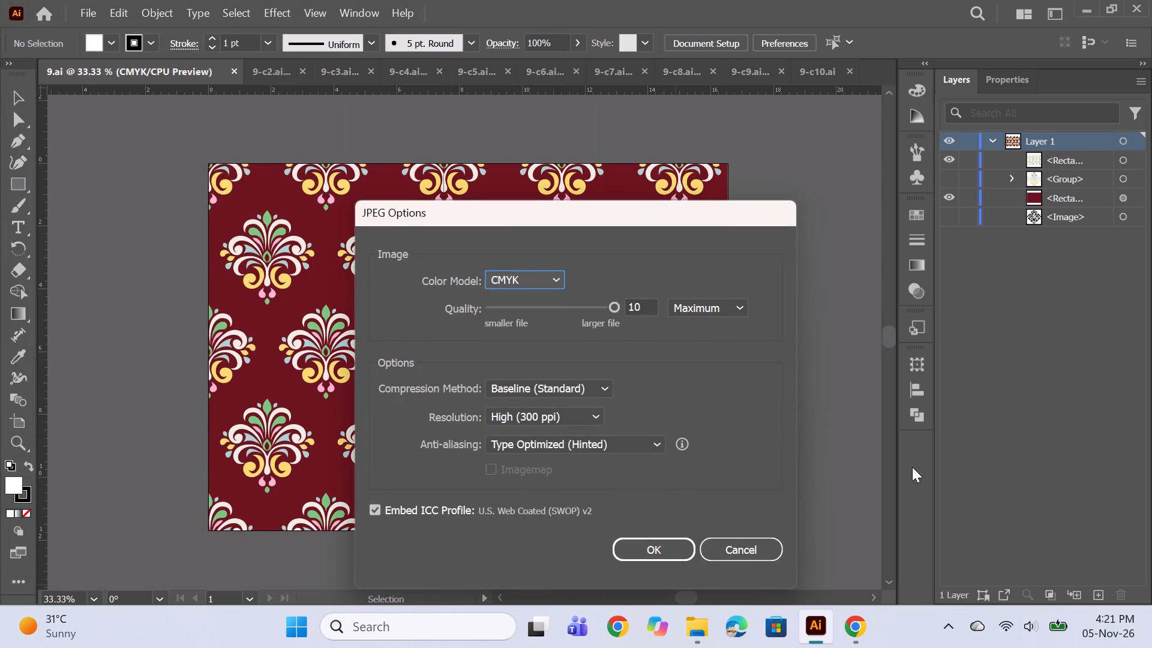
{"action": "left_click", "coordinate": [674, 548]}
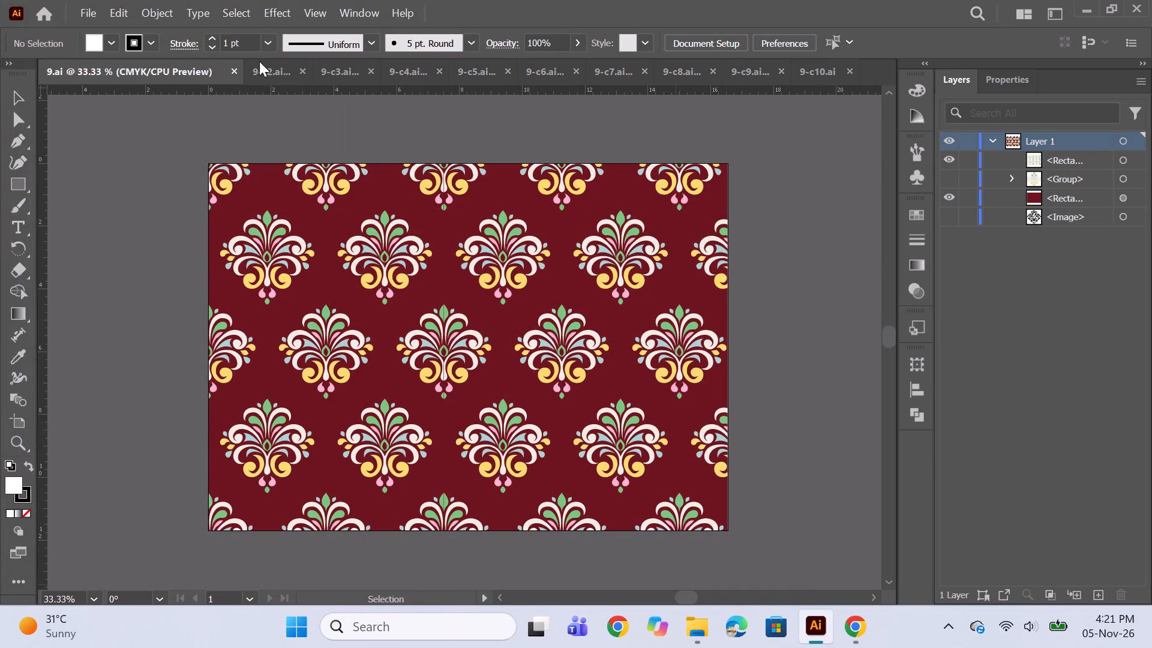
Export the 9-c2 colour variation as a JPEG into the Floral block 3 In(L) x 3 In(W) folder.
{"action": "left_click", "coordinate": [266, 71]}
{"action": "left_click", "coordinate": [79, 11]}
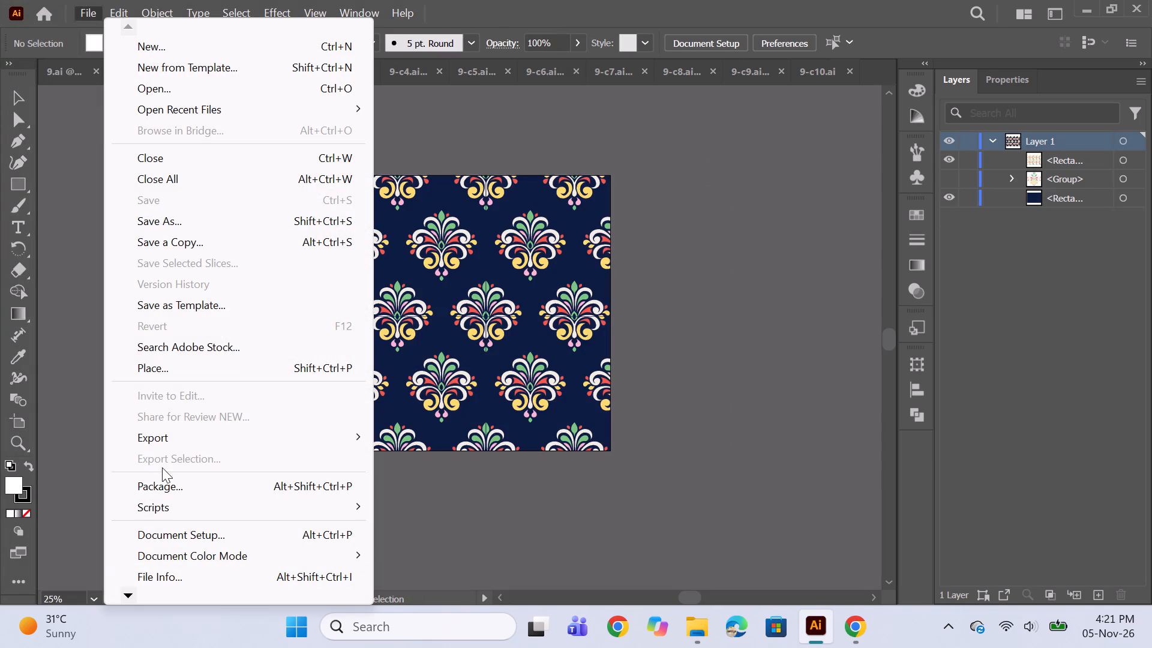
{"action": "left_click", "coordinate": [175, 445]}
{"action": "left_click", "coordinate": [448, 460]}
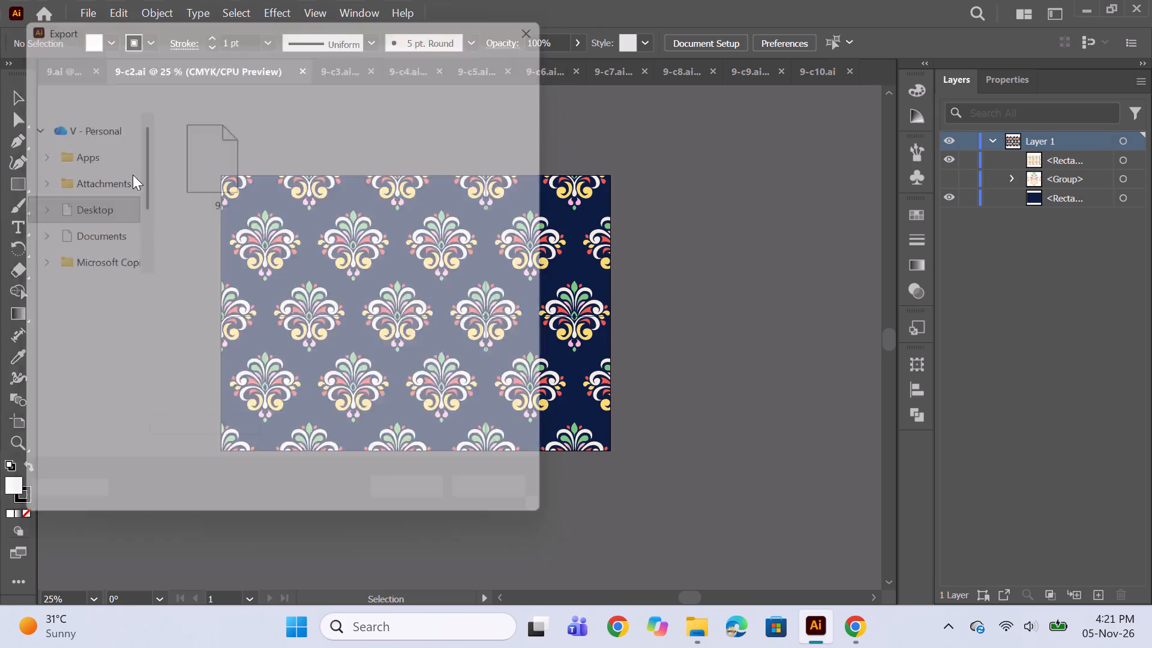
{"action": "left_click", "coordinate": [439, 499]}
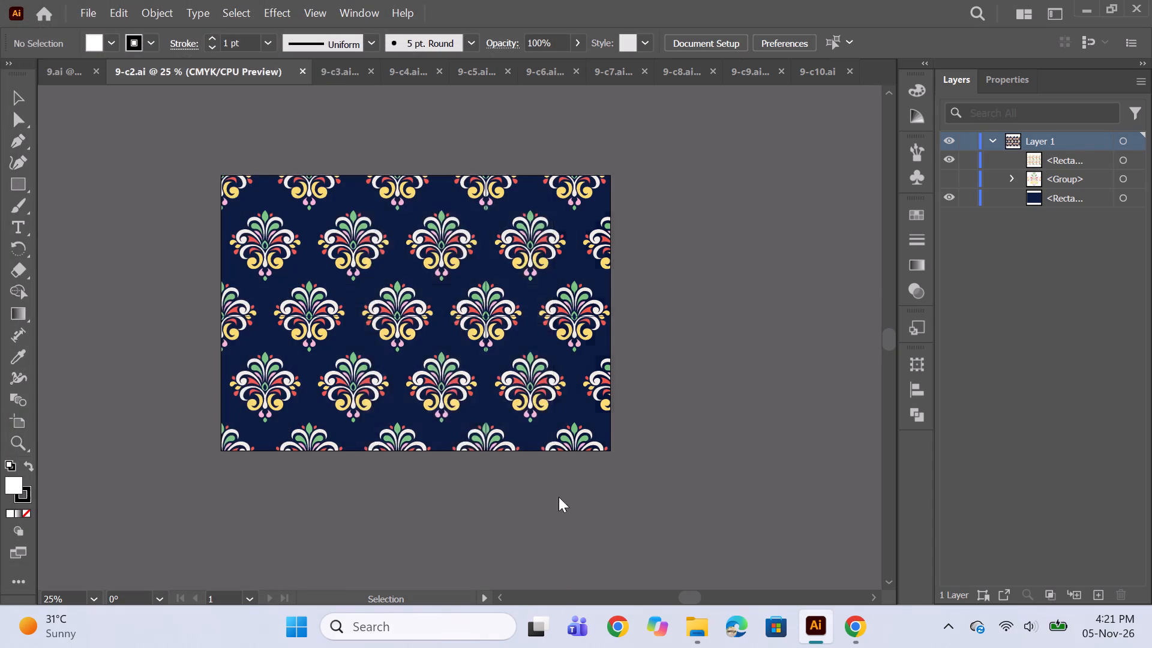
{"action": "left_click", "coordinate": [650, 542]}
Export the 9-c3 colour variation as a JPEG into the Floral block 3 In(L) x 3 In(W) folder.
{"action": "left_click", "coordinate": [332, 71]}
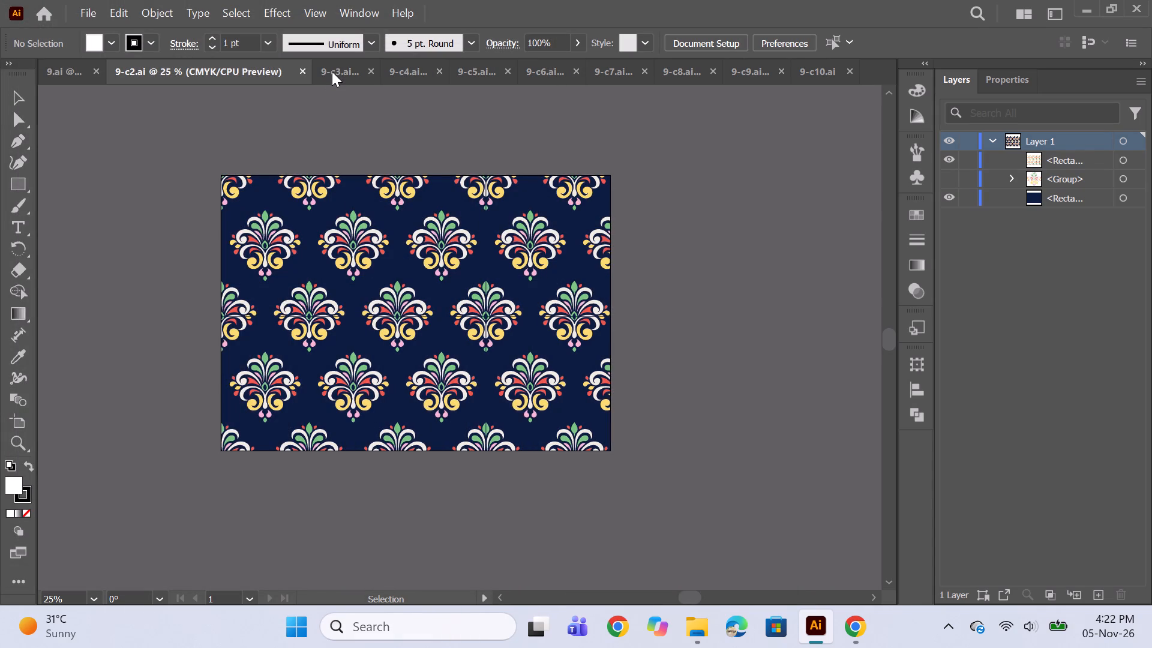
{"action": "left_click", "coordinate": [332, 71]}
{"action": "left_click", "coordinate": [87, 4]}
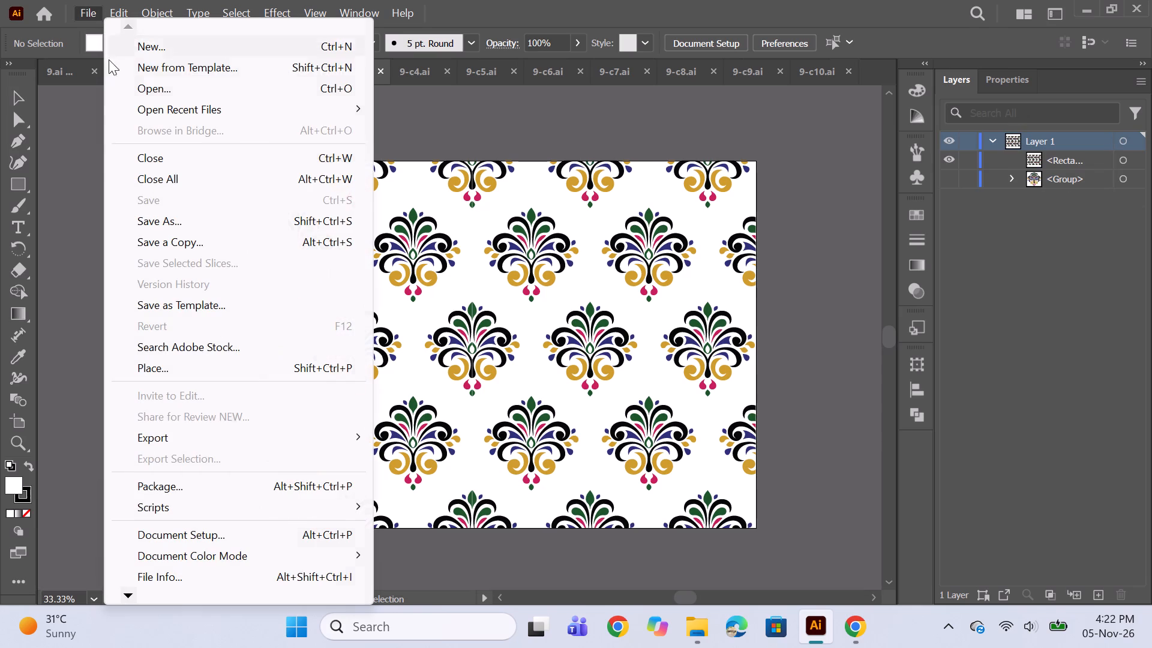
{"action": "left_click", "coordinate": [203, 437]}
{"action": "left_click", "coordinate": [443, 457]}
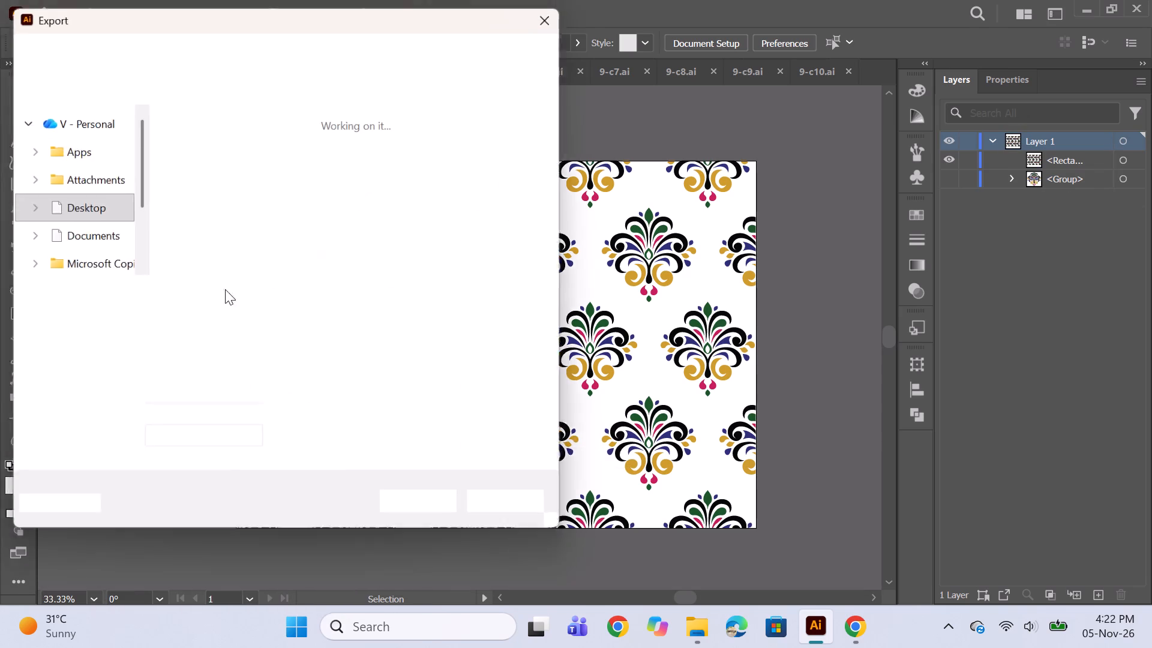
{"action": "left_click", "coordinate": [420, 506]}
{"action": "left_click", "coordinate": [671, 545]}
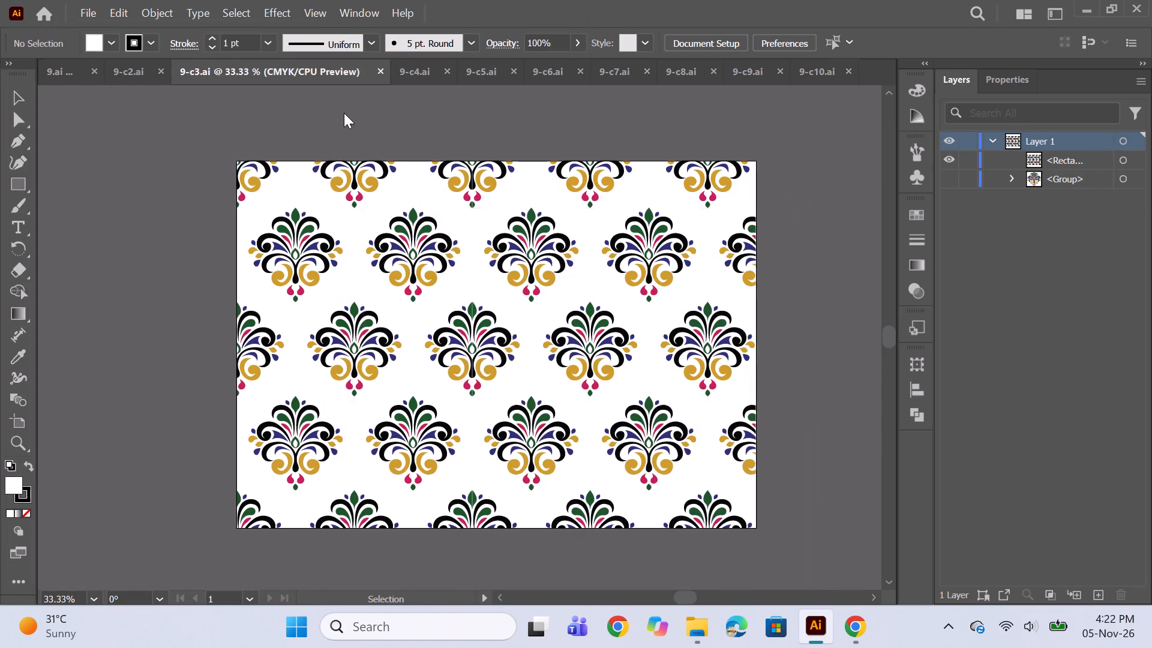
Export the 9-c4 colour variation as a JPEG into the Floral block 3 In(L) x 3 In(W) folder, keeping the CMYK, 300 ppi options.
{"action": "left_click", "coordinate": [406, 68]}
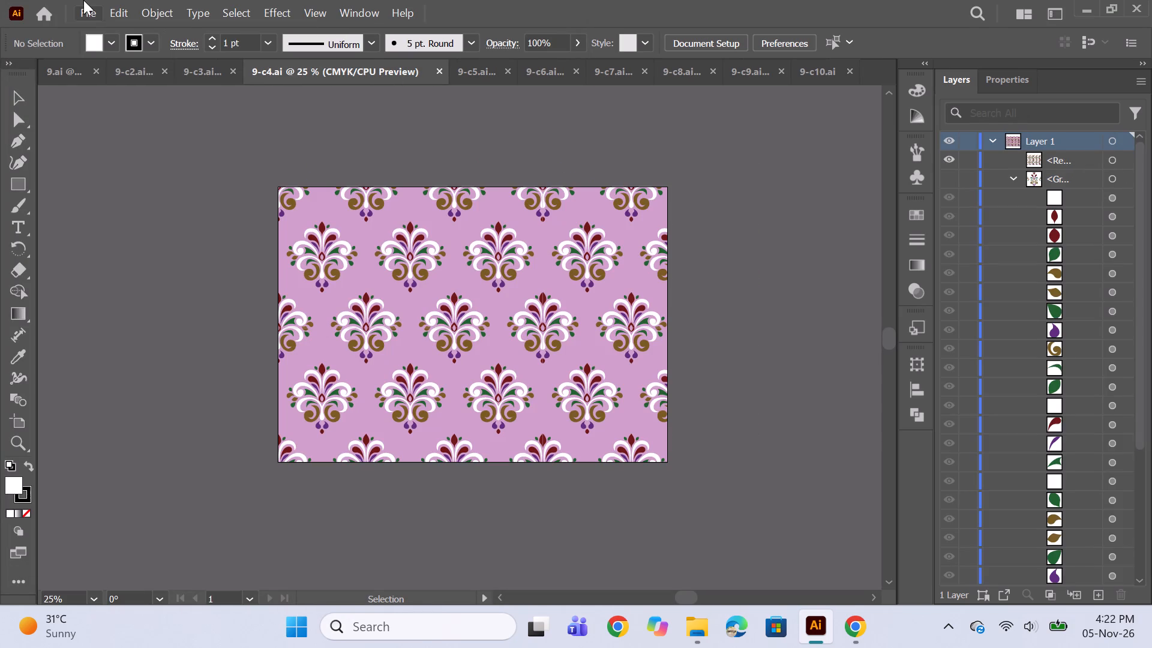
{"action": "left_click", "coordinate": [83, 0]}
{"action": "left_click", "coordinate": [142, 445]}
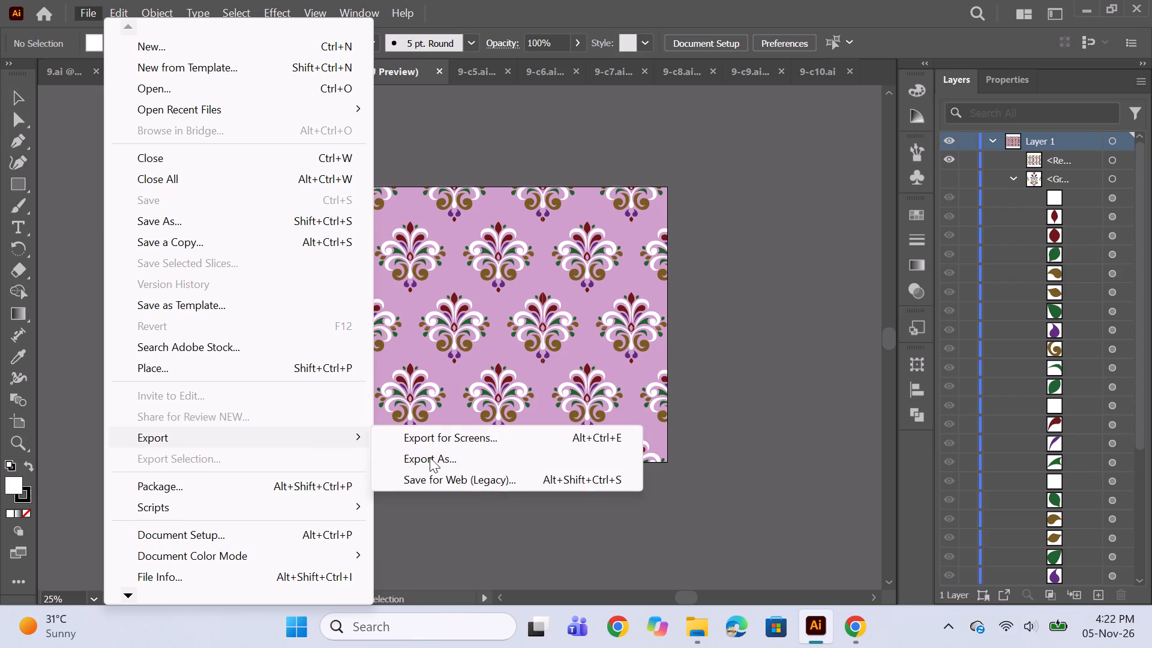
{"action": "left_click", "coordinate": [430, 457]}
{"action": "left_click", "coordinate": [400, 515]}
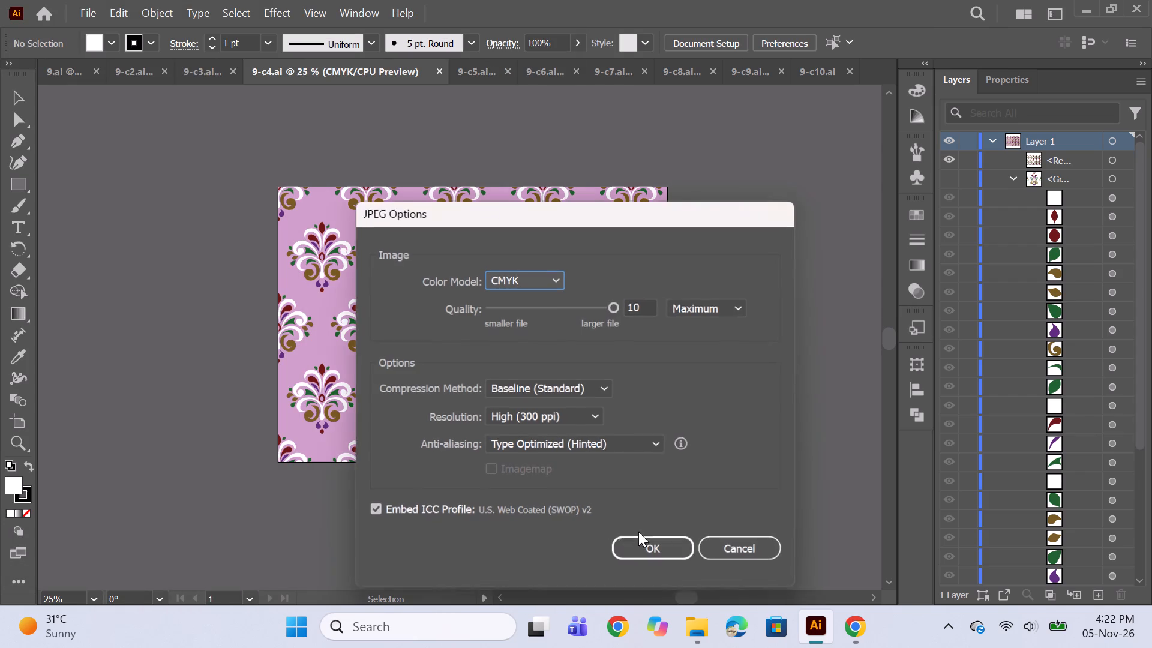
{"action": "left_click", "coordinate": [638, 548]}
Export the 9-c5 colour variation as a JPEG into the Floral block 3 In(L) x 3 In(W) folder.
{"action": "left_click", "coordinate": [483, 80]}
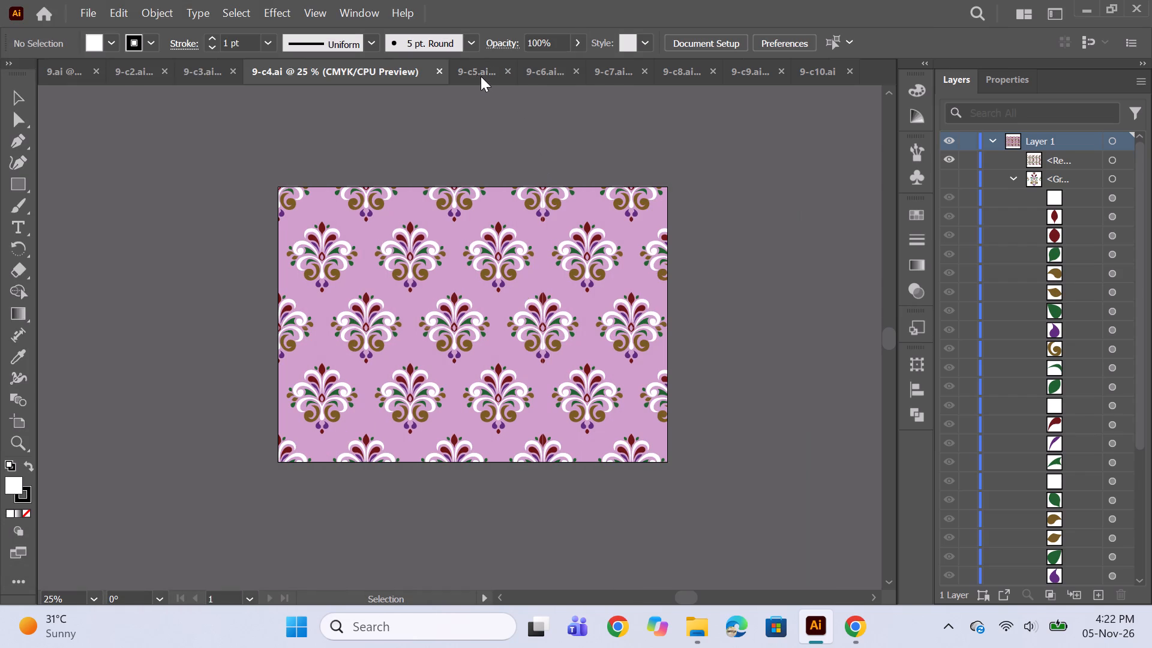
{"action": "left_click", "coordinate": [471, 74]}
{"action": "left_click", "coordinate": [82, 1]}
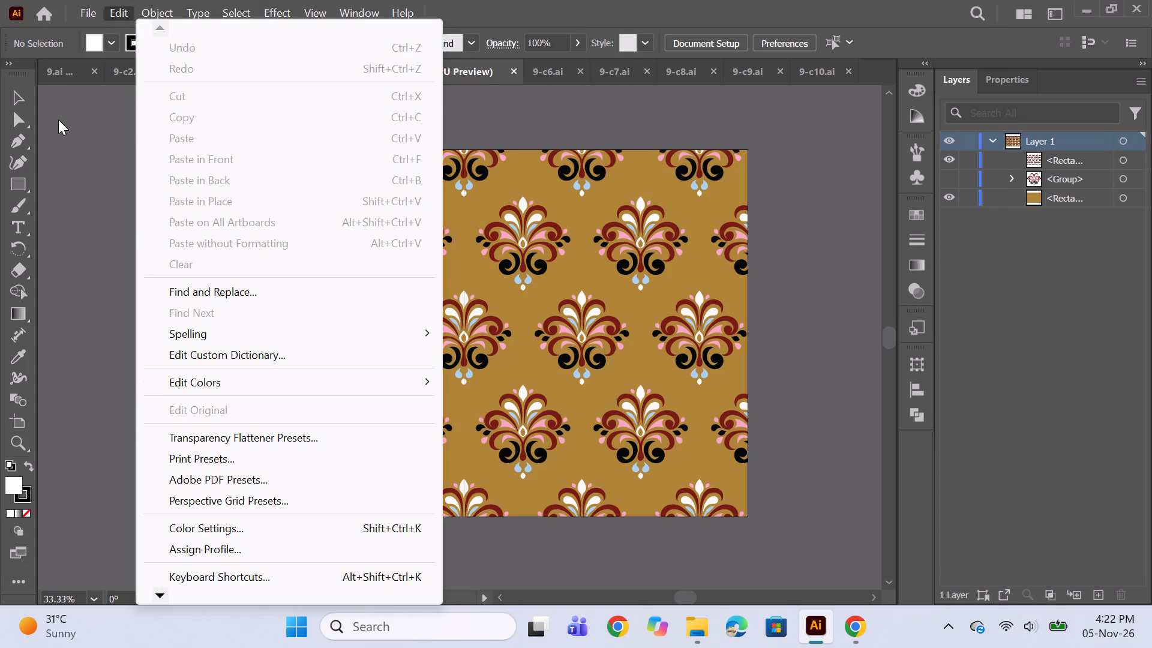
{"action": "left_click", "coordinate": [78, 4]}
{"action": "left_click", "coordinate": [199, 435]}
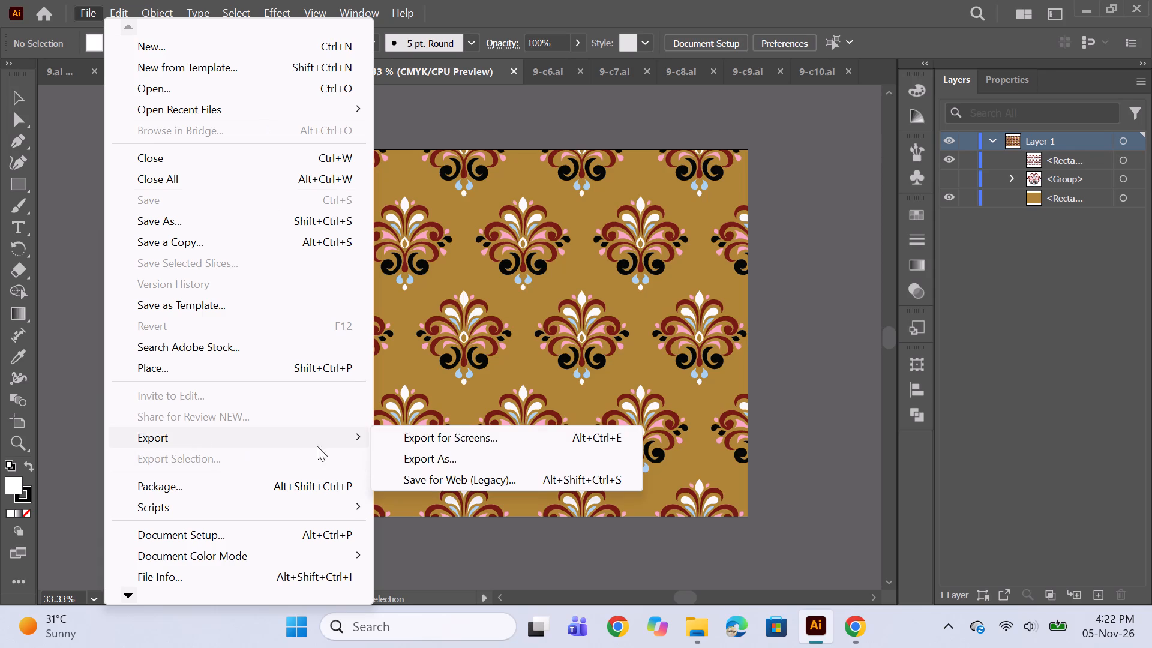
{"action": "left_click", "coordinate": [488, 463]}
{"action": "left_click", "coordinate": [451, 501]}
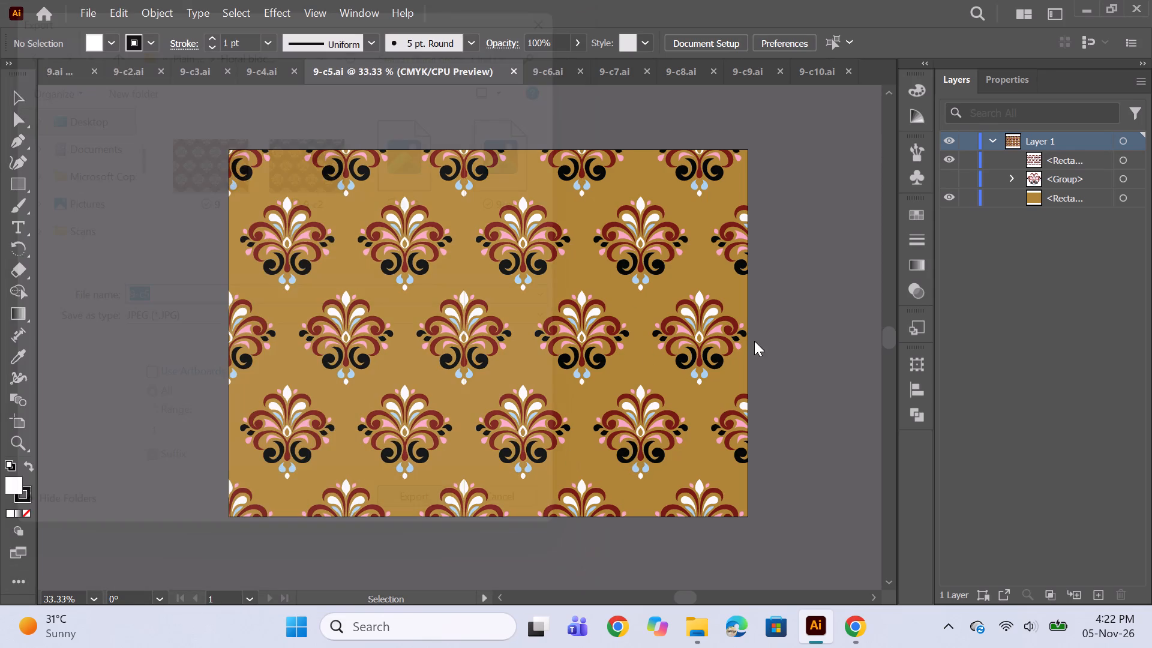
{"action": "left_click", "coordinate": [636, 547]}
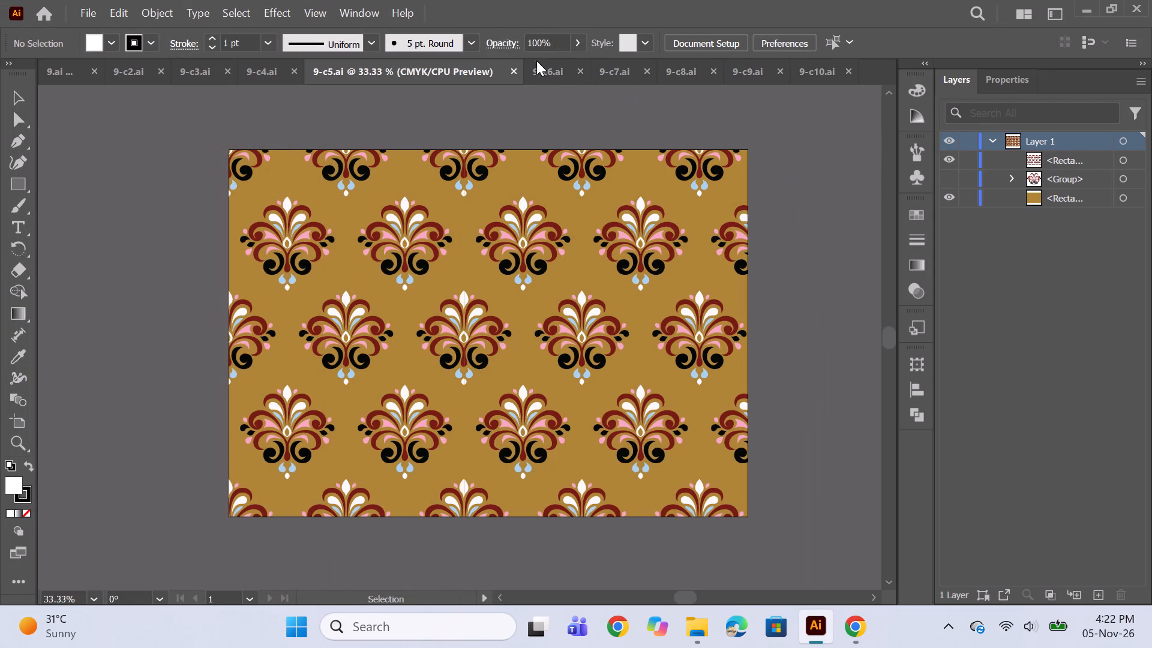
Bring the 9-c6 colour variation document to the front.
{"action": "left_click", "coordinate": [536, 61]}
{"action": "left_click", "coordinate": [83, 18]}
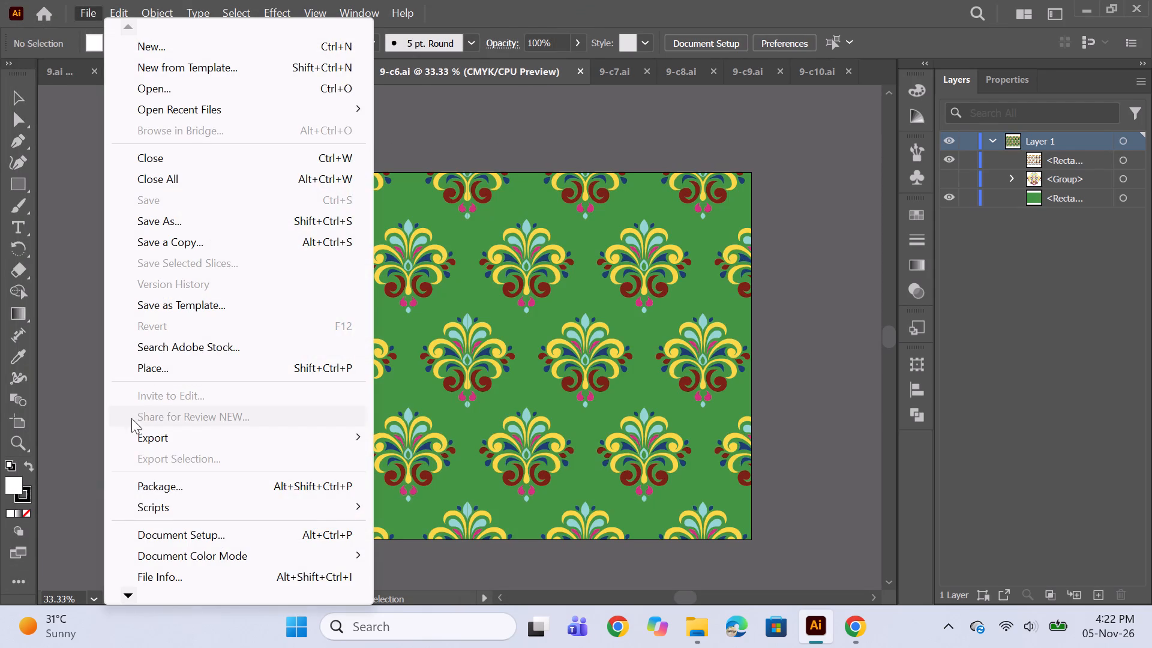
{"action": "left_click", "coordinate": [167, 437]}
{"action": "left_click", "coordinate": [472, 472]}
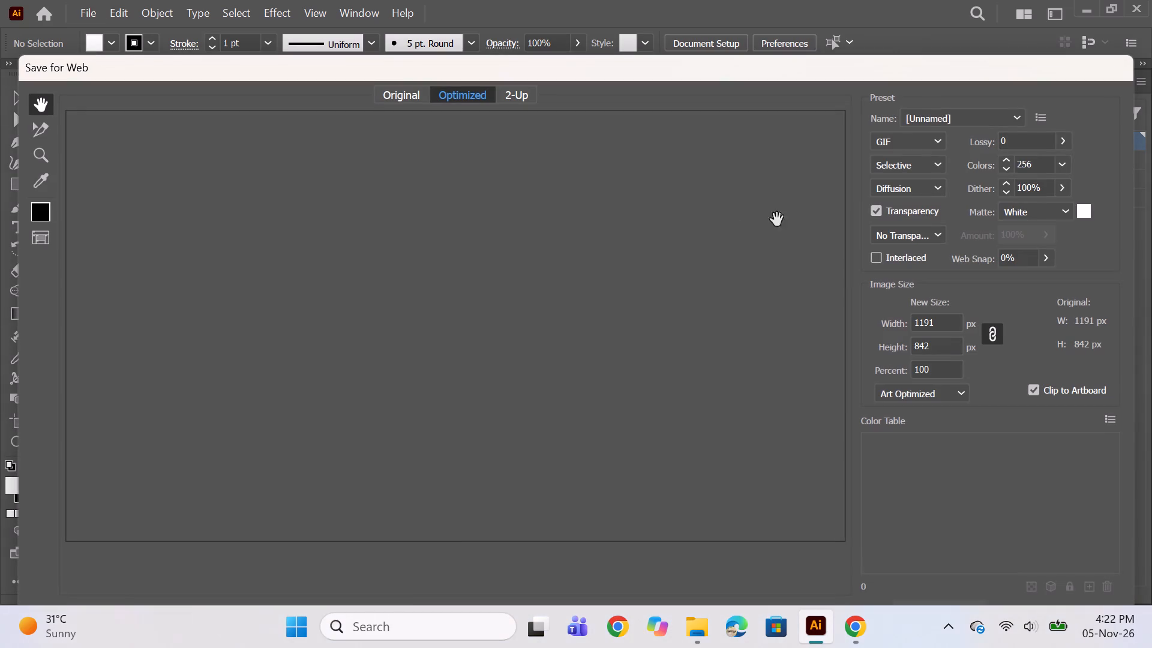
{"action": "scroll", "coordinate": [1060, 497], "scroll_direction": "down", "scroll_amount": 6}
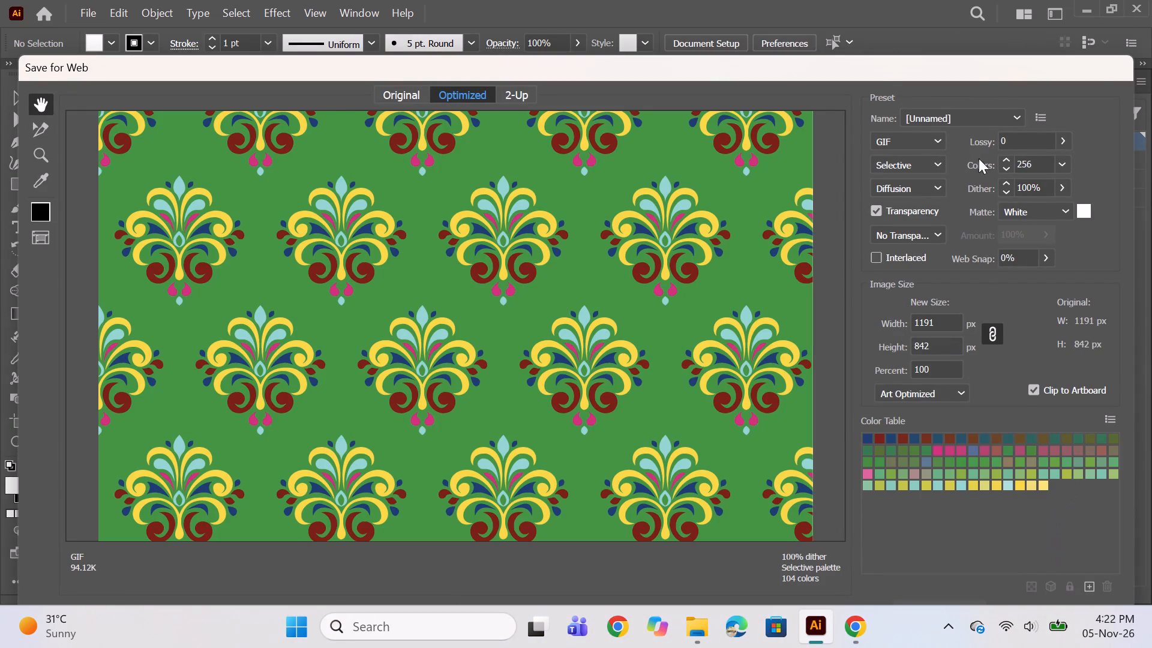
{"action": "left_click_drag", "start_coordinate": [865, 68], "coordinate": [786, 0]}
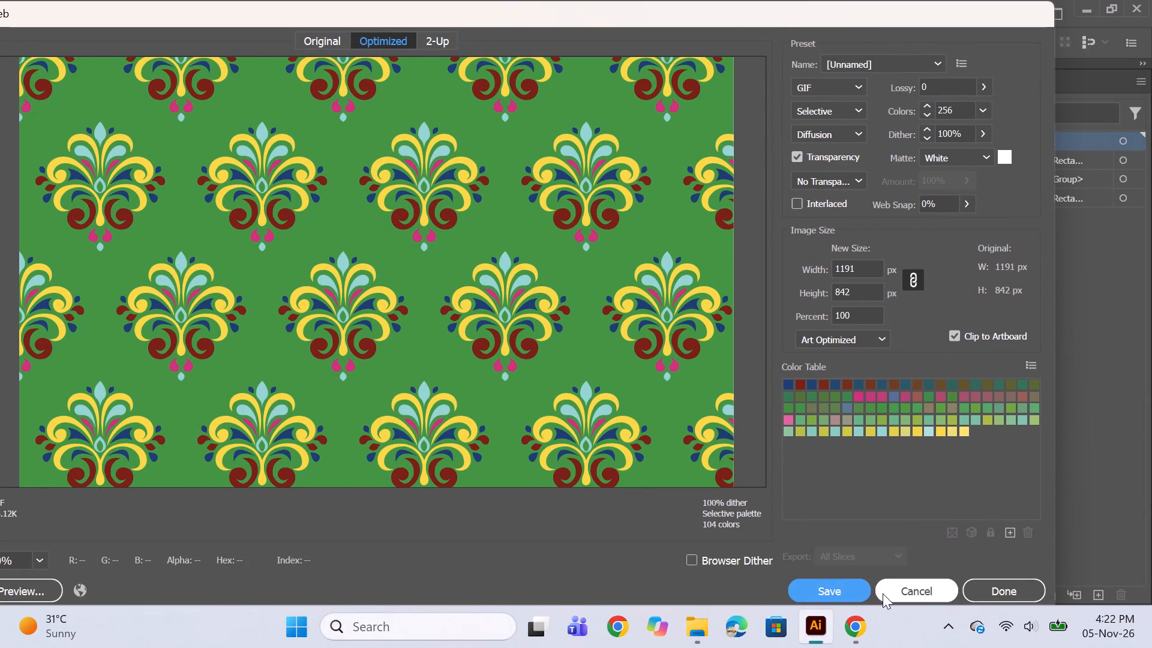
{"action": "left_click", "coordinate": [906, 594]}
Export the 9-c6 colour variation as a JPEG into the Floral block 3 In(L) x 3 In(W) folder.
{"action": "left_click", "coordinate": [85, 15]}
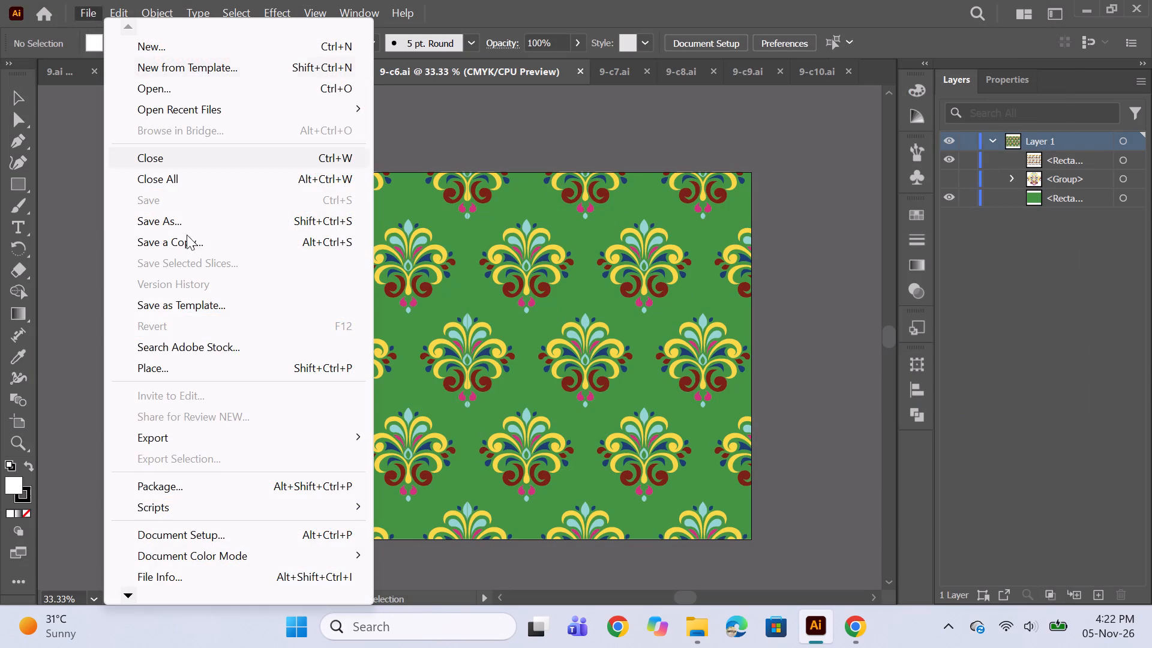
{"action": "left_click", "coordinate": [221, 438]}
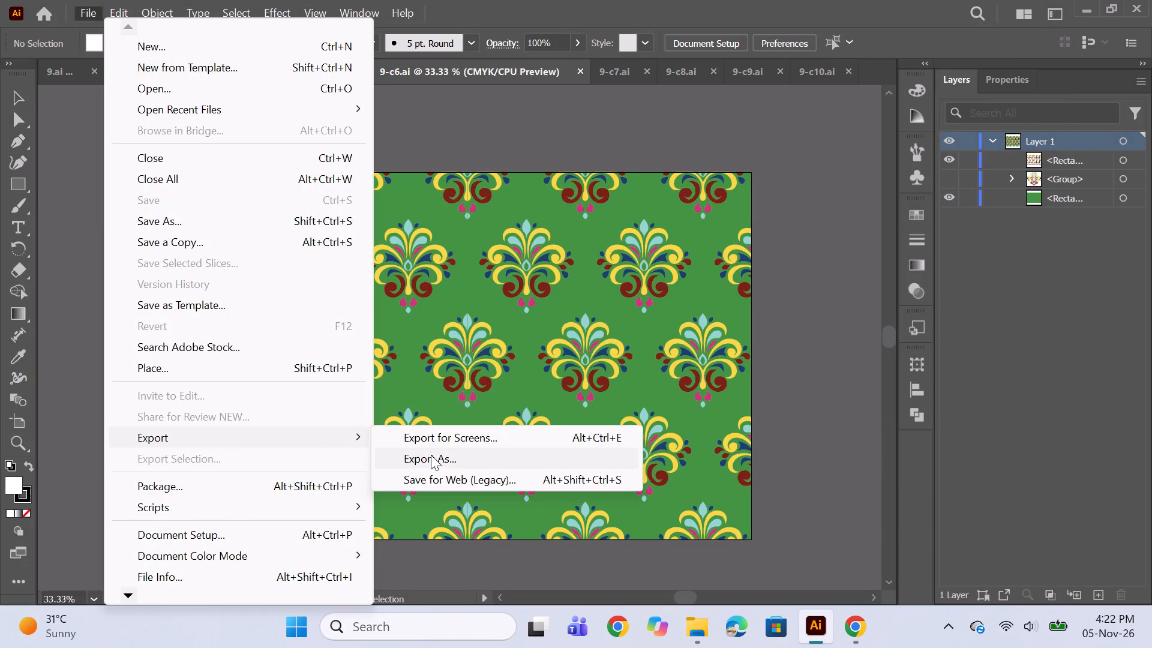
{"action": "left_click", "coordinate": [431, 455]}
{"action": "left_click", "coordinate": [428, 507]}
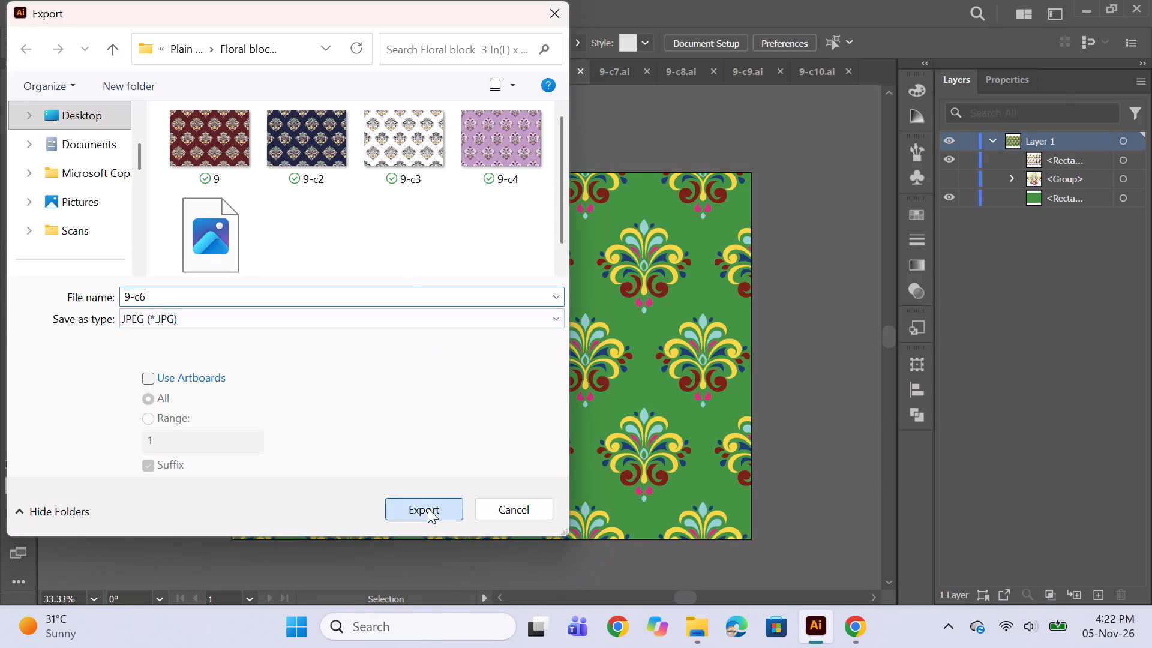
{"action": "left_click", "coordinate": [654, 547]}
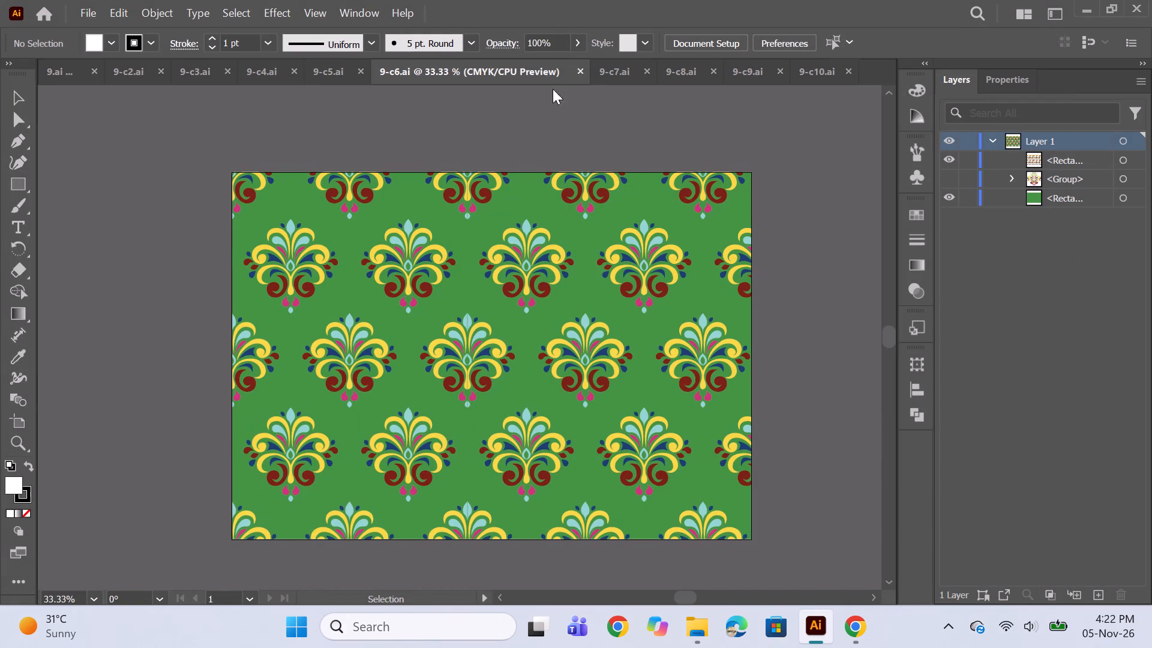
Export the 9-c7 colour variation as a JPEG into the Floral block 3 In(L) x 3 In(W) folder, keeping the CMYK, 300 ppi options.
{"action": "left_click", "coordinate": [605, 79]}
{"action": "left_click", "coordinate": [607, 76]}
{"action": "left_click", "coordinate": [91, 11]}
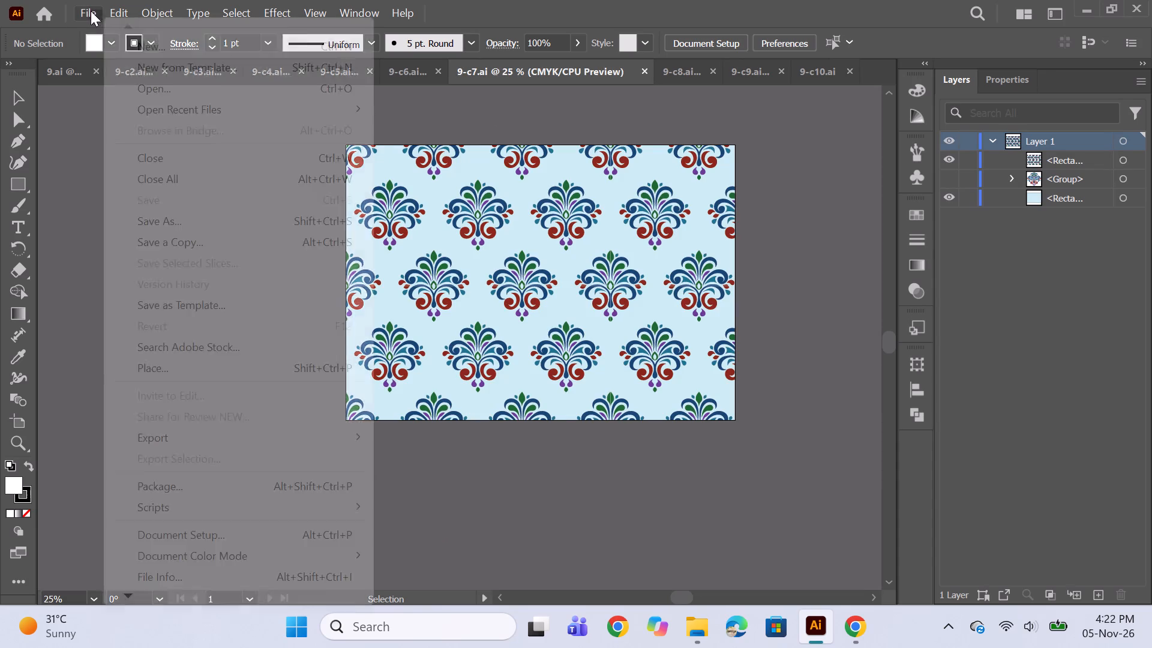
{"action": "left_click", "coordinate": [221, 432]}
{"action": "left_click", "coordinate": [419, 455]}
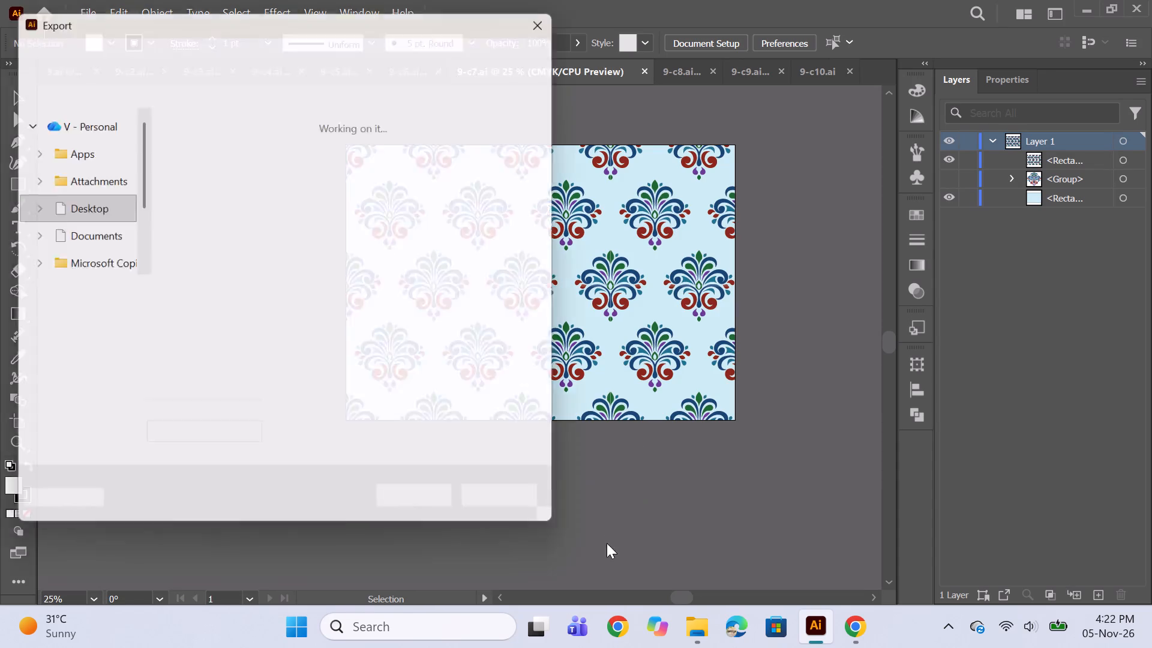
{"action": "left_click", "coordinate": [416, 505]}
{"action": "left_click", "coordinate": [643, 541]}
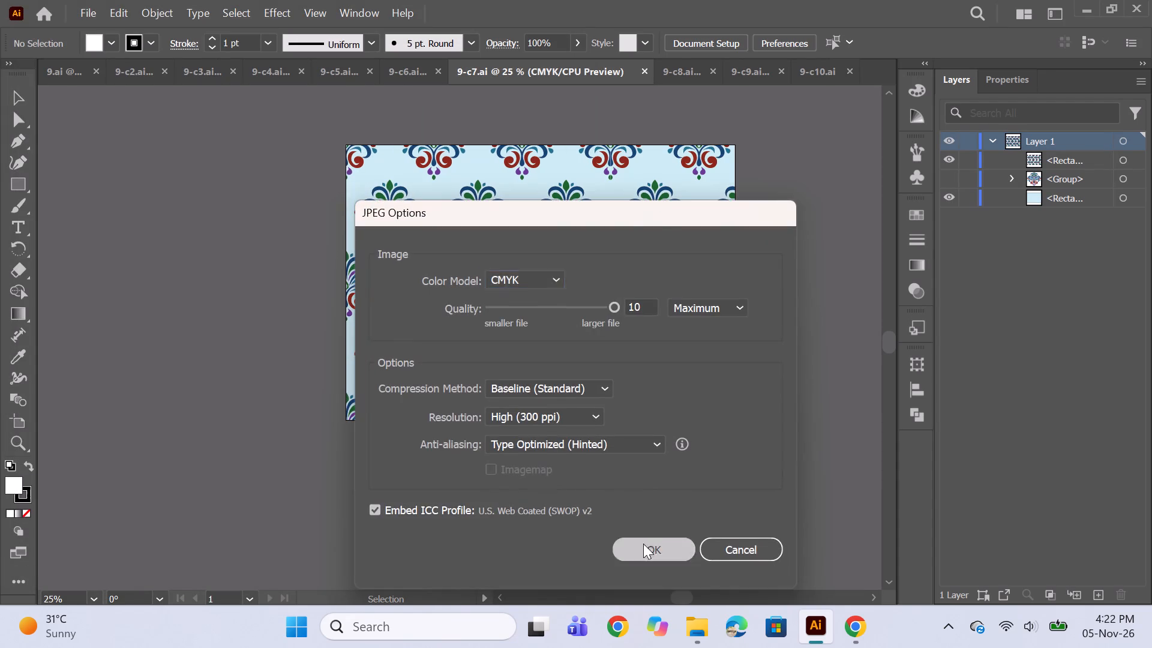
Export the 9-c8 colour variation as a JPEG into the Floral block 3 In(L) x 3 In(W) folder.
{"action": "left_click", "coordinate": [667, 74]}
{"action": "left_click", "coordinate": [669, 74]}
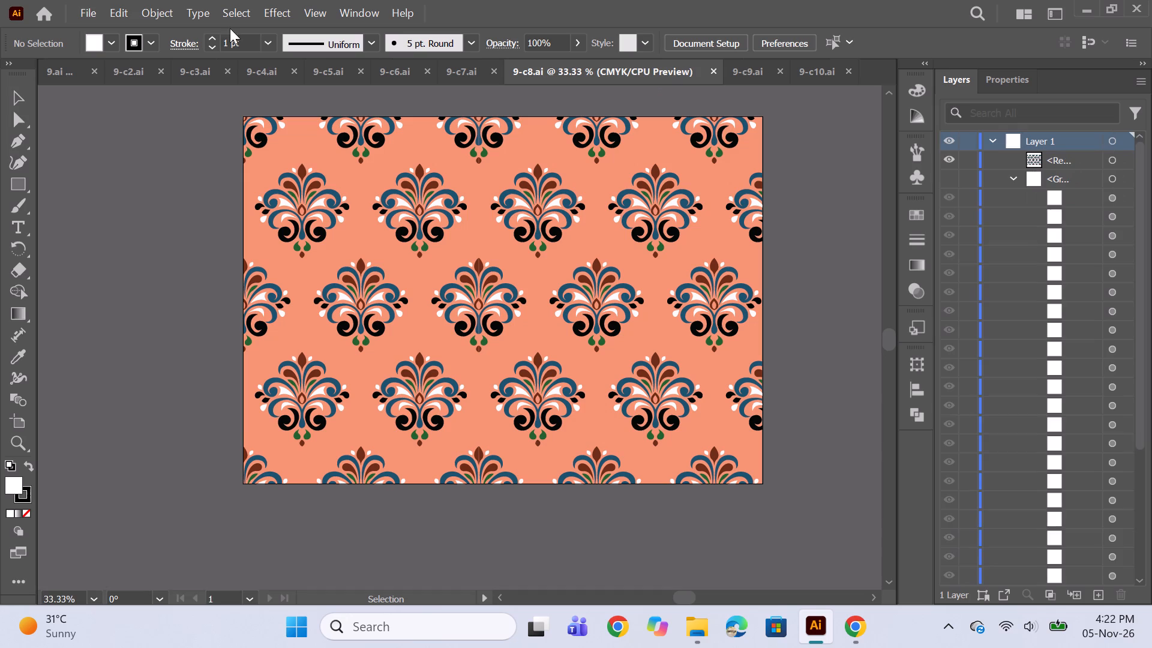
{"action": "left_click", "coordinate": [91, 11]}
{"action": "left_click", "coordinate": [180, 433]}
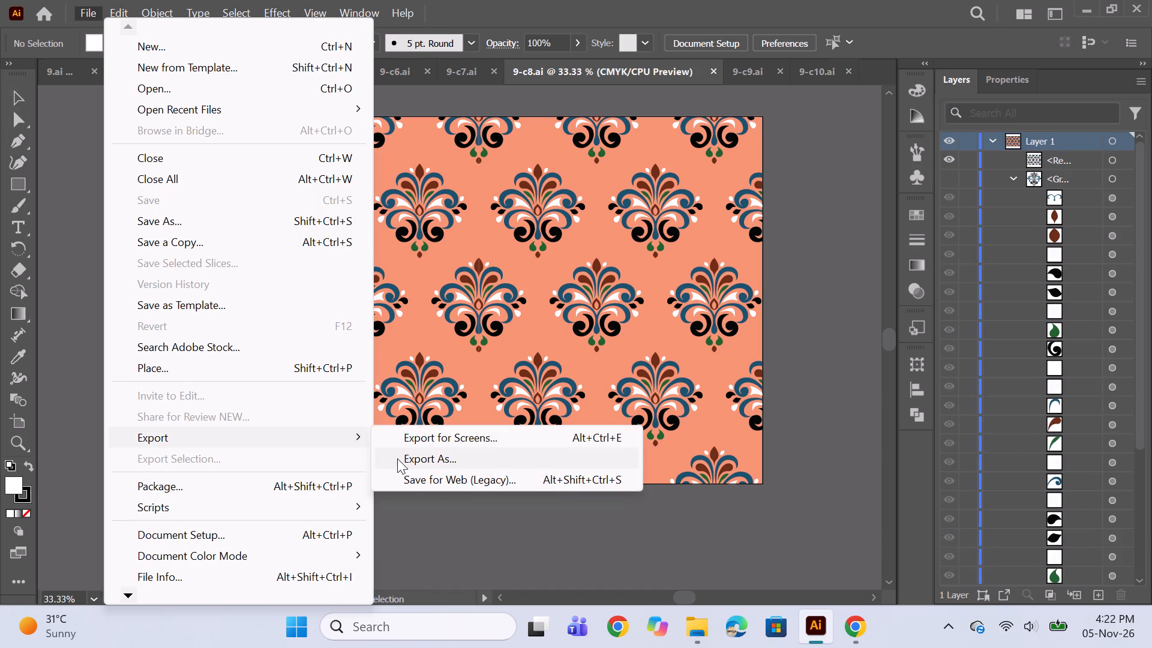
{"action": "left_click", "coordinate": [397, 458]}
{"action": "left_click", "coordinate": [405, 511]}
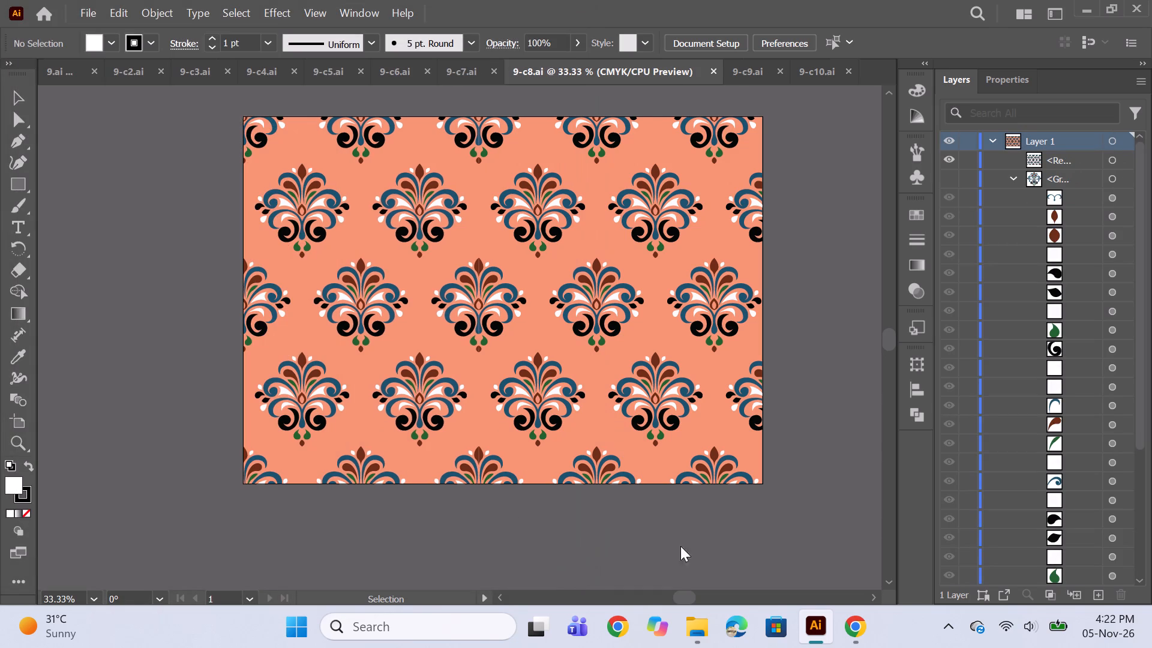
{"action": "left_click", "coordinate": [666, 548]}
Export the 9-c9 colour variation as a JPEG into the Floral block 3 In(L) x 3 In(W) folder, keeping the CMYK, 300 ppi options.
{"action": "left_click", "coordinate": [734, 63]}
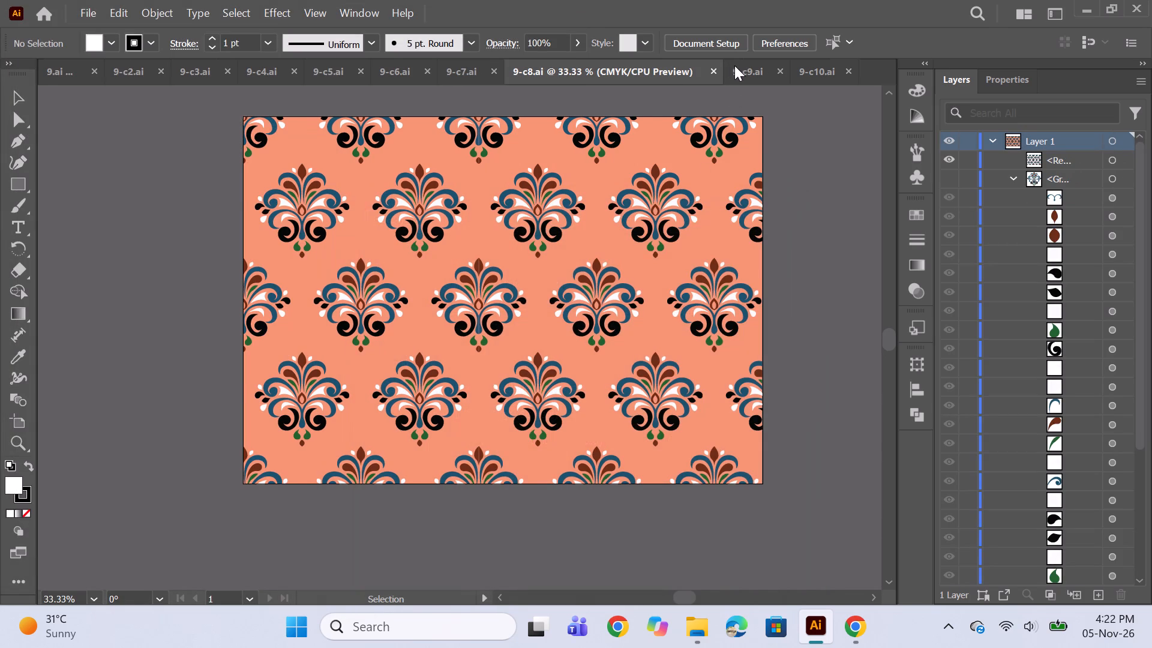
{"action": "left_click", "coordinate": [737, 70]}
{"action": "left_click", "coordinate": [86, 10]}
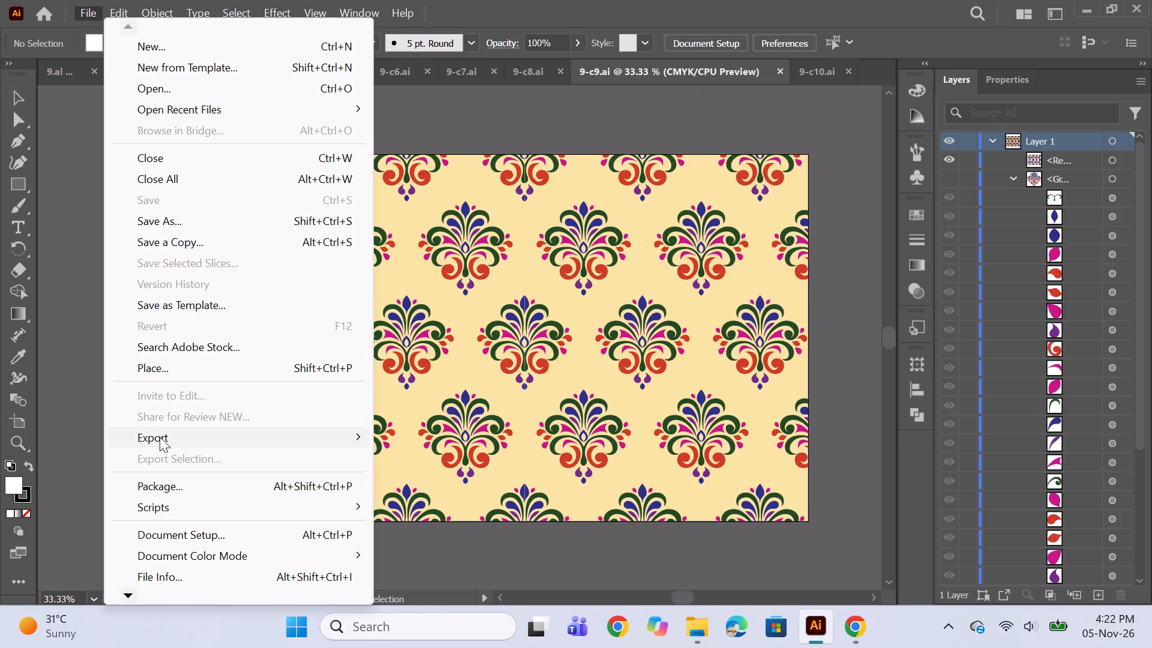
{"action": "left_click", "coordinate": [160, 438]}
{"action": "left_click", "coordinate": [406, 450]}
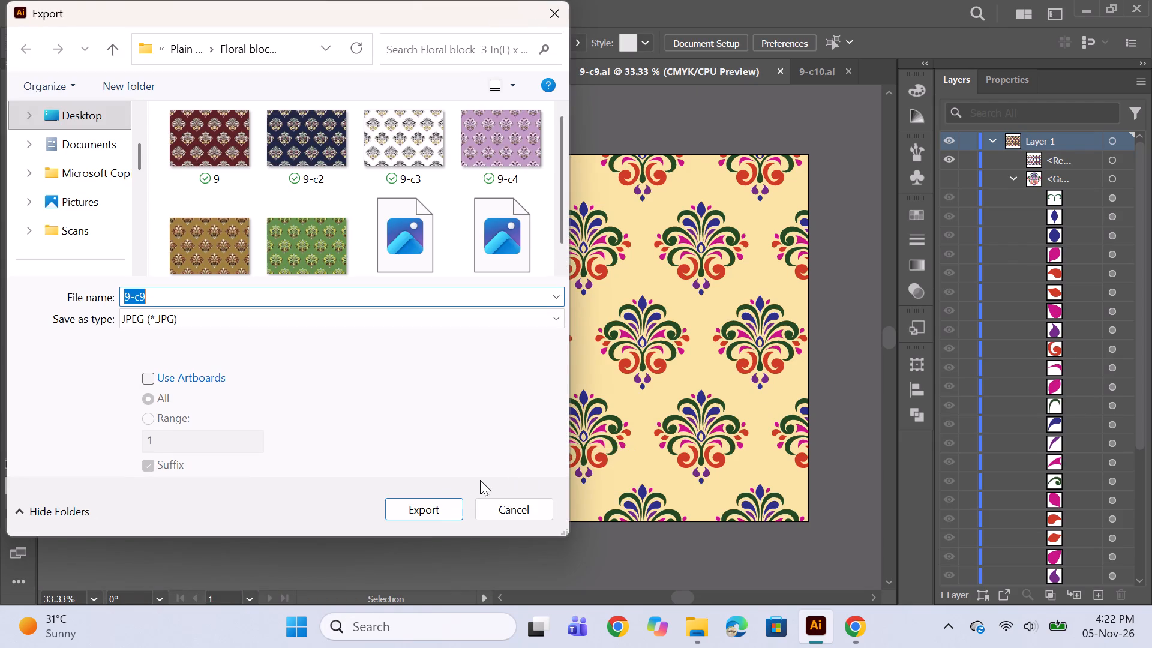
{"action": "left_click", "coordinate": [425, 518]}
{"action": "left_click", "coordinate": [652, 545]}
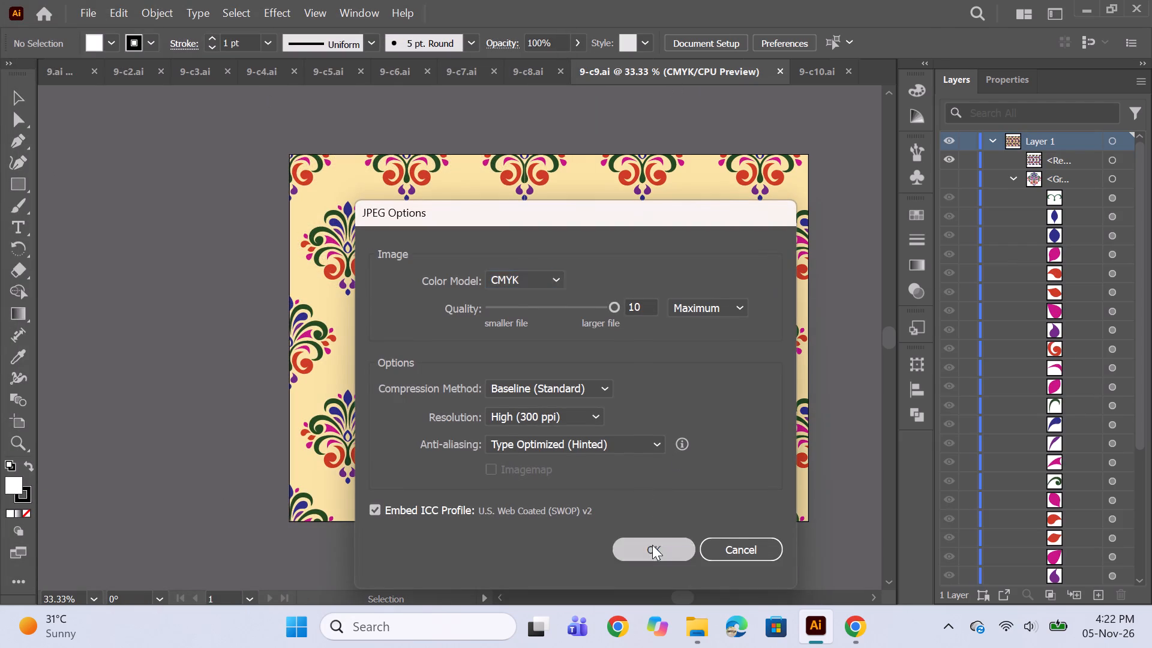
Export the 9-c10 colour variation as a JPEG into the Floral block 3 In(L) x 3 In(W) folder, keeping the CMYK, 300 ppi options.
{"action": "left_click", "coordinate": [810, 71]}
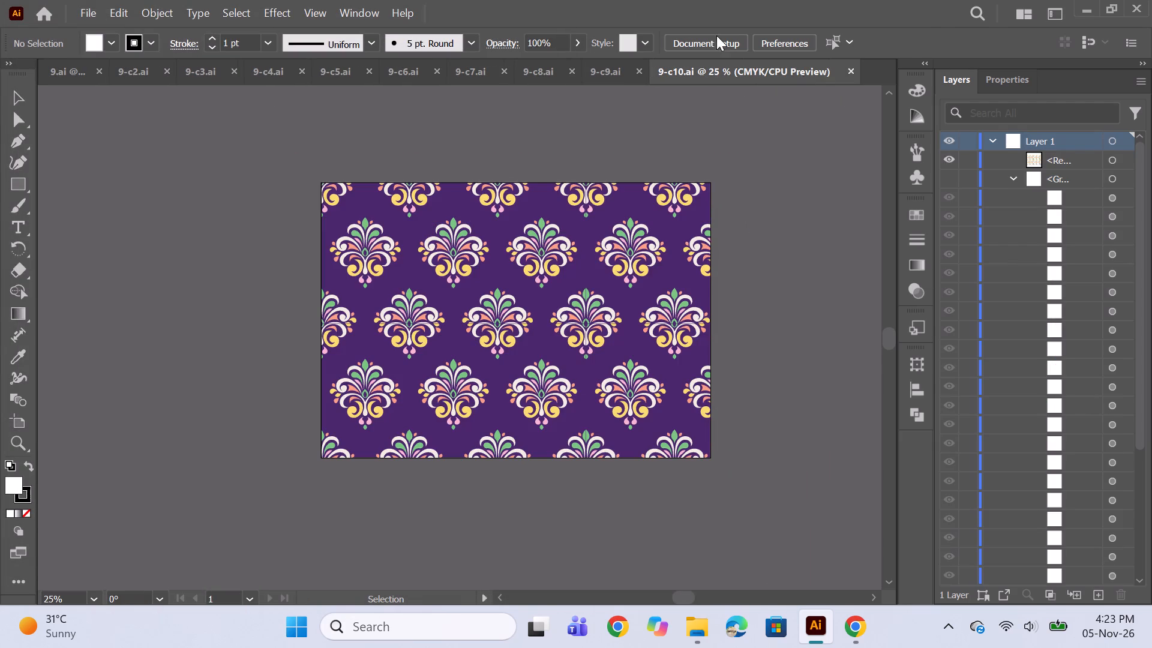
{"action": "left_click", "coordinate": [95, 5]}
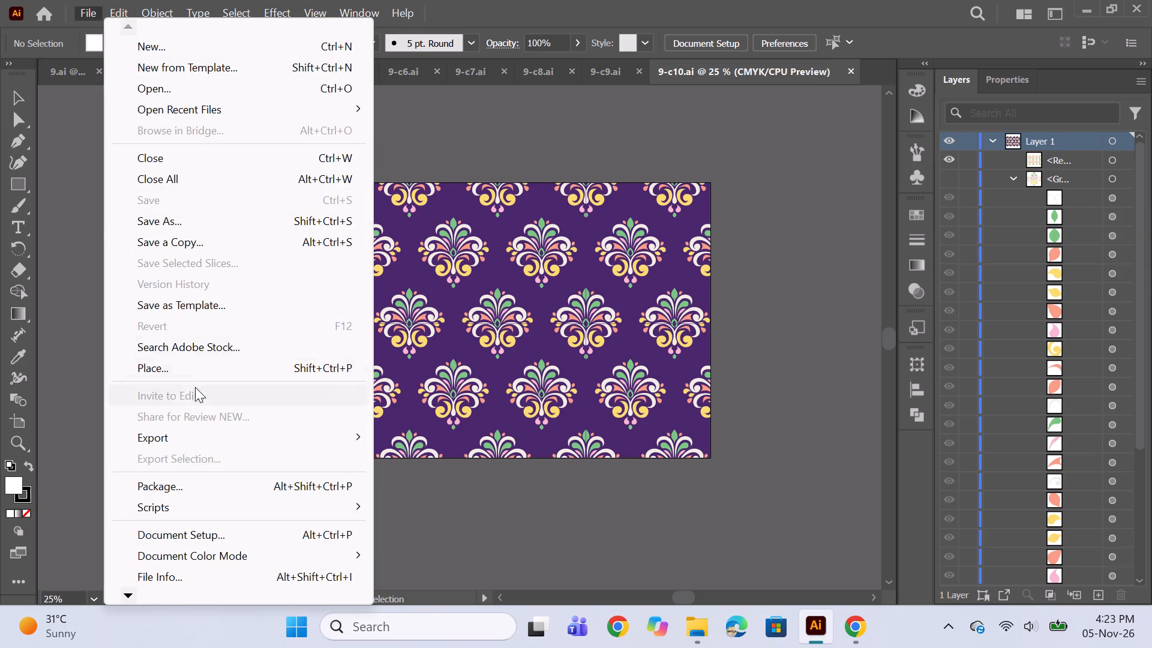
{"action": "left_click", "coordinate": [173, 446]}
{"action": "left_click", "coordinate": [417, 459]}
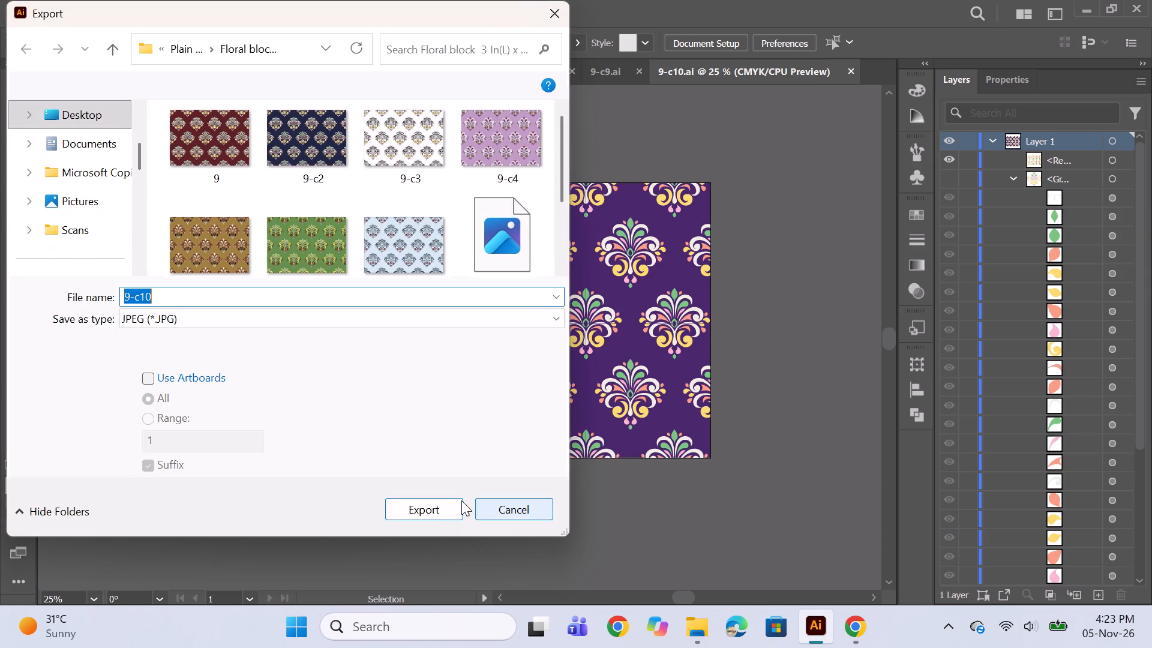
{"action": "left_click", "coordinate": [443, 509]}
{"action": "left_click", "coordinate": [661, 547]}
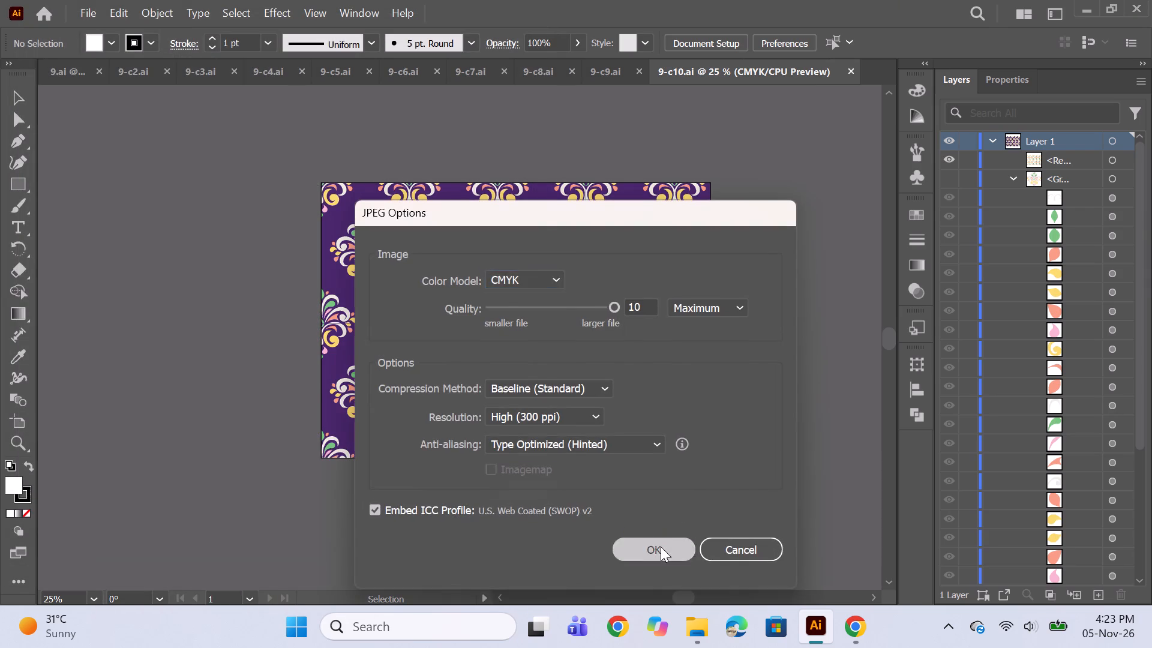
Switch to File Explorer and check the exported set 9 files in the Floral block folder and its parent Plain prints folder.
{"action": "left_click", "coordinate": [698, 635]}
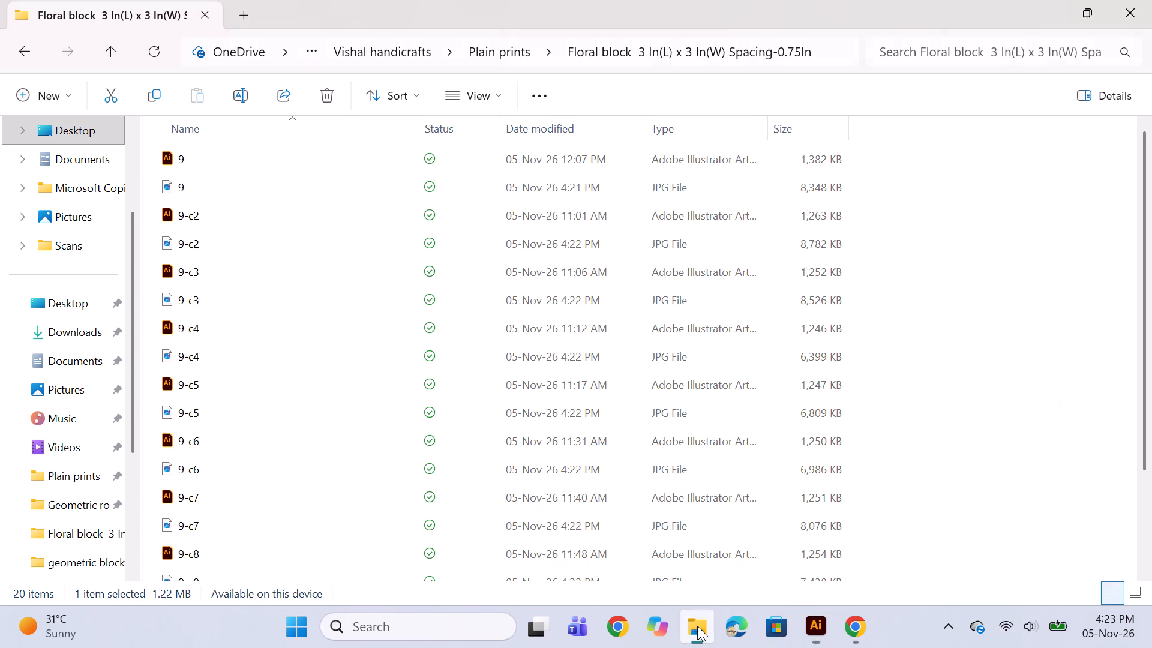
{"action": "scroll", "coordinate": [221, 197], "scroll_direction": "down", "scroll_amount": 5}
{"action": "scroll", "coordinate": [236, 287], "scroll_direction": "up", "scroll_amount": 7}
{"action": "left_click", "coordinate": [11, 46]}
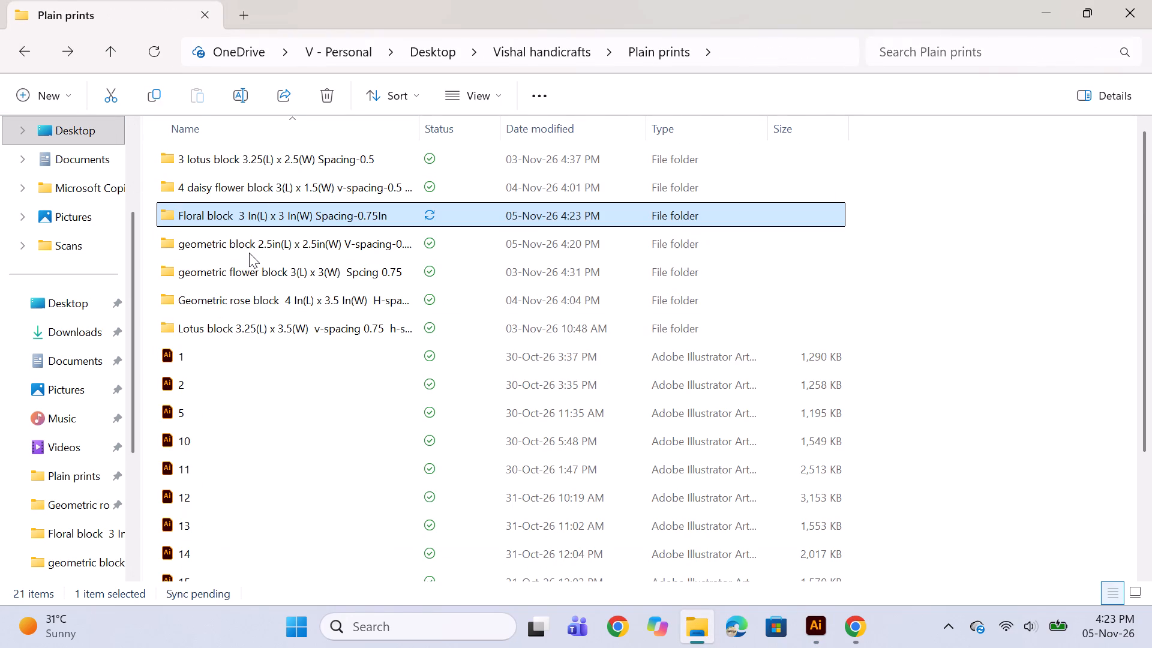
{"action": "left_click", "coordinate": [247, 217]}
{"action": "left_click", "coordinate": [243, 219]}
{"action": "double_click", "coordinate": [331, 220]}
{"action": "left_click", "coordinate": [1047, 2]}
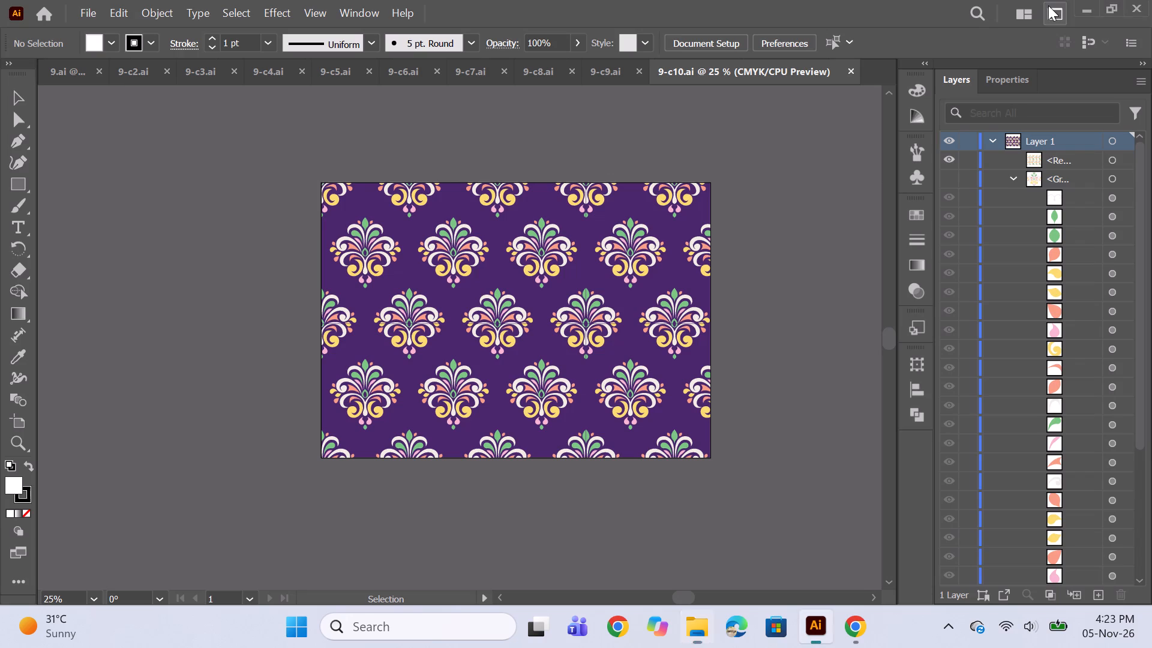
Switch to Chrome and browse the Pinterest phone case pins, going back to the Silver cover pin and its related designs.
{"action": "left_click", "coordinate": [1093, 5]}
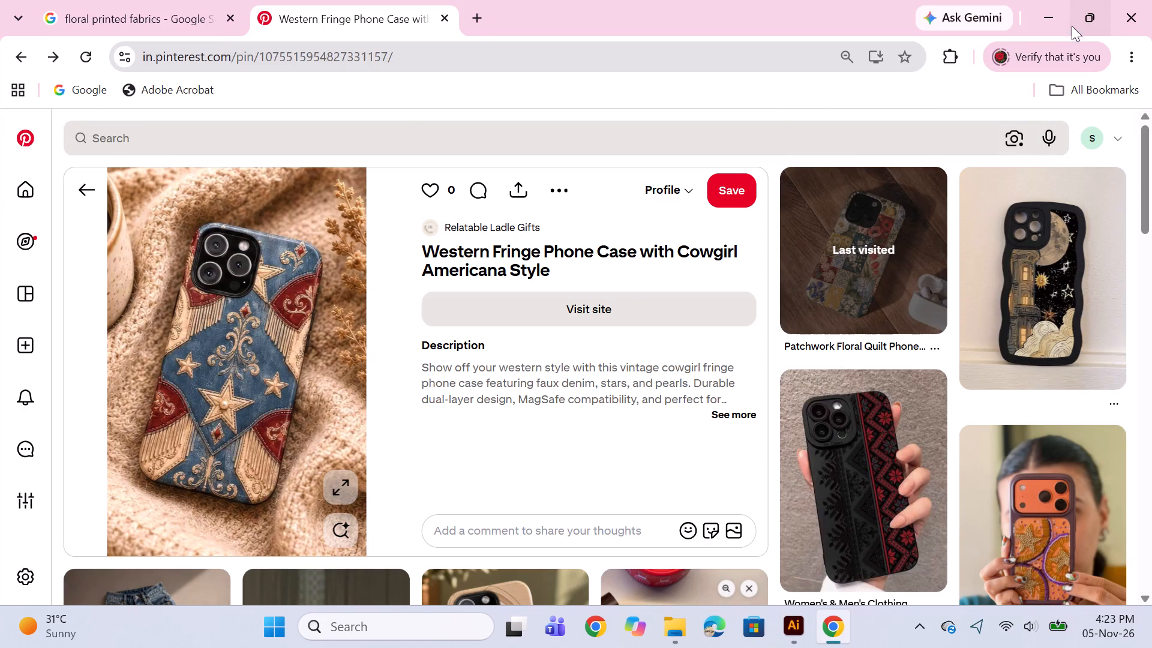
{"action": "scroll", "coordinate": [427, 251], "scroll_direction": "down", "scroll_amount": 5}
{"action": "scroll", "coordinate": [95, 155], "scroll_direction": "down", "scroll_amount": 4}
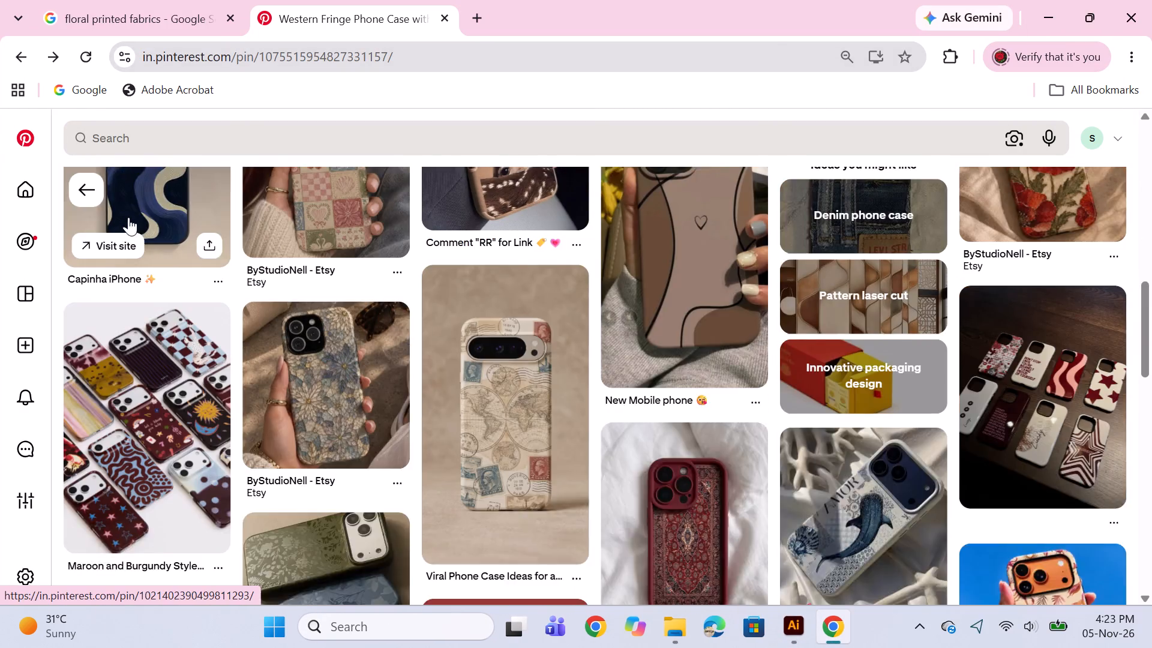
{"action": "scroll", "coordinate": [128, 217], "scroll_direction": "up", "scroll_amount": 3}
{"action": "scroll", "coordinate": [150, 242], "scroll_direction": "down", "scroll_amount": 8}
{"action": "scroll", "coordinate": [177, 249], "scroll_direction": "up", "scroll_amount": 3}
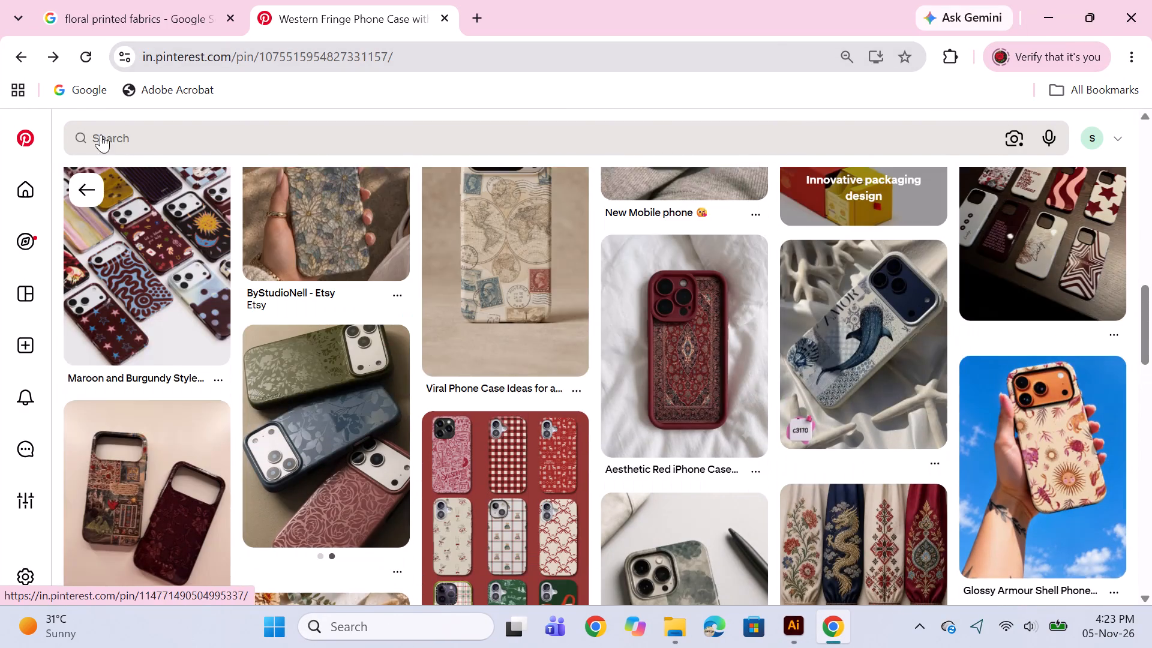
{"action": "left_click", "coordinate": [28, 59]}
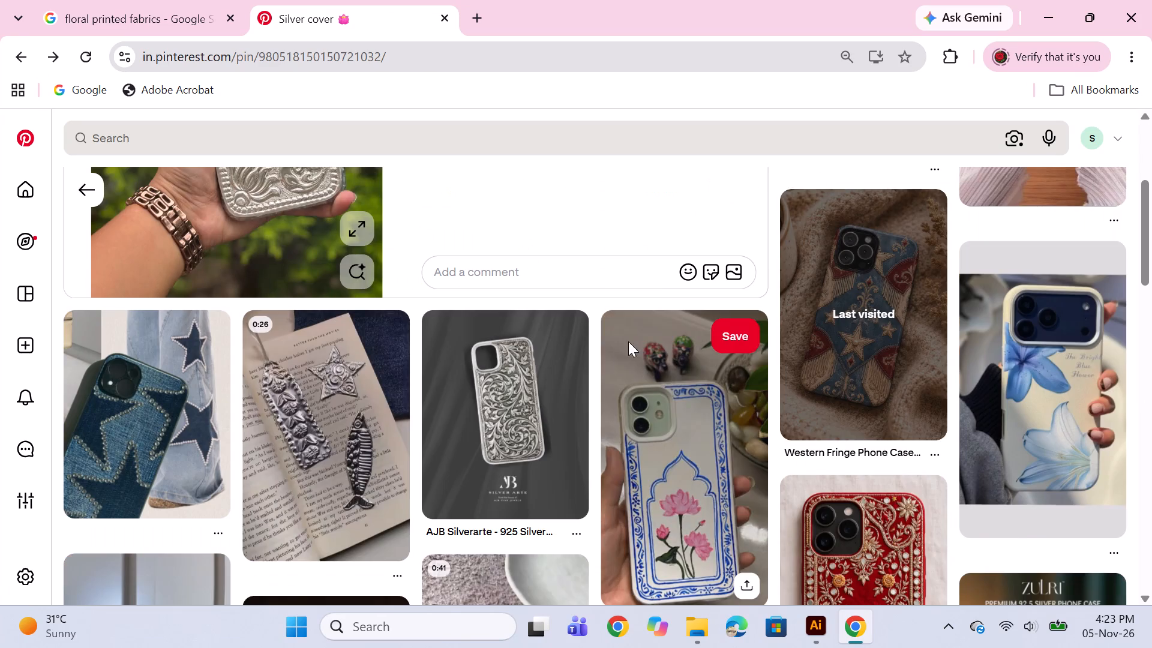
{"action": "scroll", "coordinate": [602, 355], "scroll_direction": "down", "scroll_amount": 4}
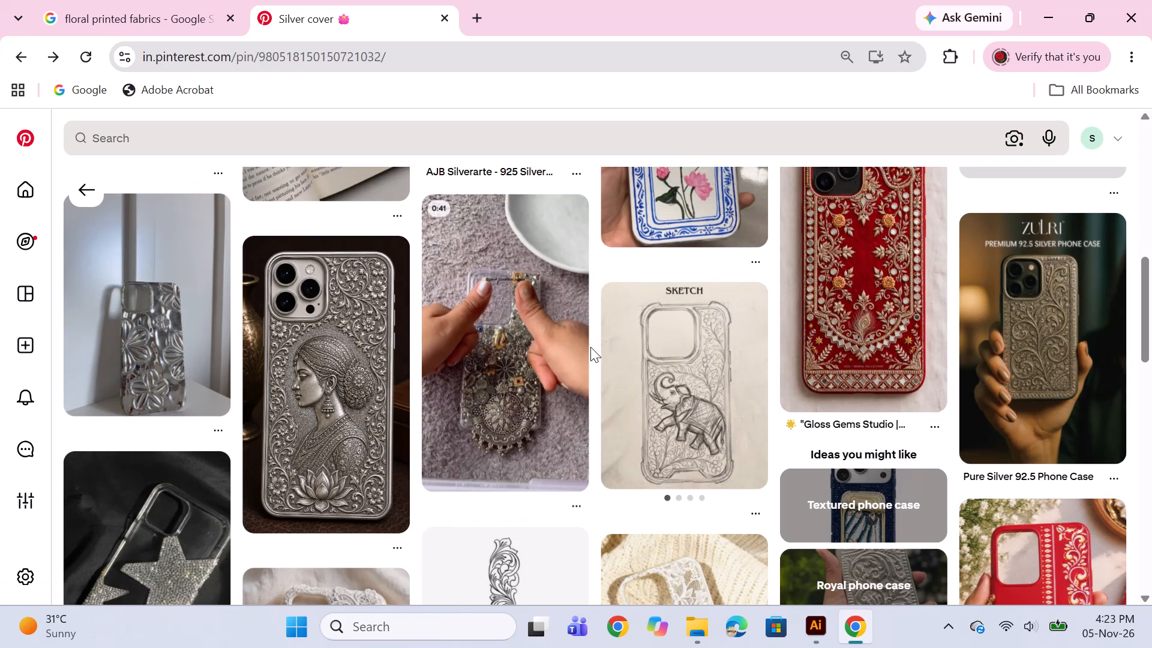
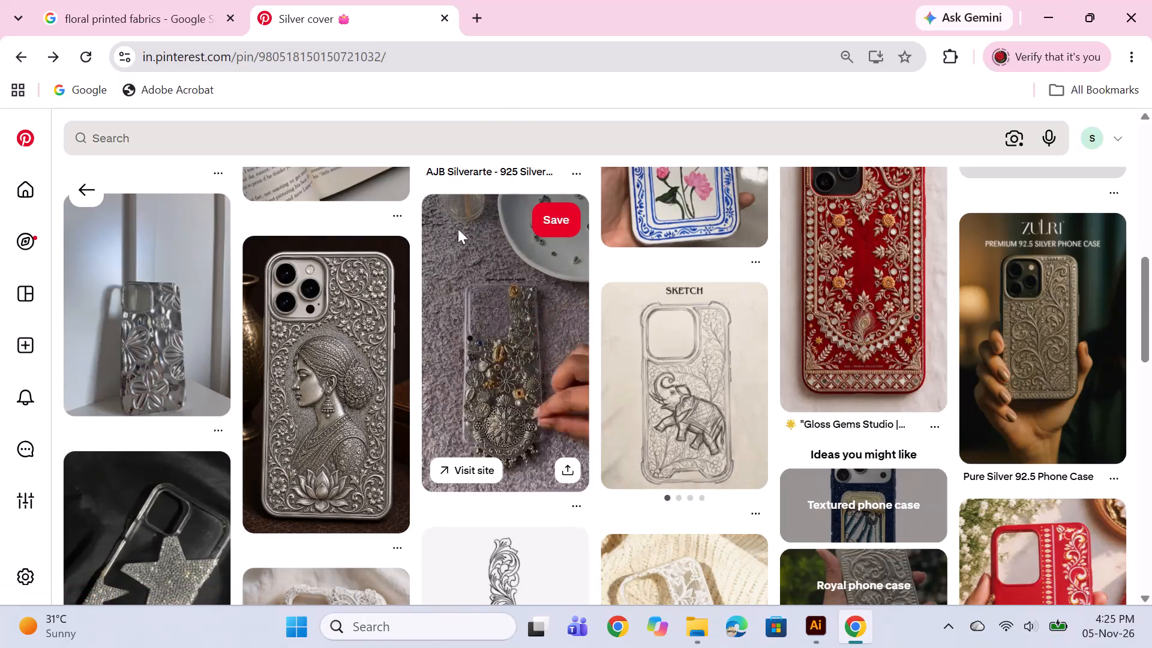
Go back from the Silver cover pin to the Pinterest home feed and look through its design pins.
{"action": "scroll", "coordinate": [457, 224], "scroll_direction": "down", "scroll_amount": 4}
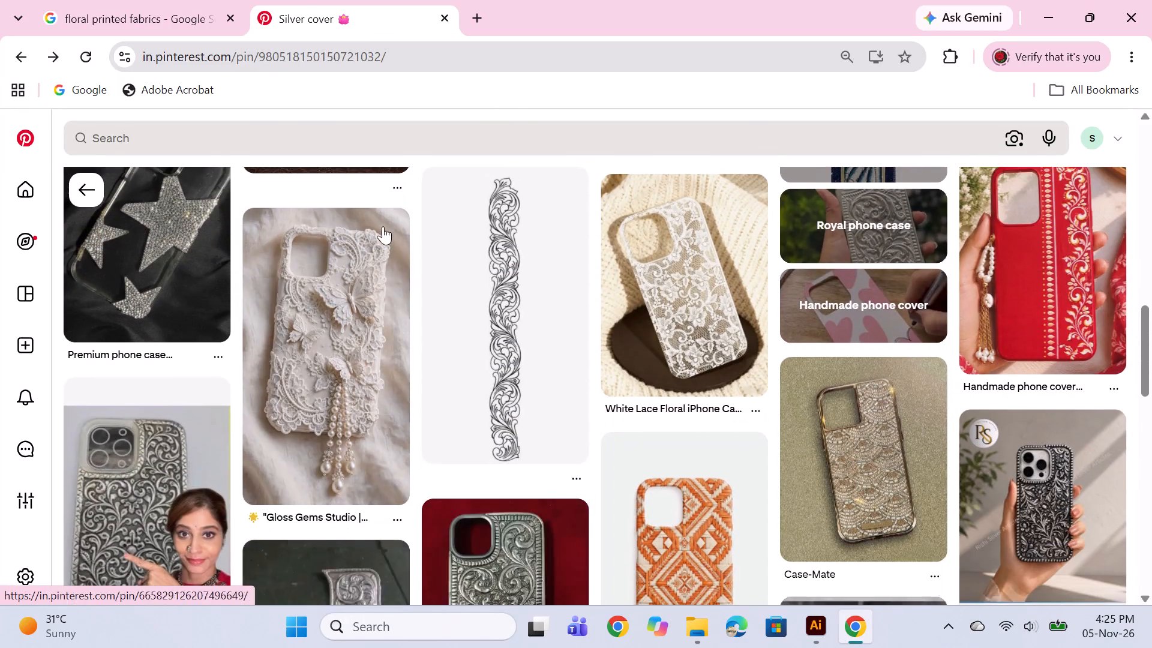
{"action": "scroll", "coordinate": [383, 226], "scroll_direction": "up", "scroll_amount": 2}
{"action": "left_click", "coordinate": [93, 193]}
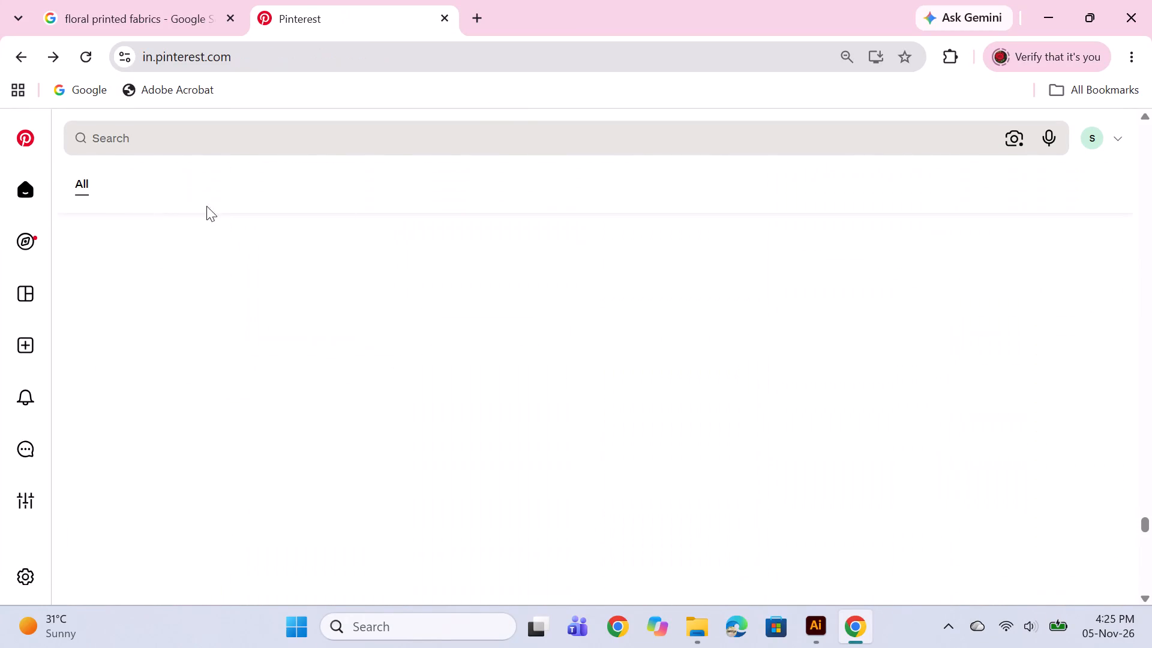
{"action": "scroll", "coordinate": [353, 397], "scroll_direction": "down", "scroll_amount": 3}
{"action": "scroll", "coordinate": [446, 394], "scroll_direction": "down", "scroll_amount": 2}
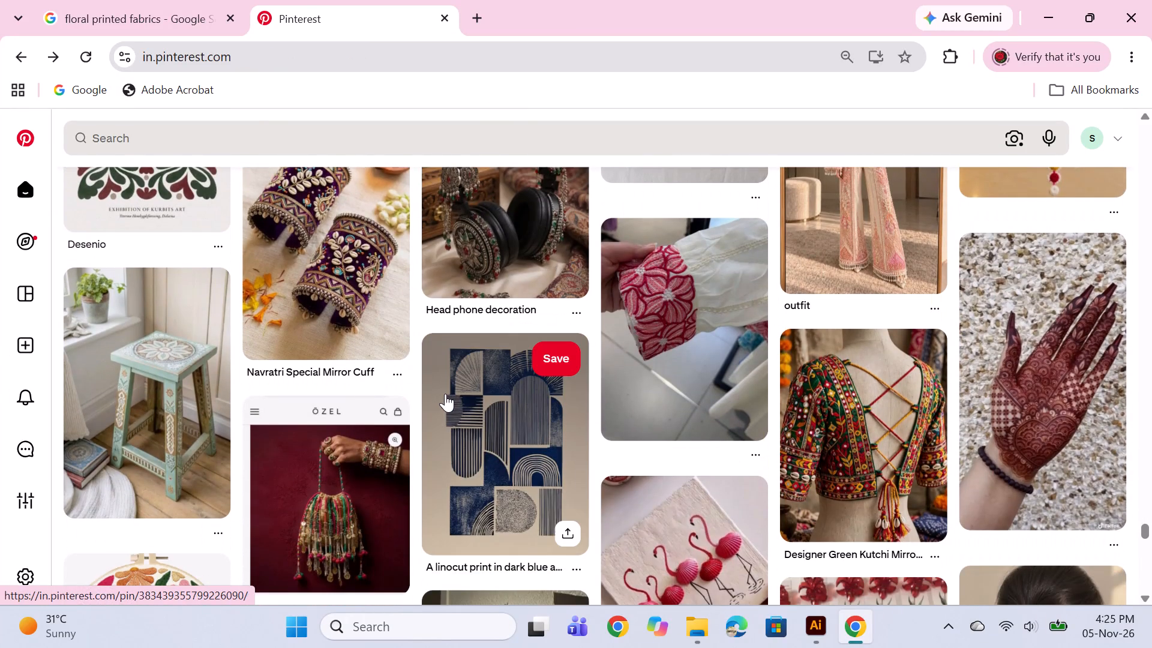
{"action": "scroll", "coordinate": [445, 394], "scroll_direction": "down", "scroll_amount": 7}
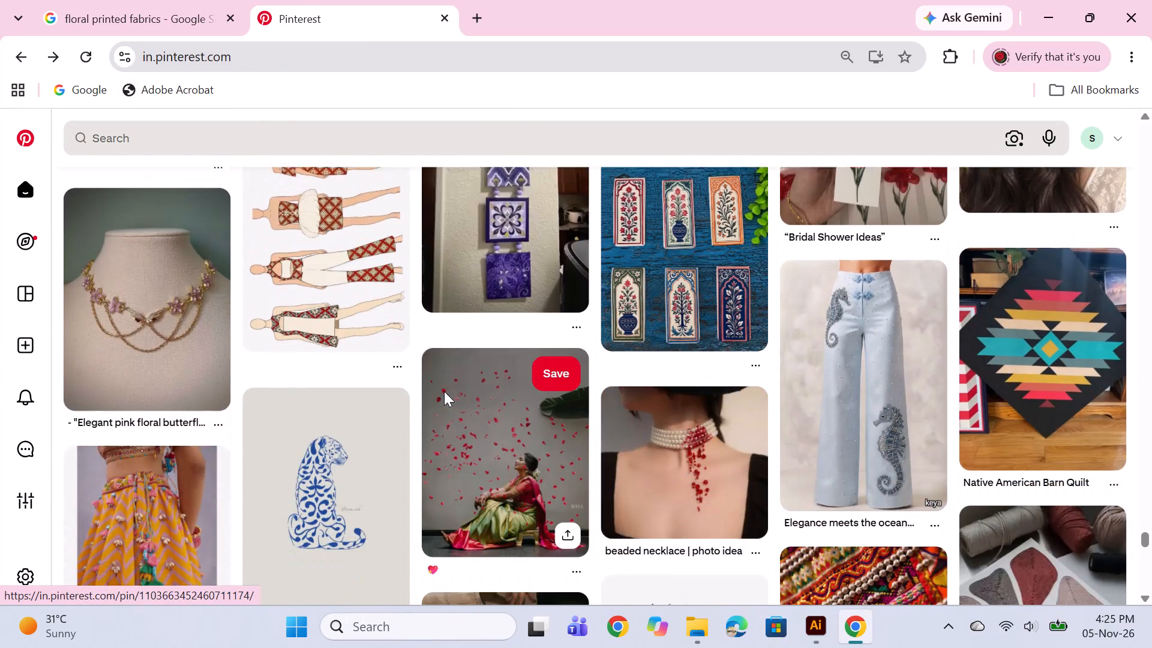
{"action": "scroll", "coordinate": [444, 391], "scroll_direction": "up", "scroll_amount": 3}
{"action": "scroll", "coordinate": [443, 380], "scroll_direction": "down", "scroll_amount": 2}
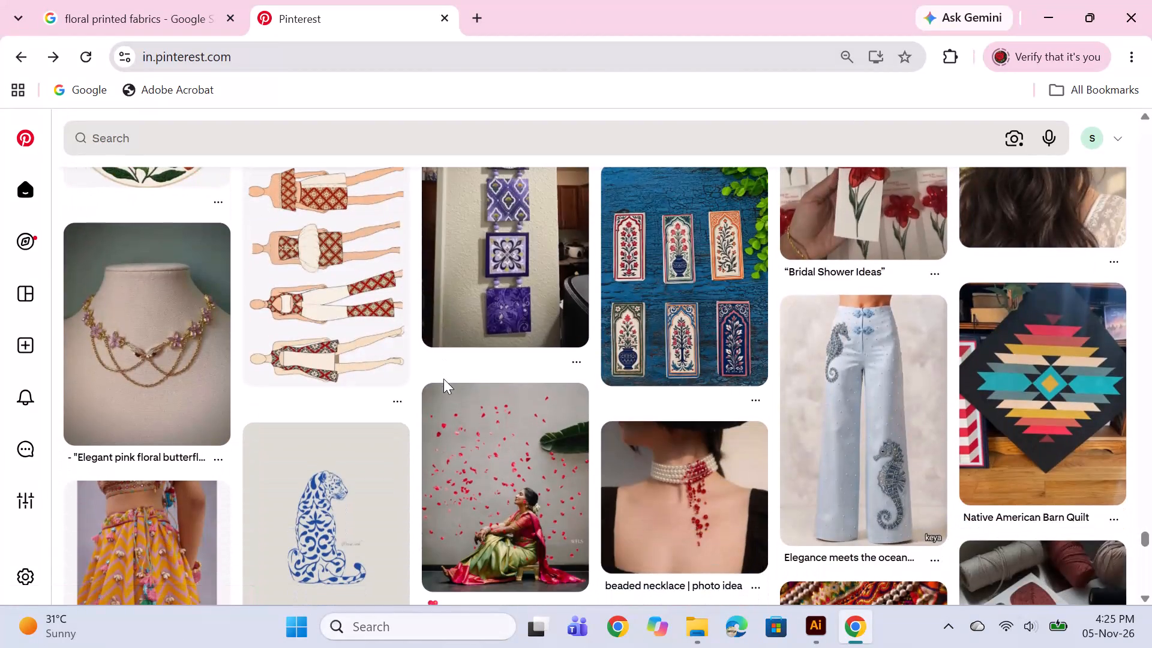
{"action": "scroll", "coordinate": [443, 379], "scroll_direction": "down", "scroll_amount": 9}
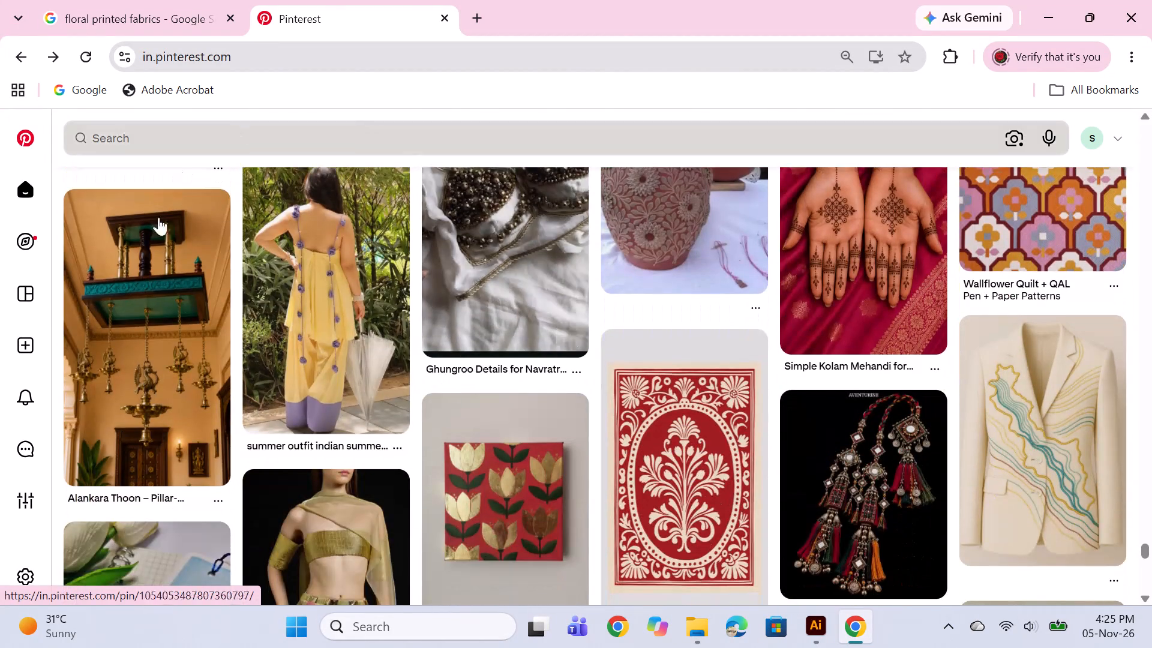
{"action": "scroll", "coordinate": [438, 291], "scroll_direction": "down", "scroll_amount": 3}
{"action": "scroll", "coordinate": [550, 395], "scroll_direction": "down", "scroll_amount": 3}
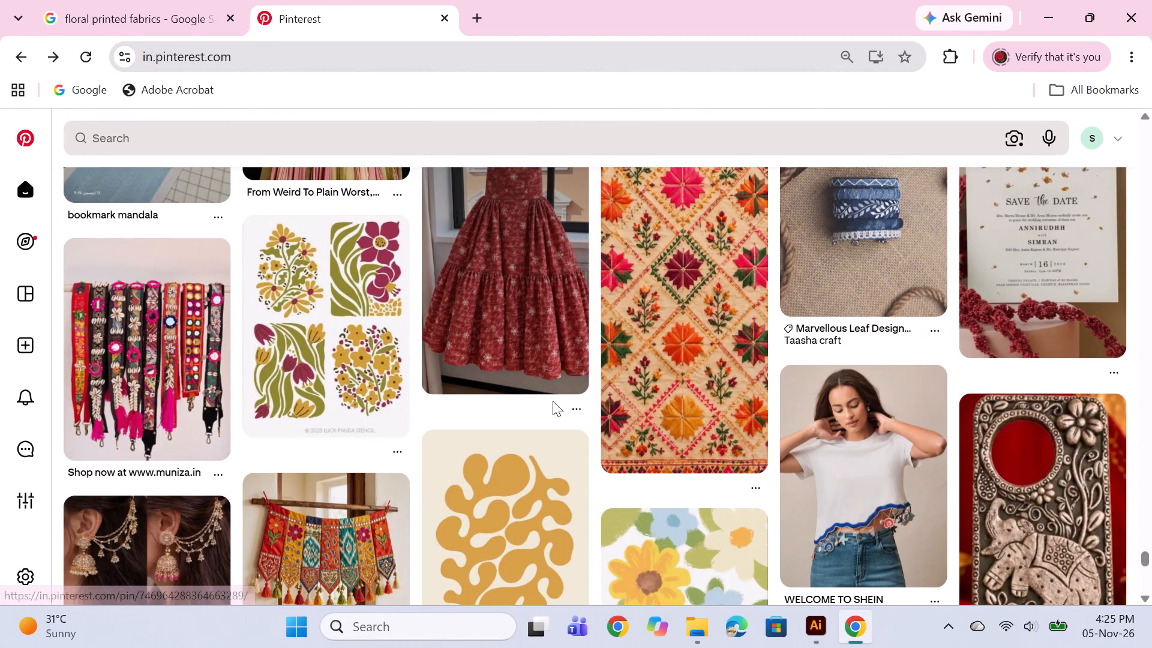
{"action": "scroll", "coordinate": [553, 401], "scroll_direction": "down", "scroll_amount": 2}
{"action": "scroll", "coordinate": [793, 446], "scroll_direction": "down", "scroll_amount": 2}
{"action": "scroll", "coordinate": [590, 450], "scroll_direction": "down", "scroll_amount": 1}
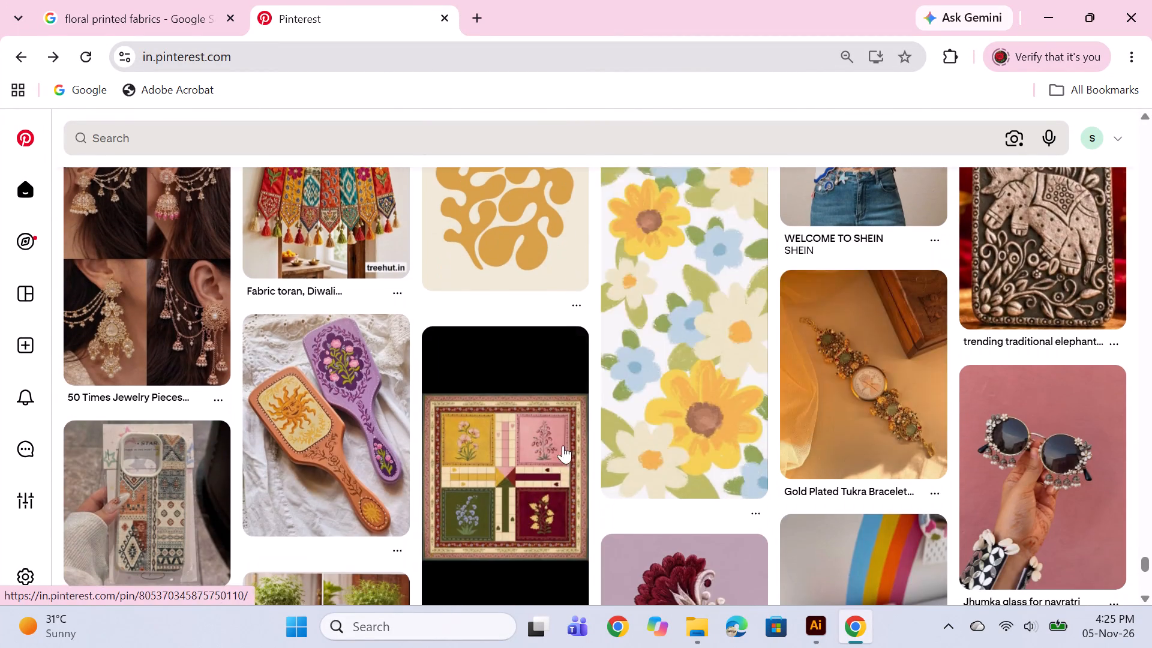
{"action": "scroll", "coordinate": [511, 436], "scroll_direction": "up", "scroll_amount": 20}
{"action": "scroll", "coordinate": [511, 436], "scroll_direction": "up", "scroll_amount": 11}
{"action": "scroll", "coordinate": [466, 413], "scroll_direction": "down", "scroll_amount": 1}
{"action": "scroll", "coordinate": [466, 413], "scroll_direction": "up", "scroll_amount": 18}
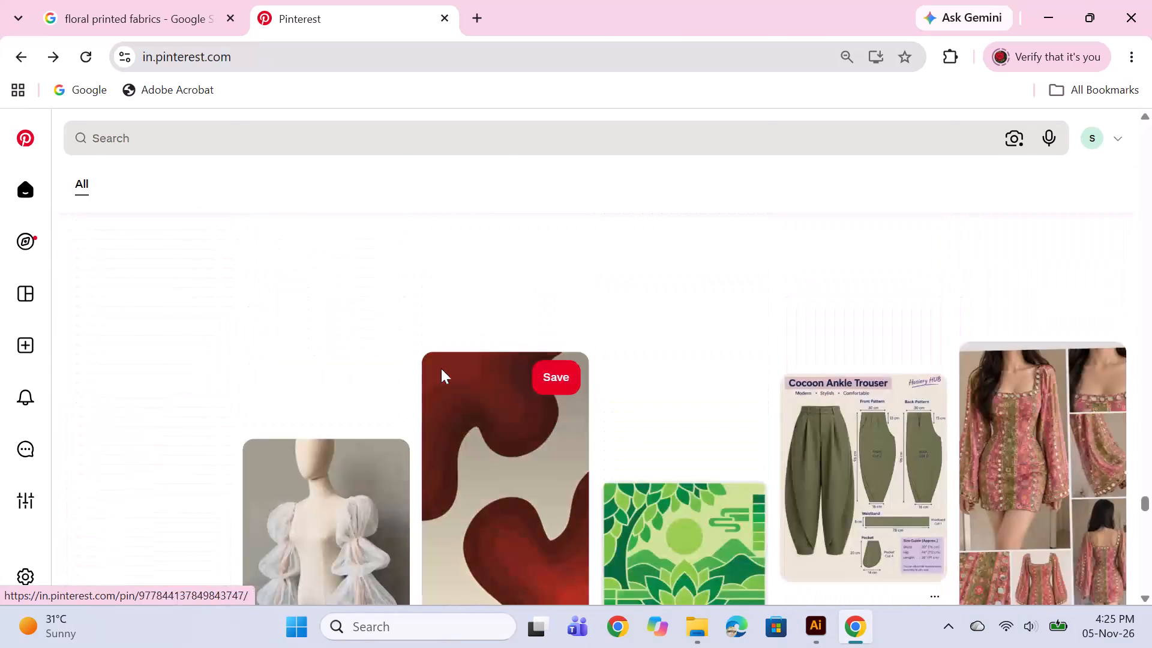
{"action": "scroll", "coordinate": [441, 368], "scroll_direction": "up", "scroll_amount": 20}
{"action": "scroll", "coordinate": [441, 368], "scroll_direction": "up", "scroll_amount": 20}
{"action": "scroll", "coordinate": [441, 368], "scroll_direction": "up", "scroll_amount": 3}
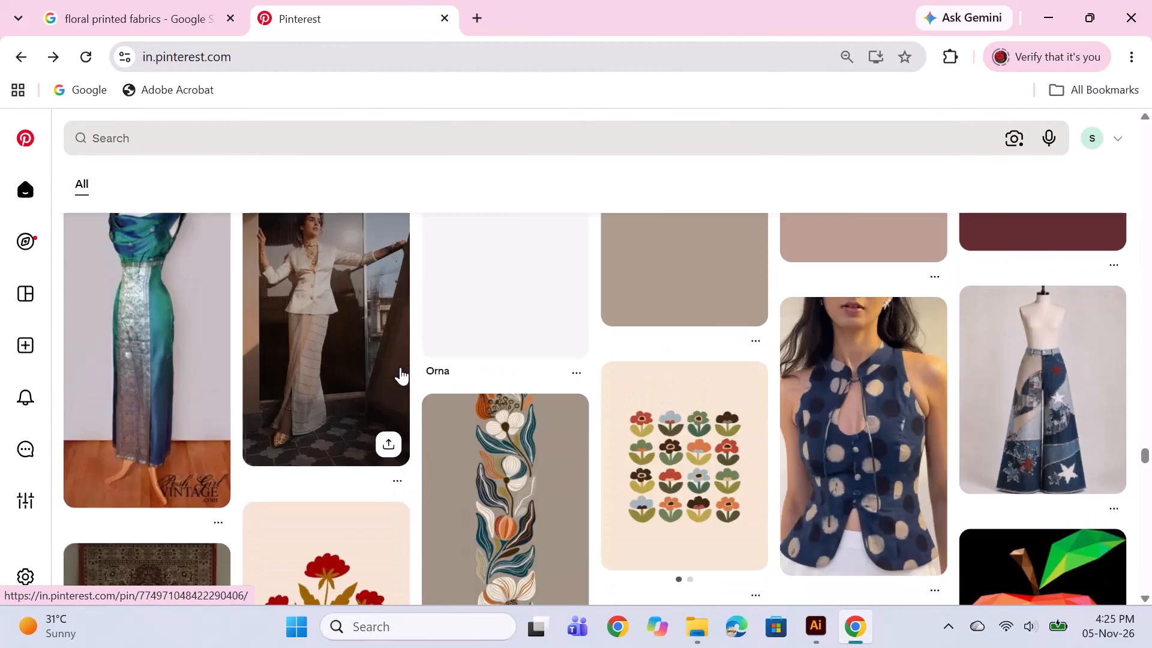
{"action": "scroll", "coordinate": [400, 367], "scroll_direction": "up", "scroll_amount": 20}
{"action": "scroll", "coordinate": [400, 367], "scroll_direction": "up", "scroll_amount": 20}
{"action": "scroll", "coordinate": [400, 367], "scroll_direction": "up", "scroll_amount": 3}
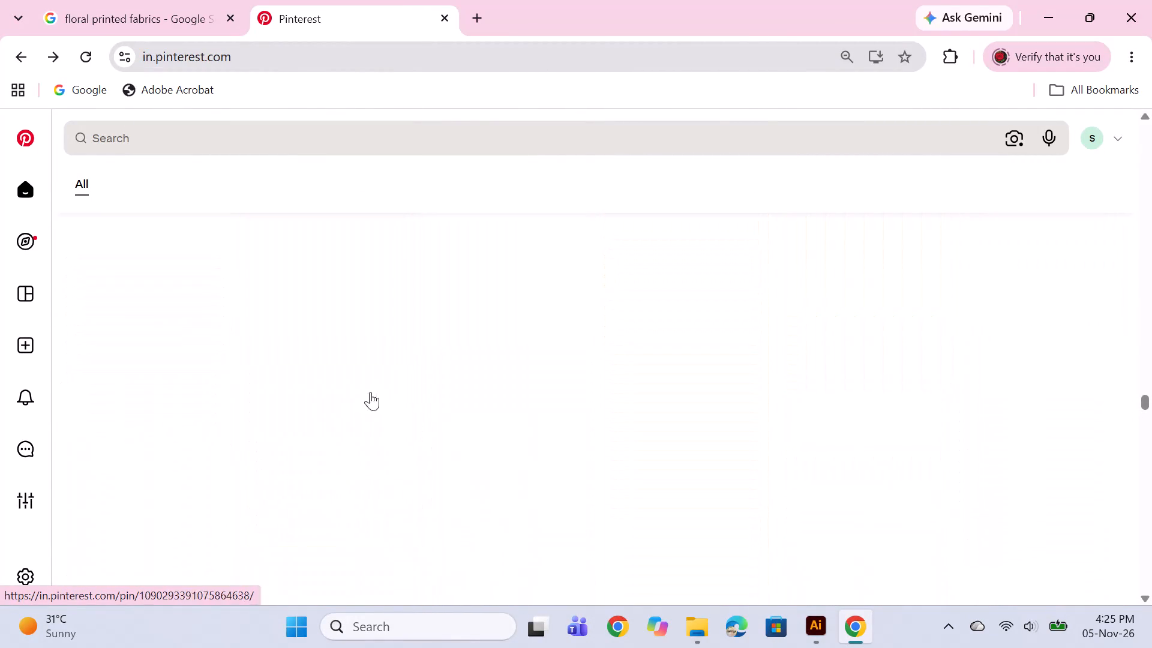
{"action": "scroll", "coordinate": [370, 392], "scroll_direction": "up", "scroll_amount": 20}
{"action": "scroll", "coordinate": [370, 392], "scroll_direction": "up", "scroll_amount": 20}
{"action": "scroll", "coordinate": [370, 392], "scroll_direction": "up", "scroll_amount": 3}
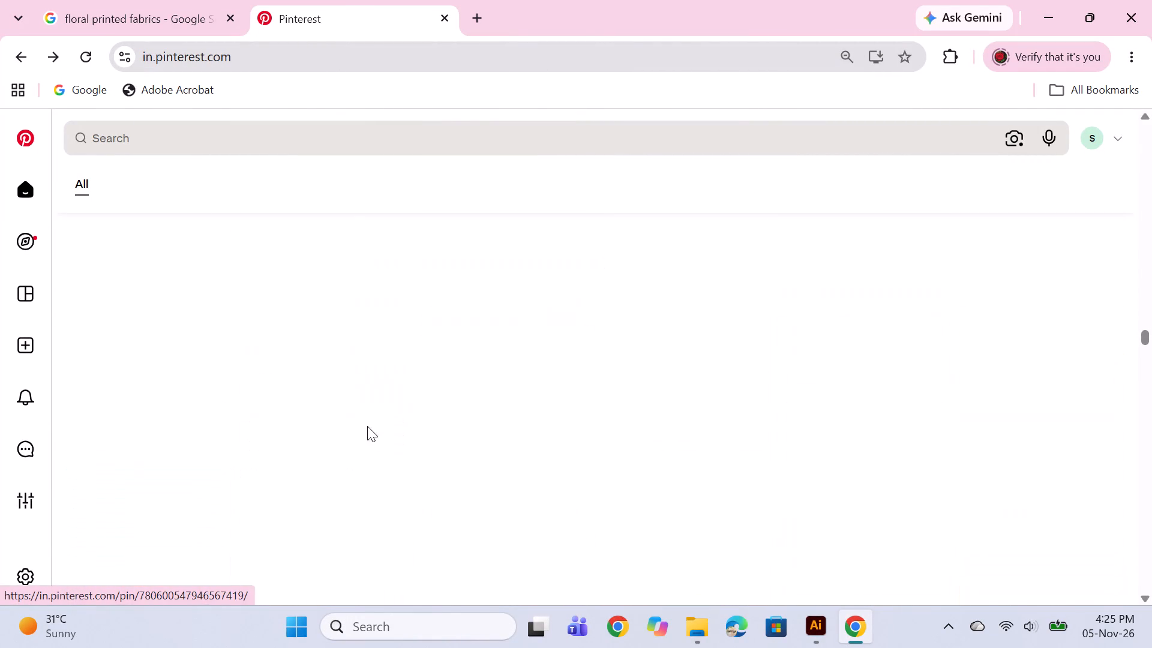
{"action": "scroll", "coordinate": [367, 426], "scroll_direction": "up", "scroll_amount": 20}
{"action": "scroll", "coordinate": [367, 426], "scroll_direction": "up", "scroll_amount": 19}
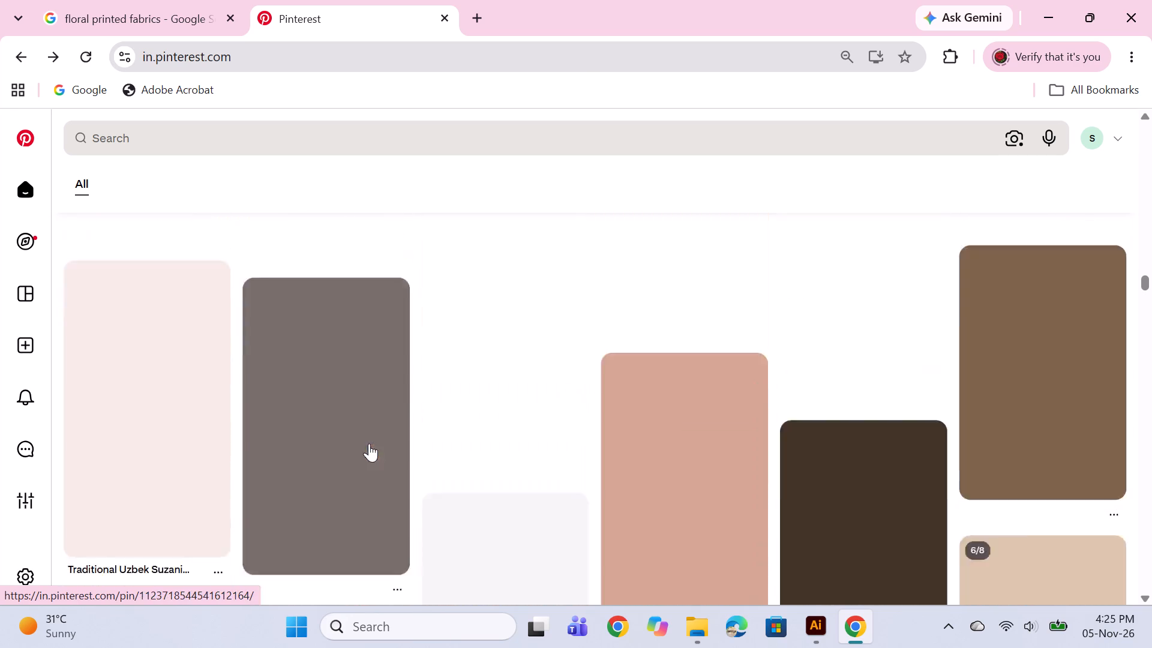
{"action": "scroll", "coordinate": [369, 443], "scroll_direction": "up", "scroll_amount": 16}
Open your saved boards page and look through the saved pins, viewing the red floral collage with the green striped border.
{"action": "left_click", "coordinate": [42, 286]}
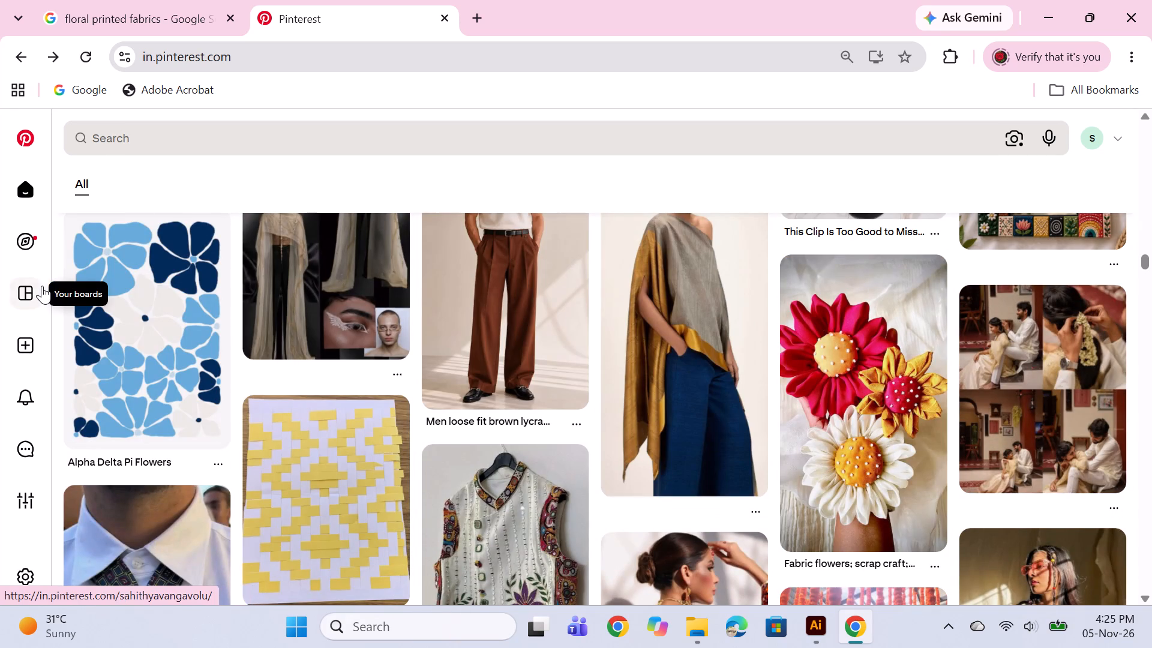
{"action": "left_click", "coordinate": [27, 296]}
{"action": "scroll", "coordinate": [386, 305], "scroll_direction": "down", "scroll_amount": 5}
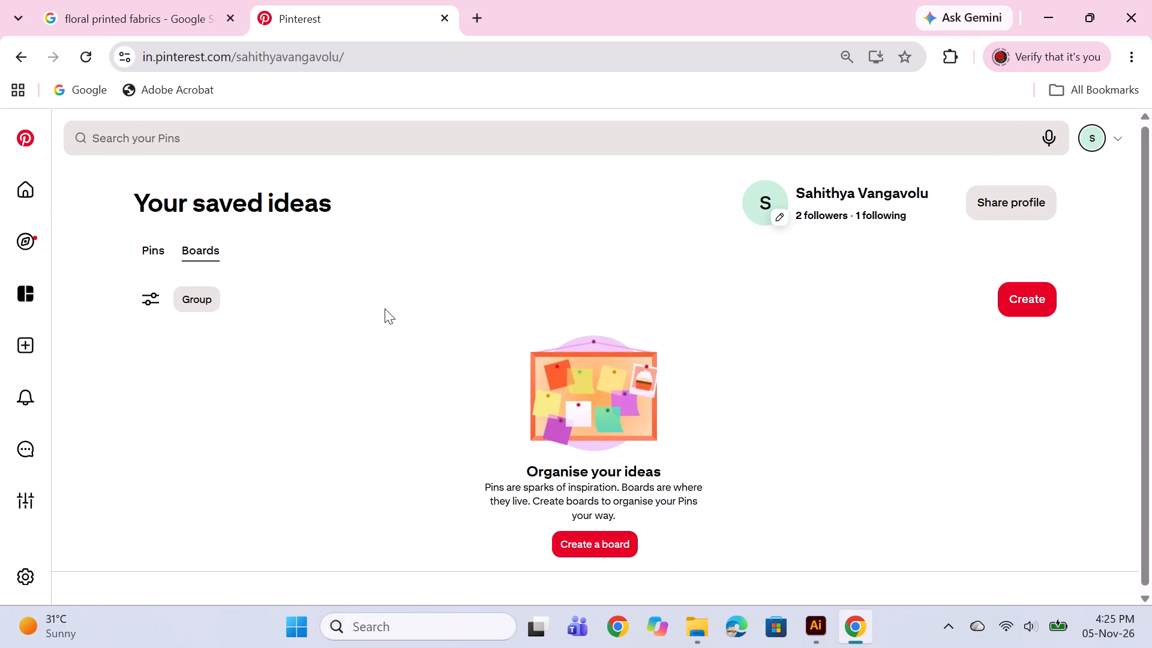
{"action": "scroll", "coordinate": [529, 367], "scroll_direction": "down", "scroll_amount": 8}
{"action": "scroll", "coordinate": [523, 415], "scroll_direction": "up", "scroll_amount": 6}
{"action": "scroll", "coordinate": [515, 418], "scroll_direction": "down", "scroll_amount": 2}
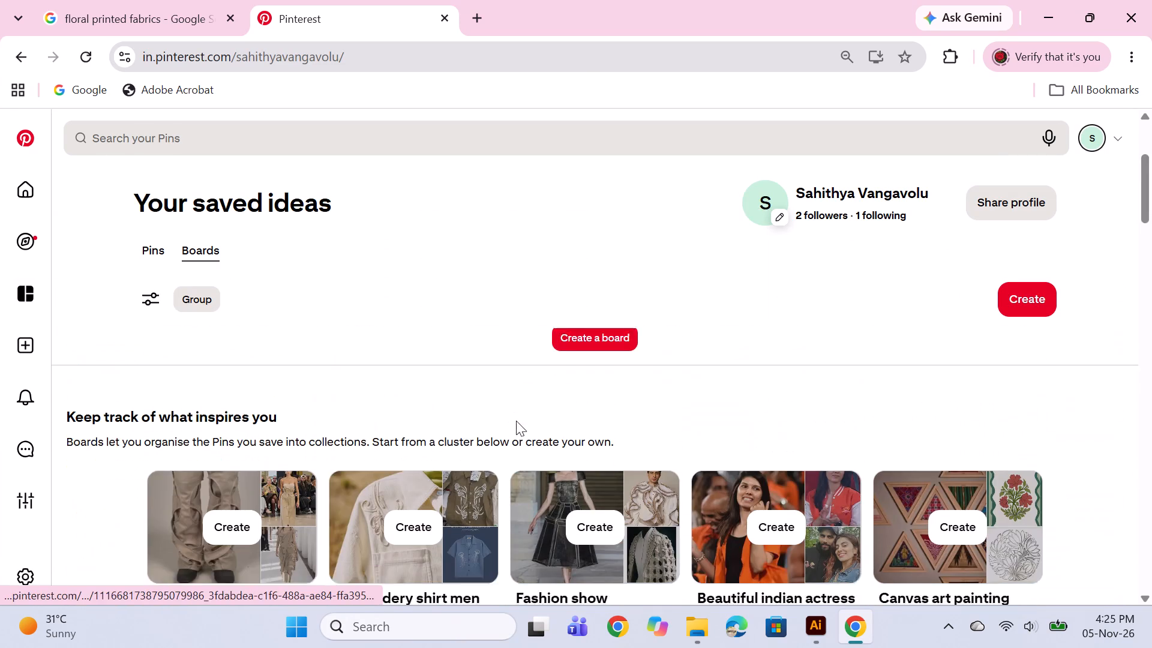
{"action": "scroll", "coordinate": [516, 421], "scroll_direction": "down", "scroll_amount": 6}
{"action": "left_click", "coordinate": [516, 400]}
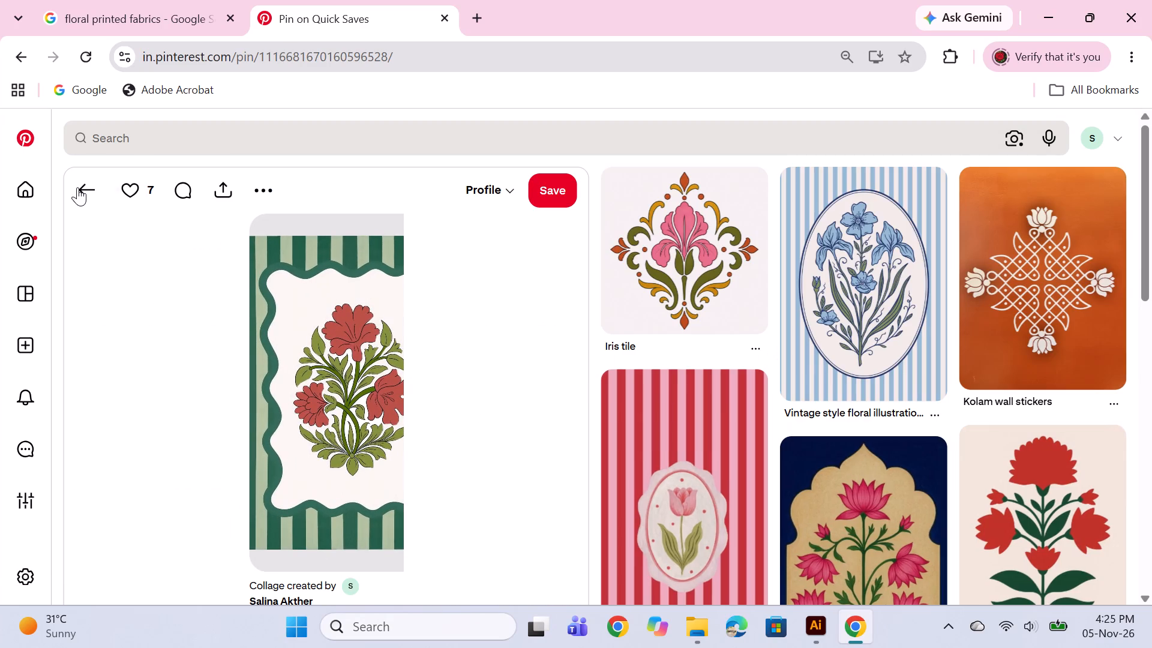
{"action": "left_click", "coordinate": [77, 189]}
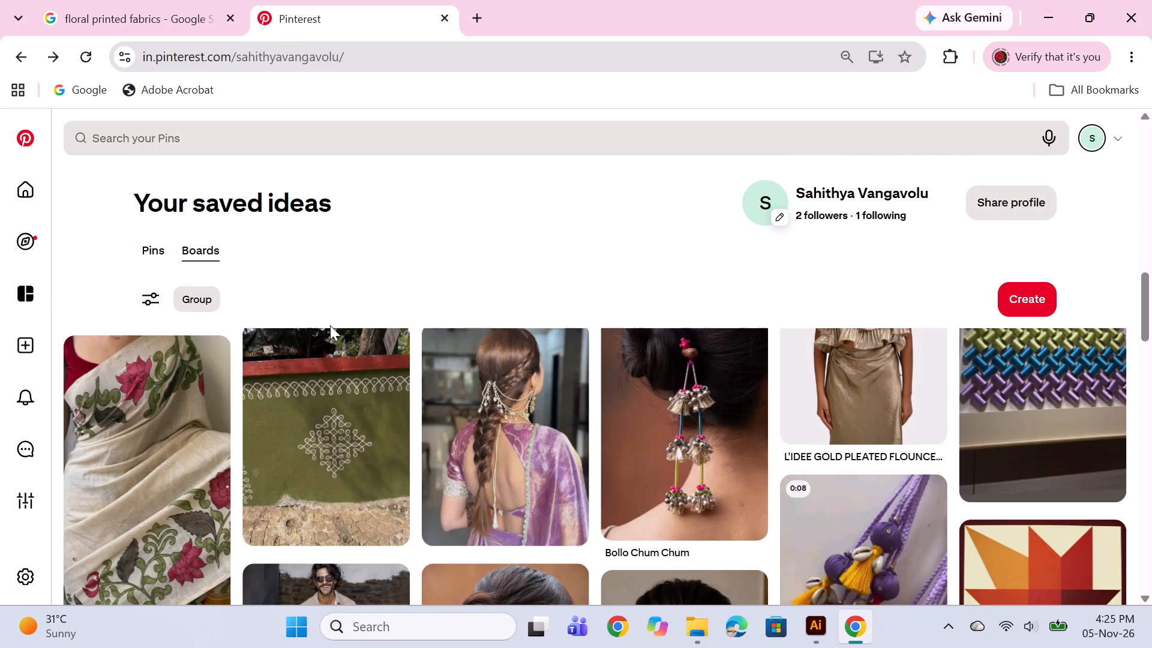
{"action": "scroll", "coordinate": [344, 338], "scroll_direction": "down", "scroll_amount": 7}
{"action": "scroll", "coordinate": [349, 385], "scroll_direction": "up", "scroll_amount": 8}
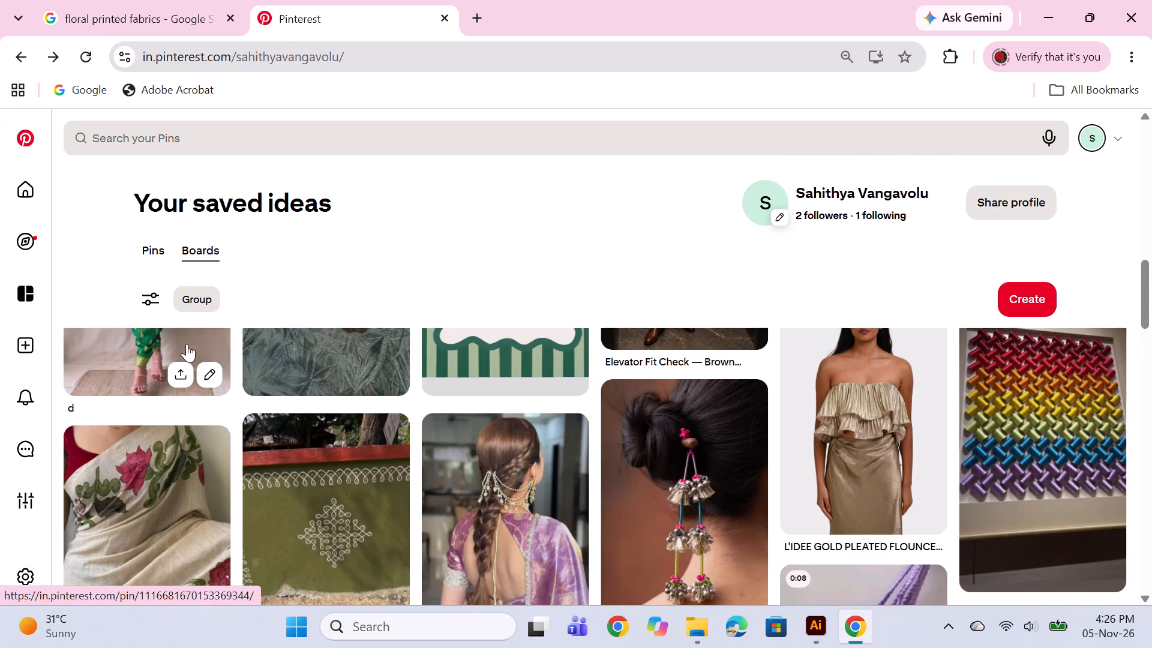
Return to the Pinterest home feed and browse its pins for floral, geometric and textile pattern ideas.
{"action": "left_click", "coordinate": [29, 190]}
{"action": "scroll", "coordinate": [602, 382], "scroll_direction": "down", "scroll_amount": 4}
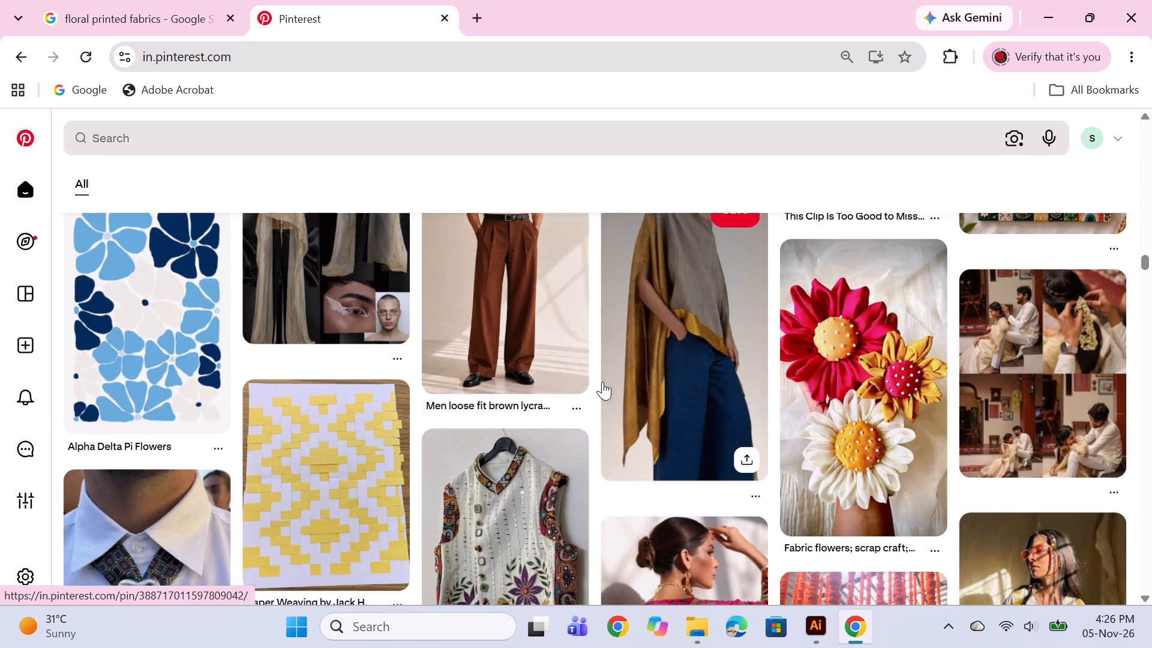
{"action": "scroll", "coordinate": [731, 406], "scroll_direction": "down", "scroll_amount": 4}
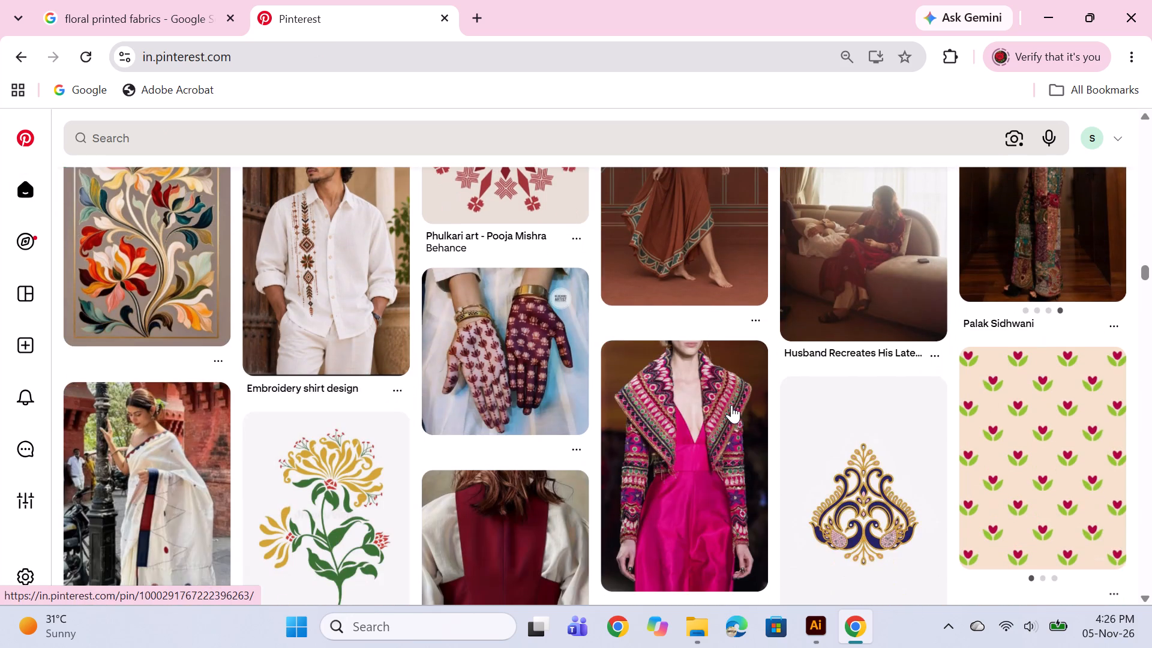
{"action": "scroll", "coordinate": [731, 404], "scroll_direction": "down", "scroll_amount": 8}
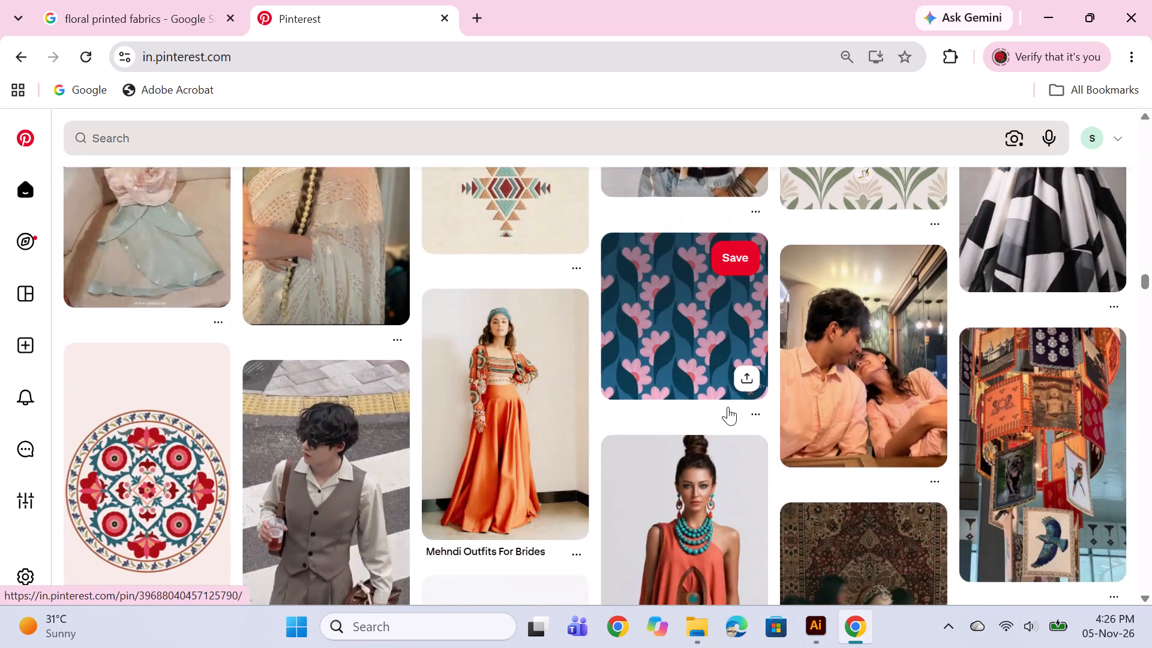
{"action": "scroll", "coordinate": [728, 407], "scroll_direction": "down", "scroll_amount": 2}
{"action": "scroll", "coordinate": [533, 348], "scroll_direction": "down", "scroll_amount": 2}
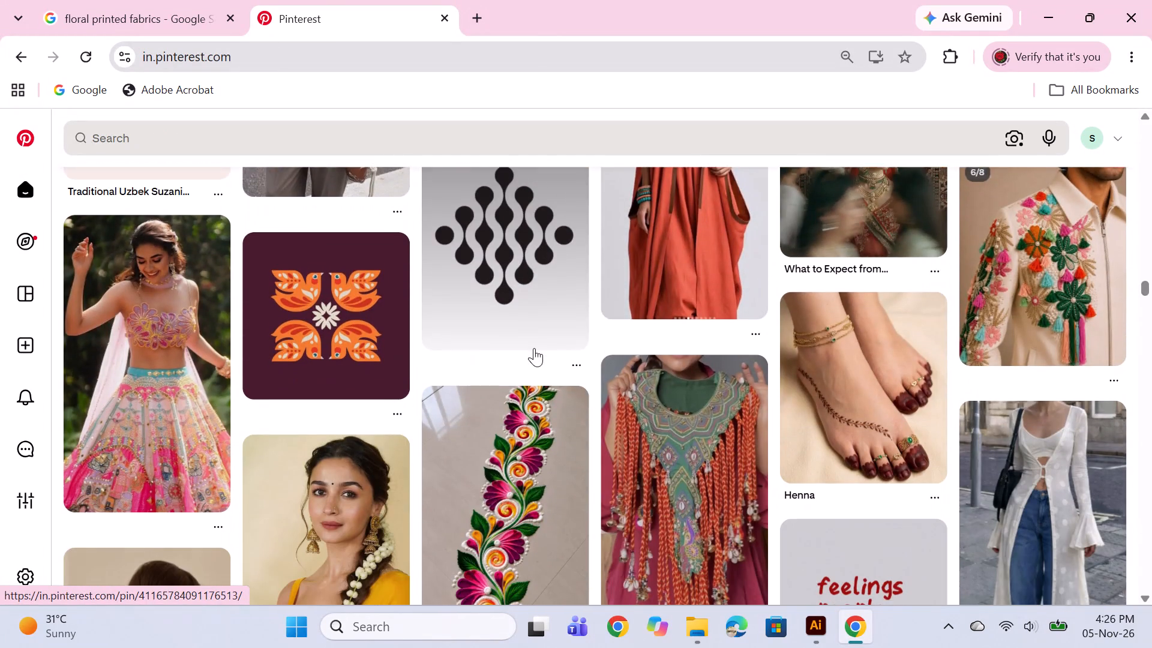
{"action": "scroll", "coordinate": [534, 348], "scroll_direction": "down", "scroll_amount": 10}
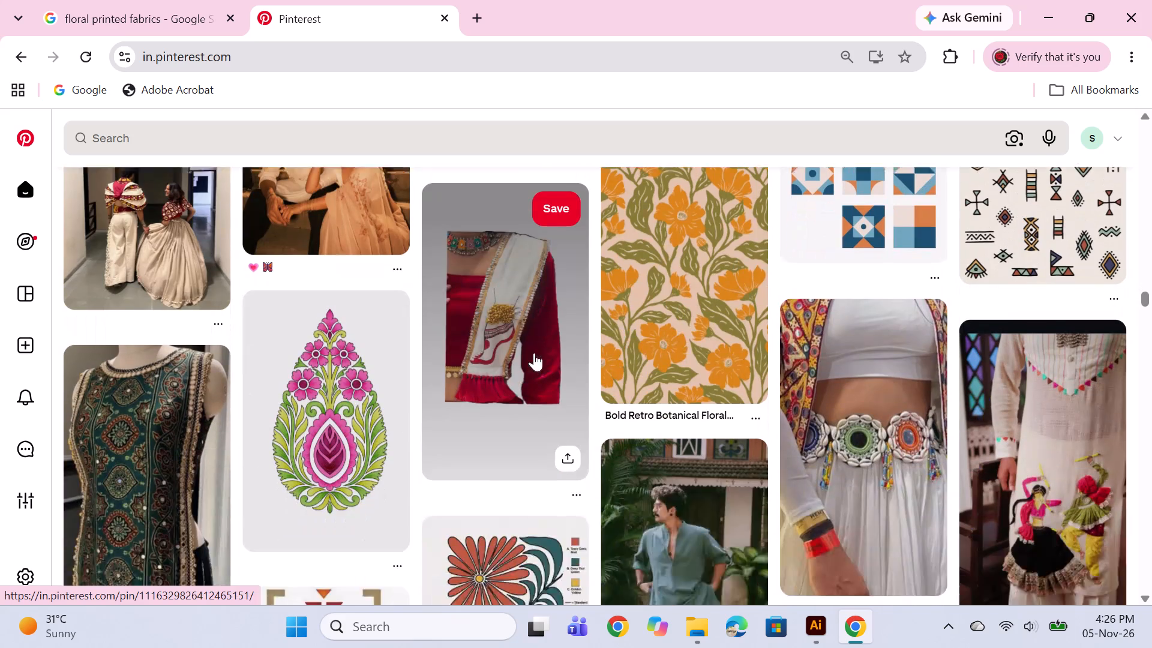
{"action": "scroll", "coordinate": [534, 353], "scroll_direction": "down", "scroll_amount": 1}
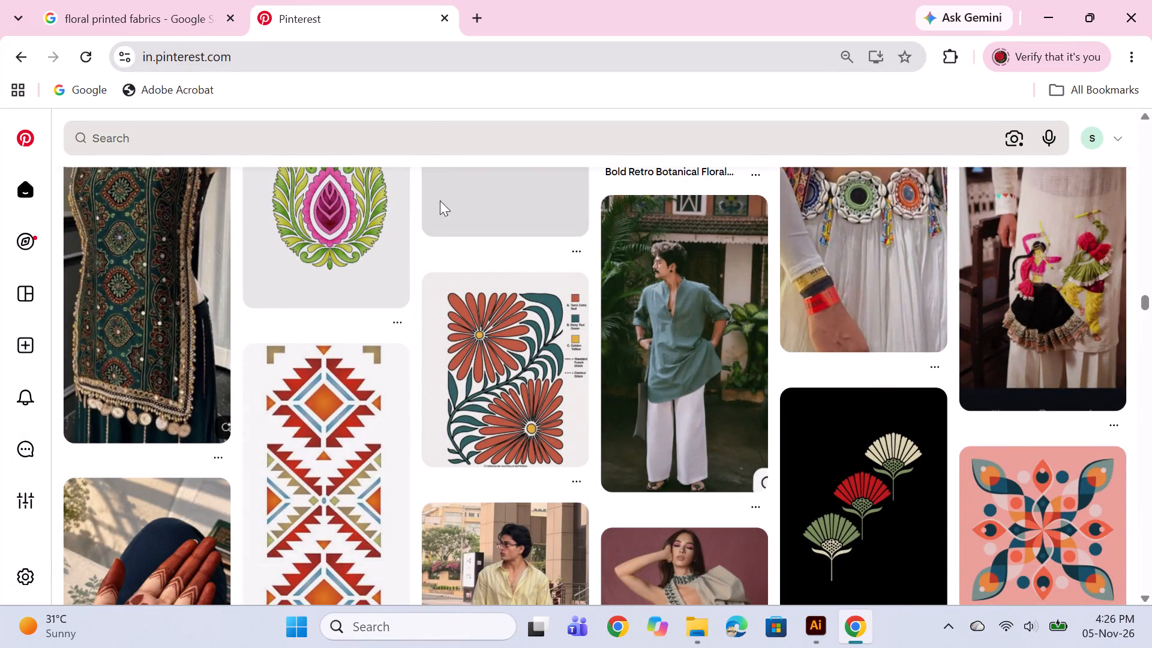
{"action": "scroll", "coordinate": [436, 299], "scroll_direction": "down", "scroll_amount": 7}
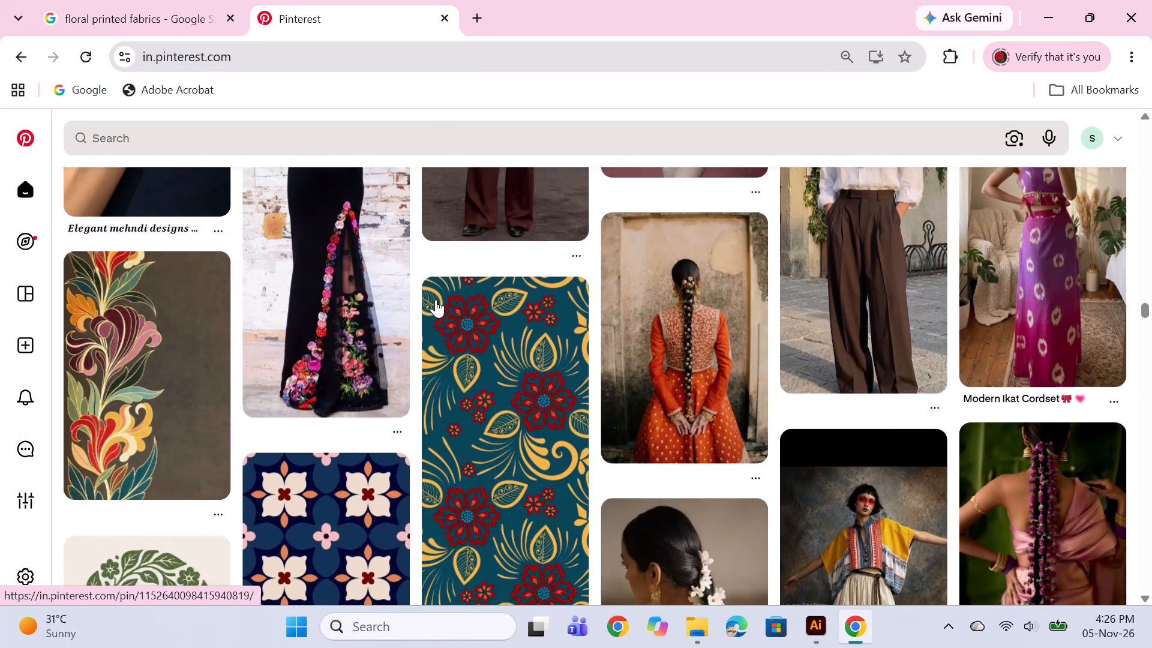
{"action": "scroll", "coordinate": [436, 299], "scroll_direction": "down", "scroll_amount": 3}
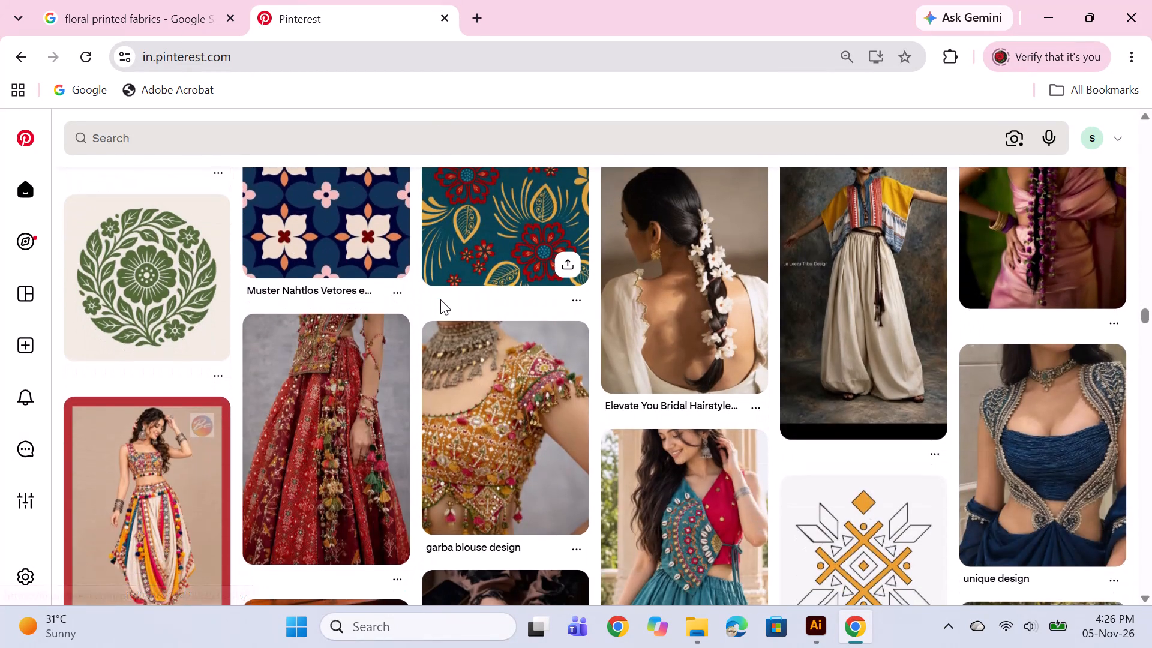
{"action": "scroll", "coordinate": [443, 301], "scroll_direction": "down", "scroll_amount": 3}
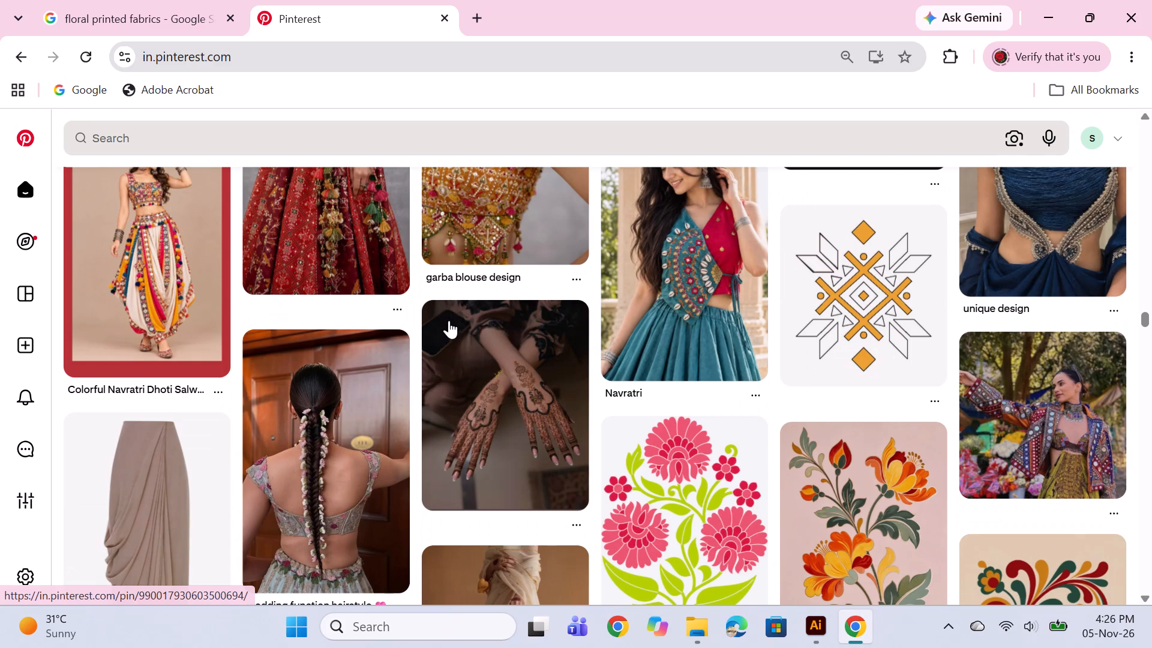
{"action": "scroll", "coordinate": [452, 348], "scroll_direction": "down", "scroll_amount": 2}
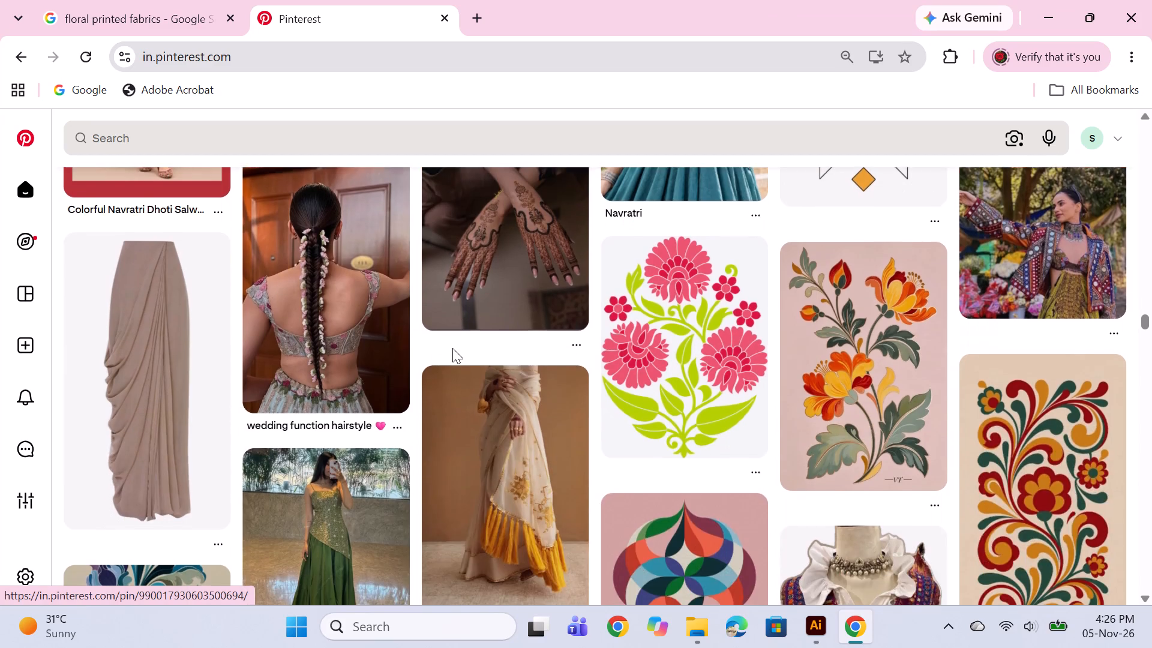
{"action": "scroll", "coordinate": [452, 348], "scroll_direction": "down", "scroll_amount": 6}
{"action": "scroll", "coordinate": [688, 337], "scroll_direction": "down", "scroll_amount": 2}
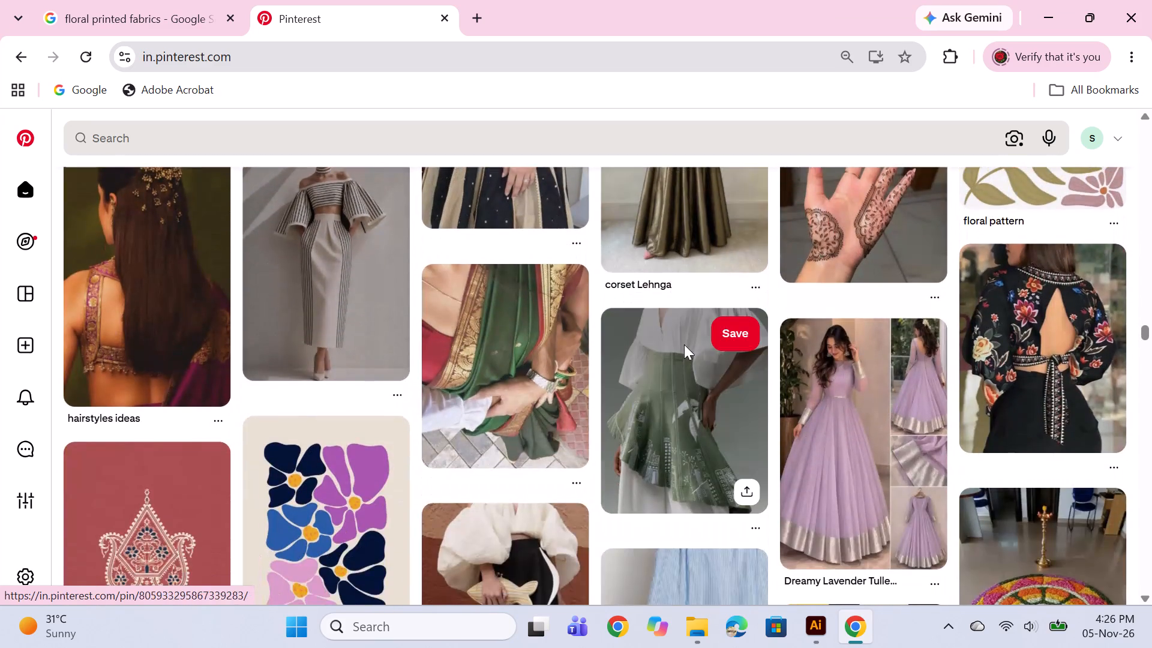
{"action": "scroll", "coordinate": [684, 344], "scroll_direction": "down", "scroll_amount": 8}
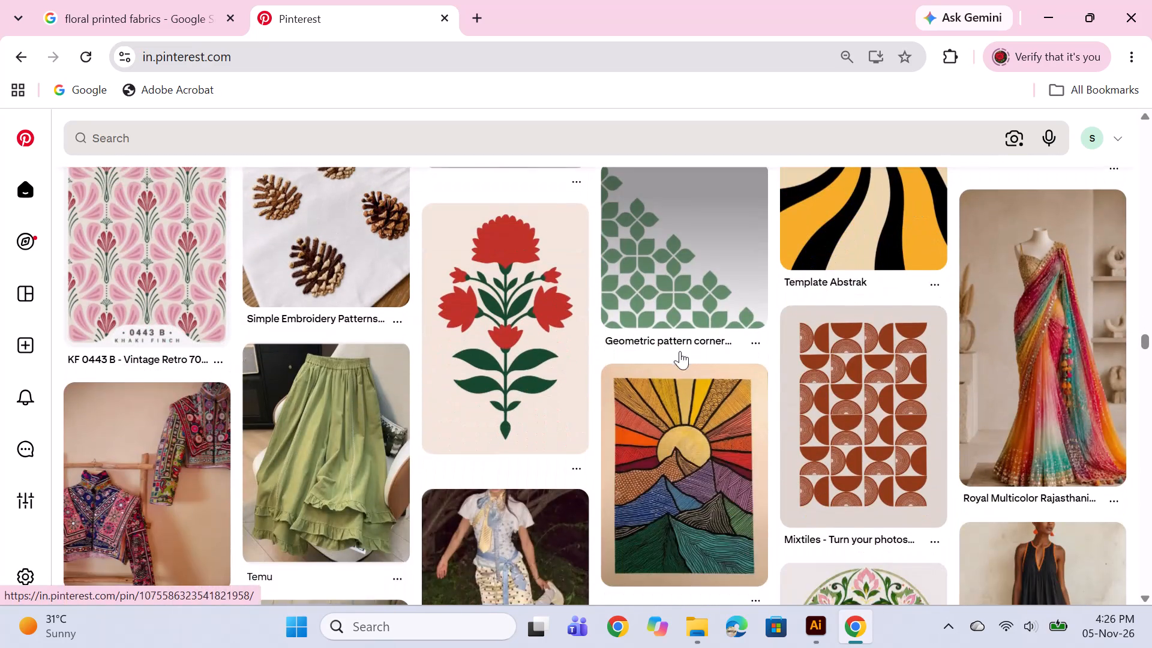
{"action": "scroll", "coordinate": [680, 351], "scroll_direction": "down", "scroll_amount": 5}
{"action": "scroll", "coordinate": [626, 460], "scroll_direction": "down", "scroll_amount": 11}
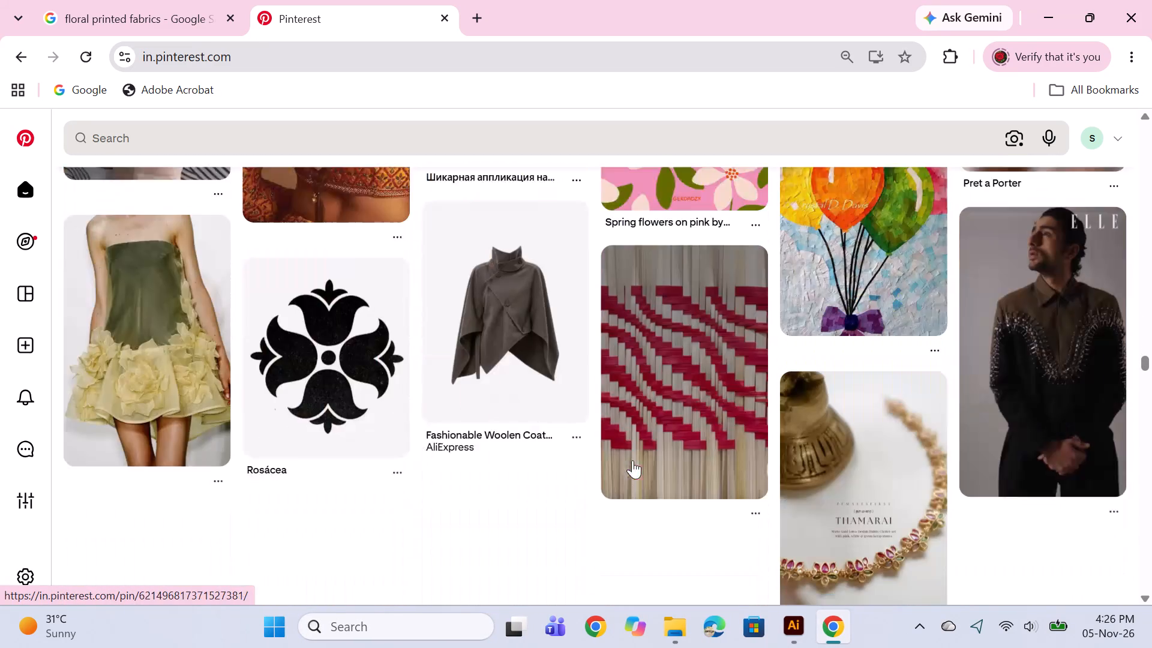
{"action": "scroll", "coordinate": [654, 439], "scroll_direction": "down", "scroll_amount": 10}
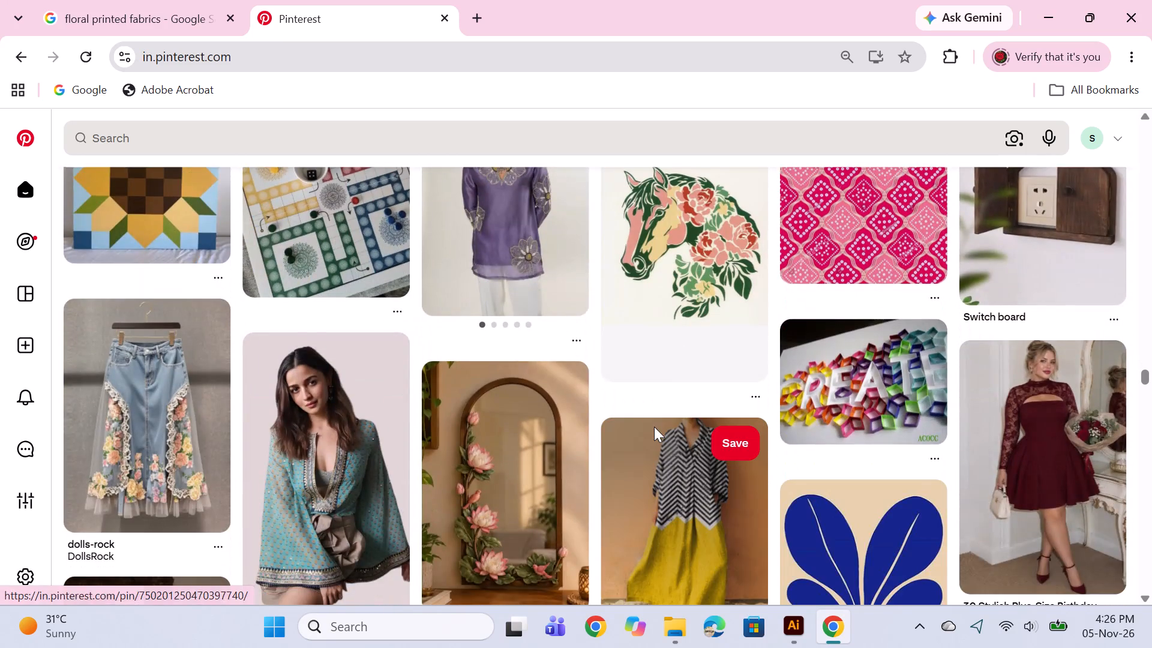
{"action": "scroll", "coordinate": [654, 427], "scroll_direction": "down", "scroll_amount": 9}
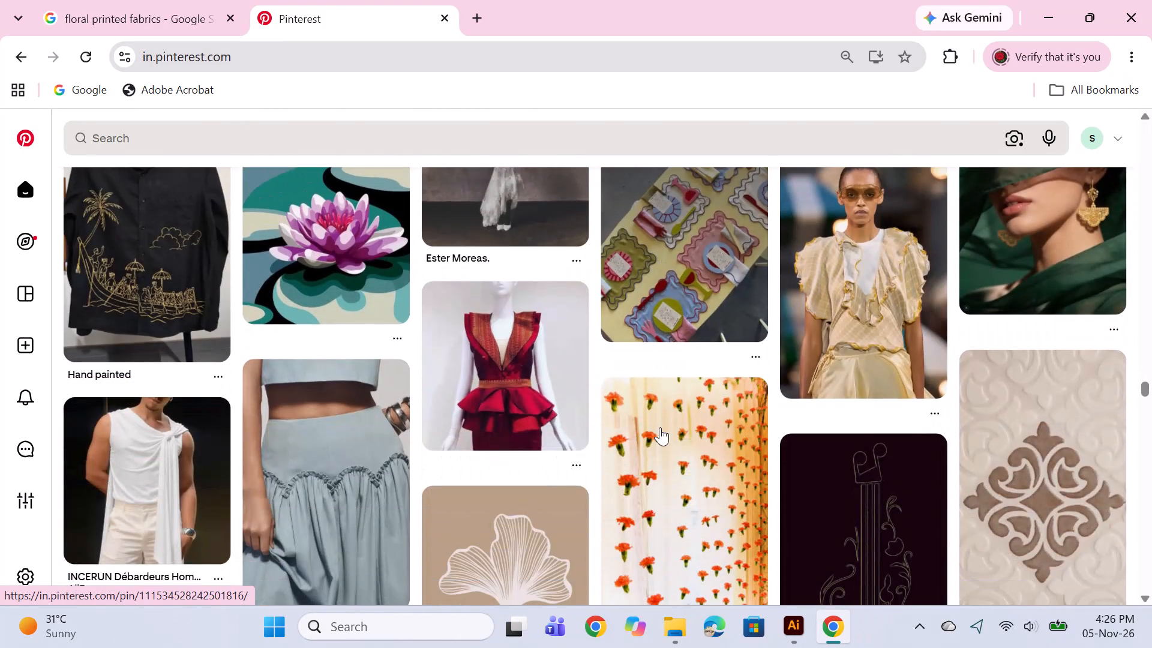
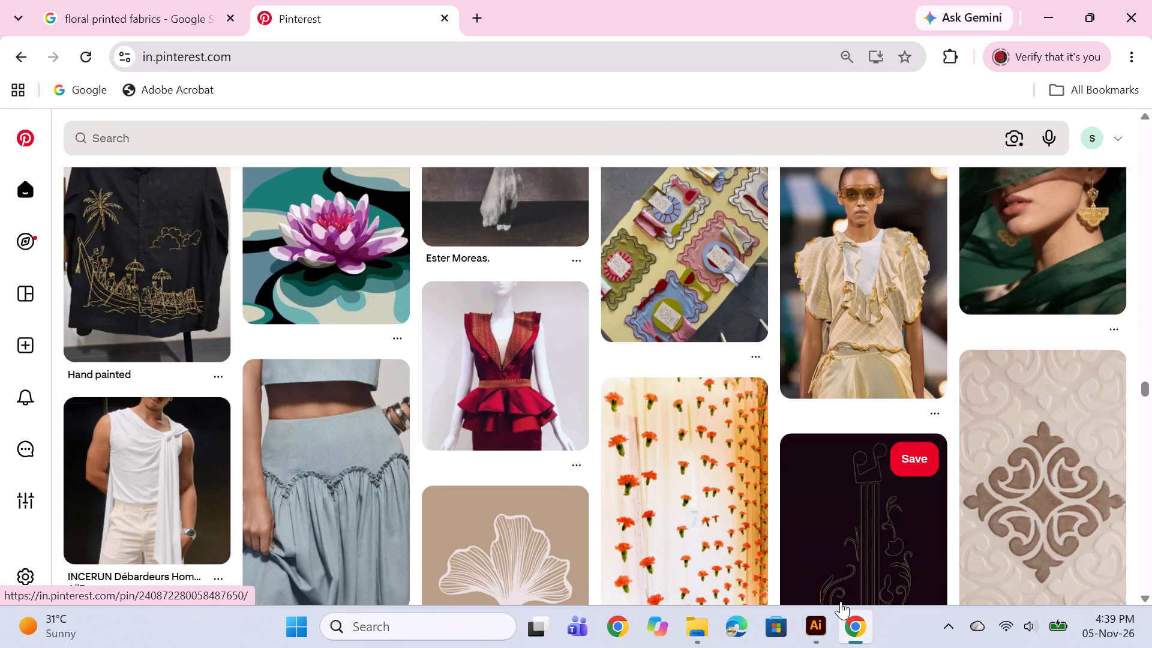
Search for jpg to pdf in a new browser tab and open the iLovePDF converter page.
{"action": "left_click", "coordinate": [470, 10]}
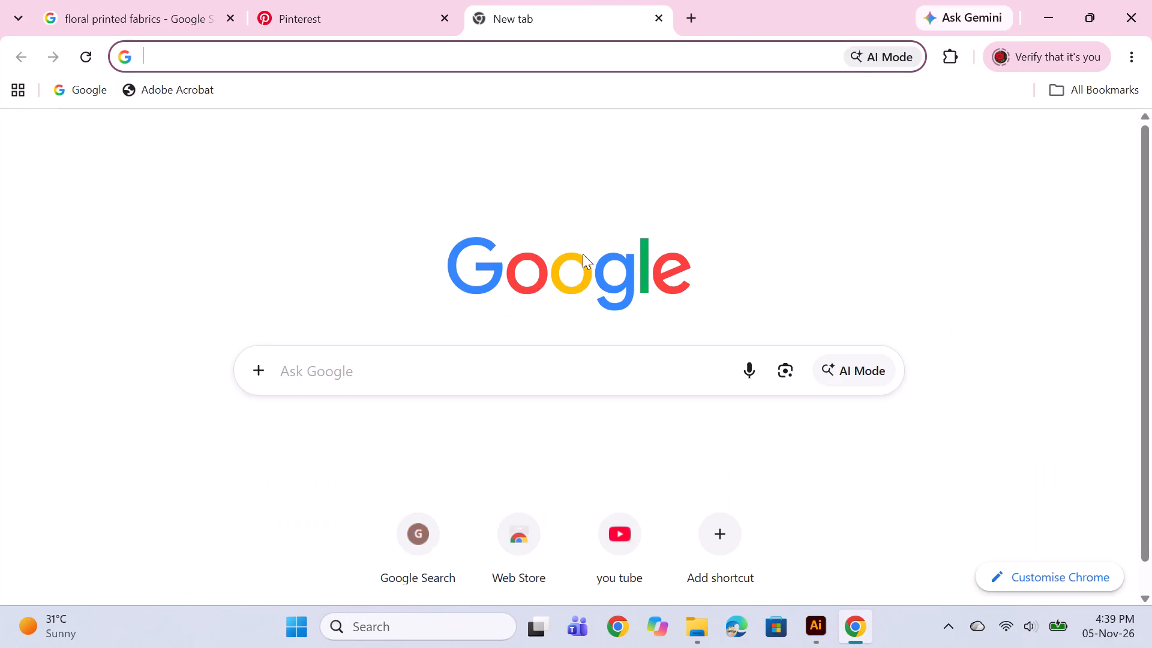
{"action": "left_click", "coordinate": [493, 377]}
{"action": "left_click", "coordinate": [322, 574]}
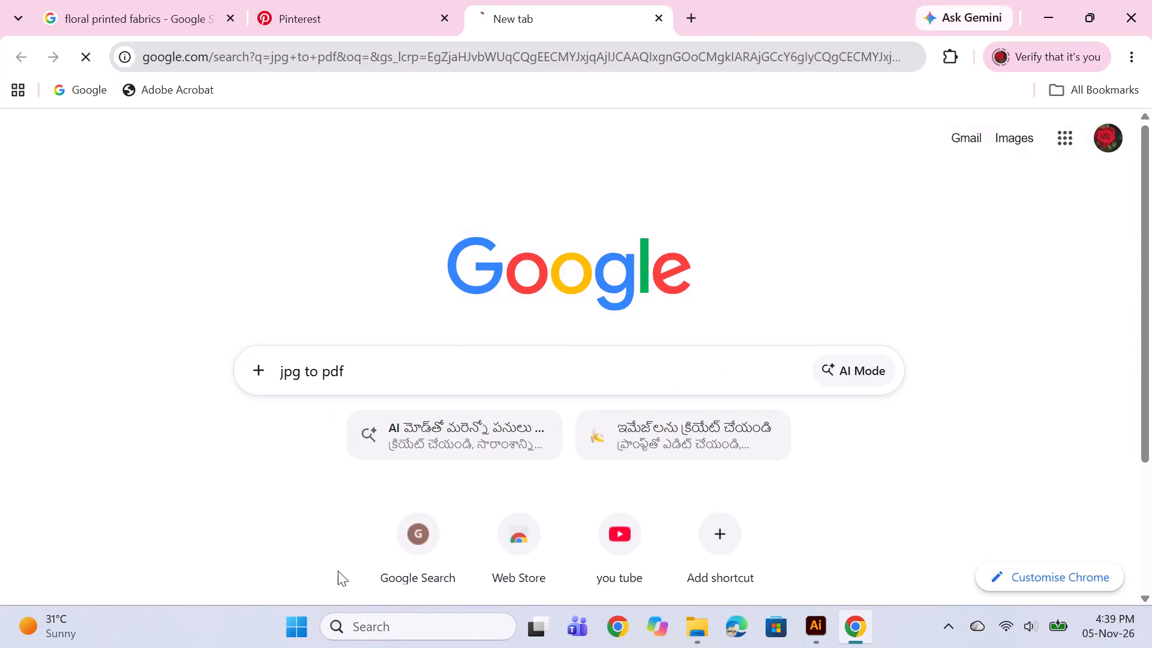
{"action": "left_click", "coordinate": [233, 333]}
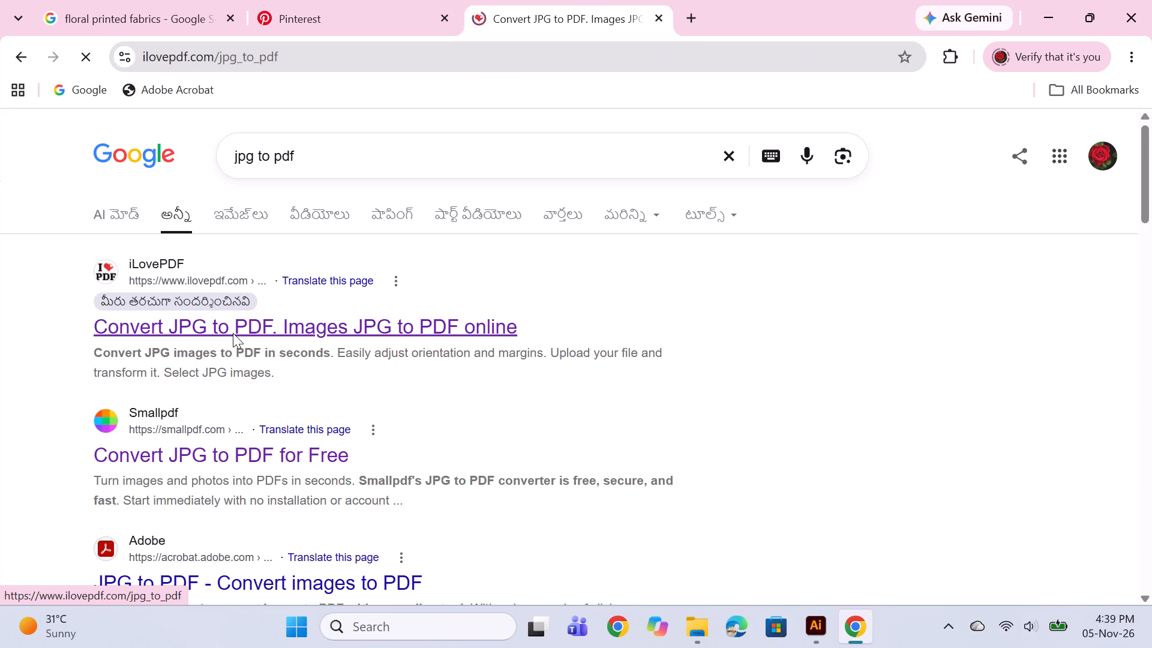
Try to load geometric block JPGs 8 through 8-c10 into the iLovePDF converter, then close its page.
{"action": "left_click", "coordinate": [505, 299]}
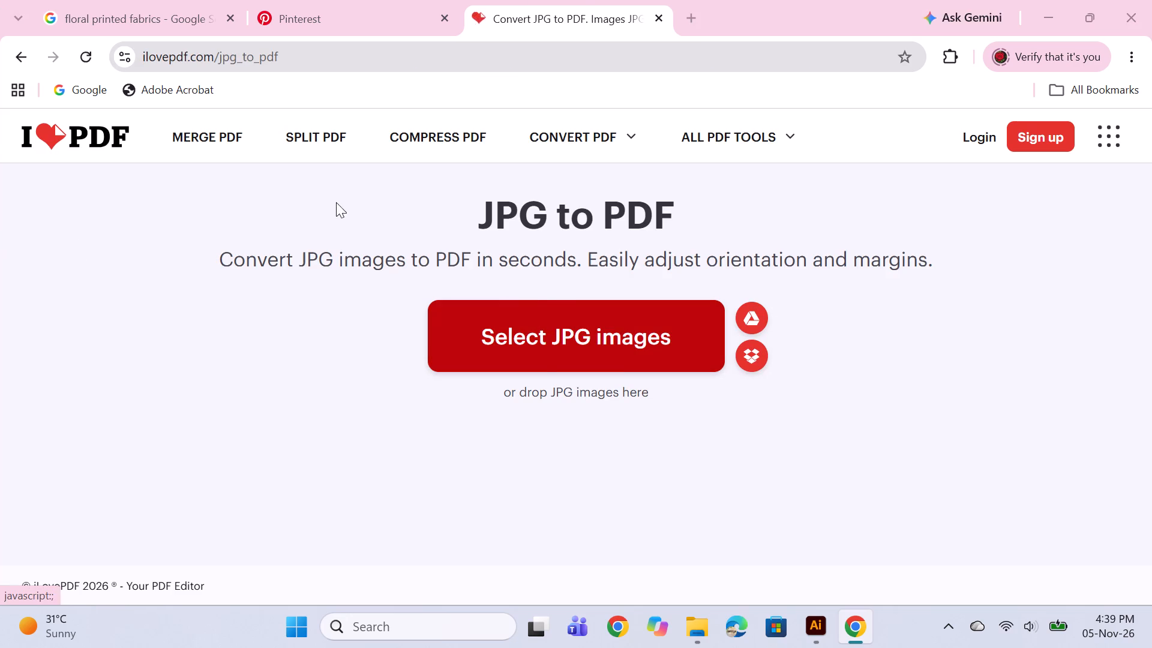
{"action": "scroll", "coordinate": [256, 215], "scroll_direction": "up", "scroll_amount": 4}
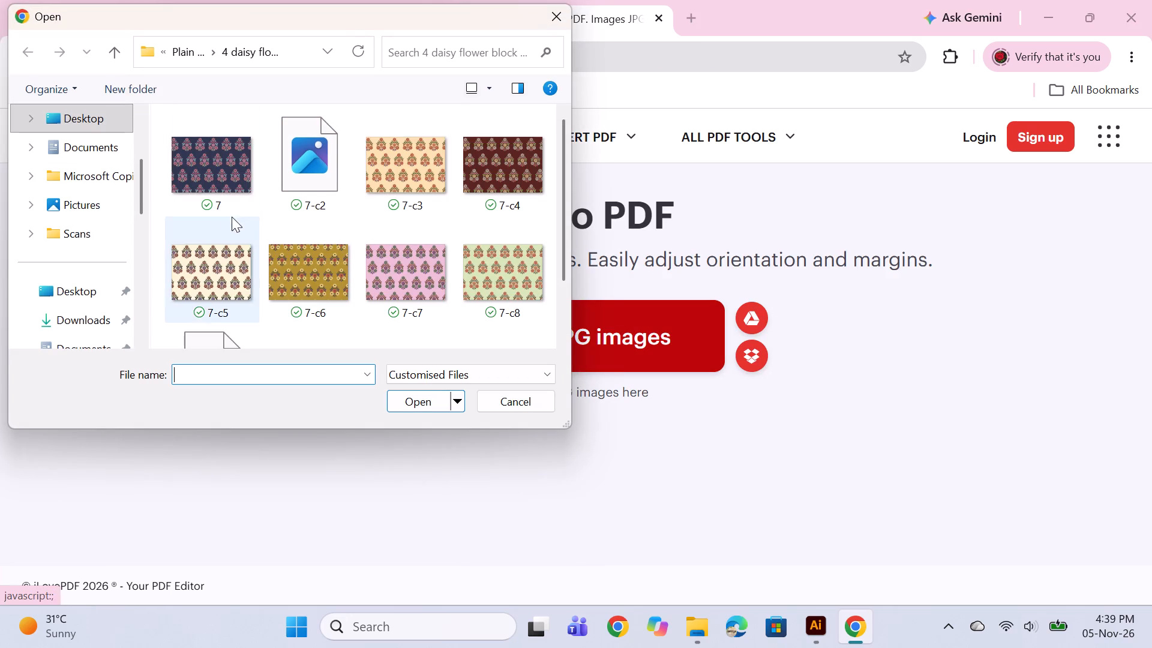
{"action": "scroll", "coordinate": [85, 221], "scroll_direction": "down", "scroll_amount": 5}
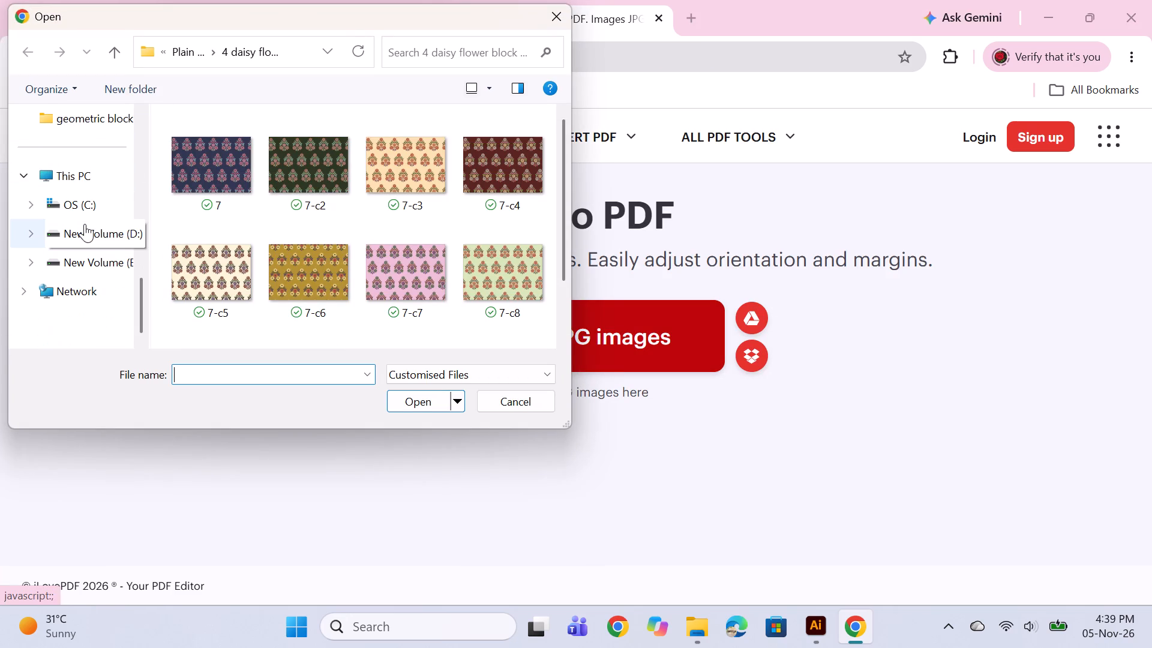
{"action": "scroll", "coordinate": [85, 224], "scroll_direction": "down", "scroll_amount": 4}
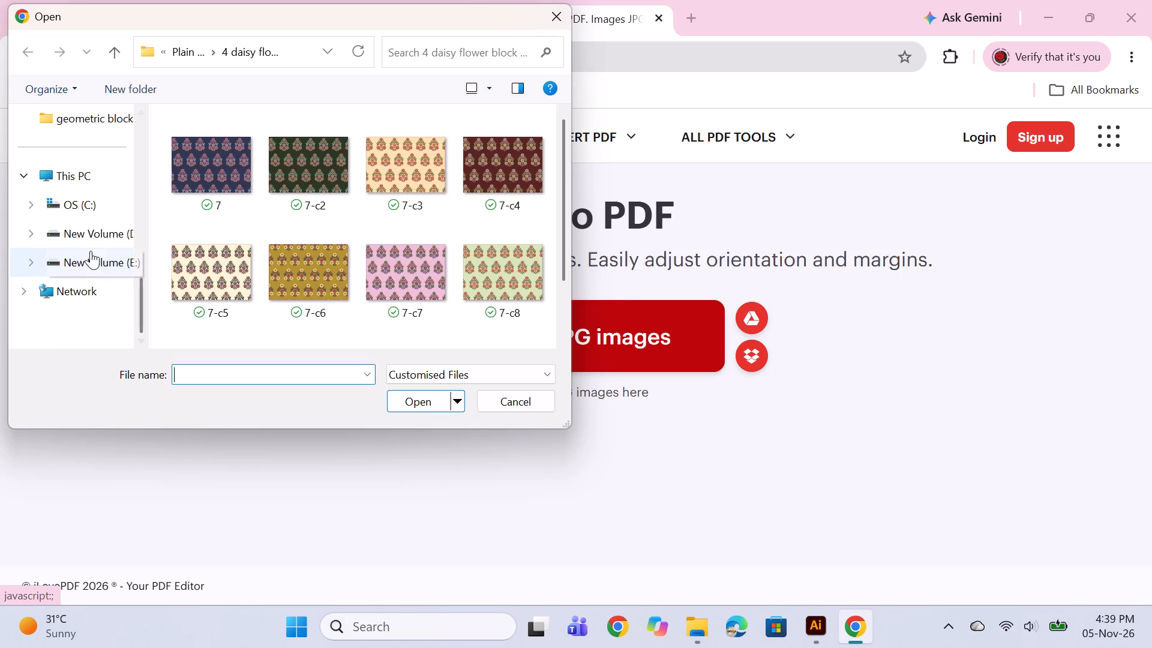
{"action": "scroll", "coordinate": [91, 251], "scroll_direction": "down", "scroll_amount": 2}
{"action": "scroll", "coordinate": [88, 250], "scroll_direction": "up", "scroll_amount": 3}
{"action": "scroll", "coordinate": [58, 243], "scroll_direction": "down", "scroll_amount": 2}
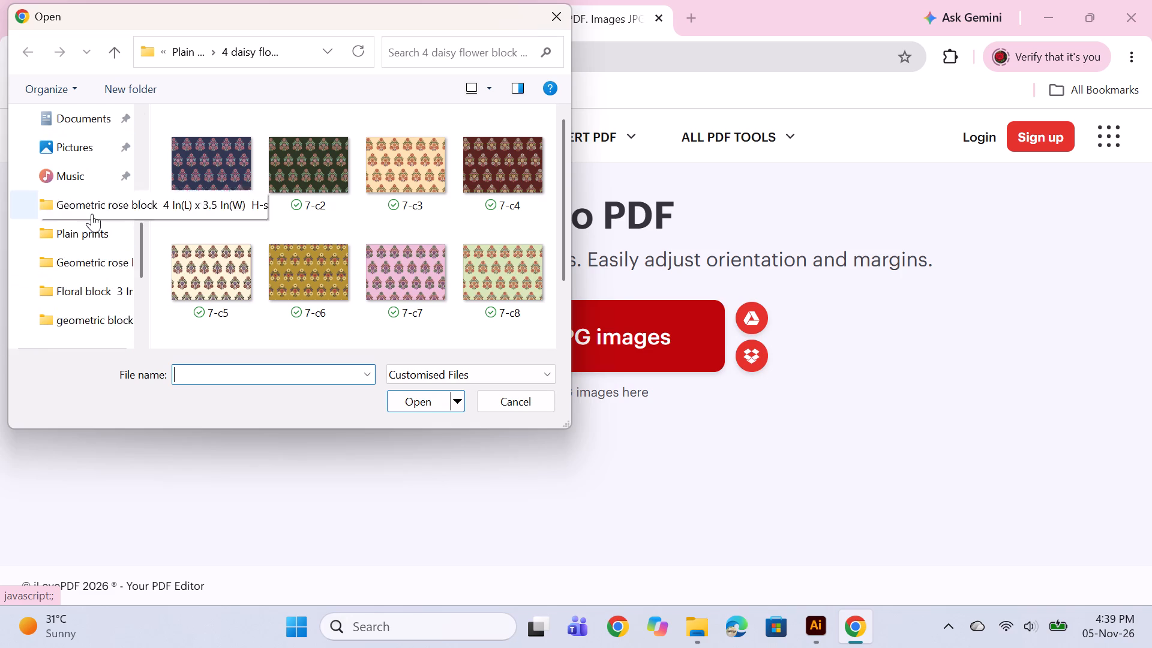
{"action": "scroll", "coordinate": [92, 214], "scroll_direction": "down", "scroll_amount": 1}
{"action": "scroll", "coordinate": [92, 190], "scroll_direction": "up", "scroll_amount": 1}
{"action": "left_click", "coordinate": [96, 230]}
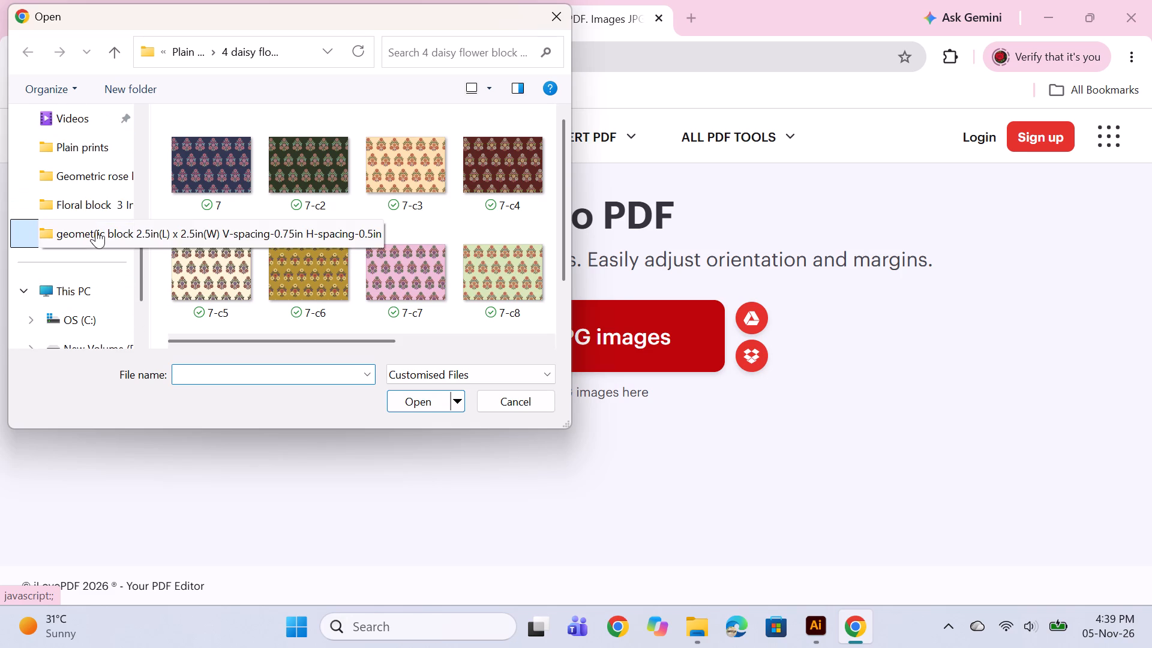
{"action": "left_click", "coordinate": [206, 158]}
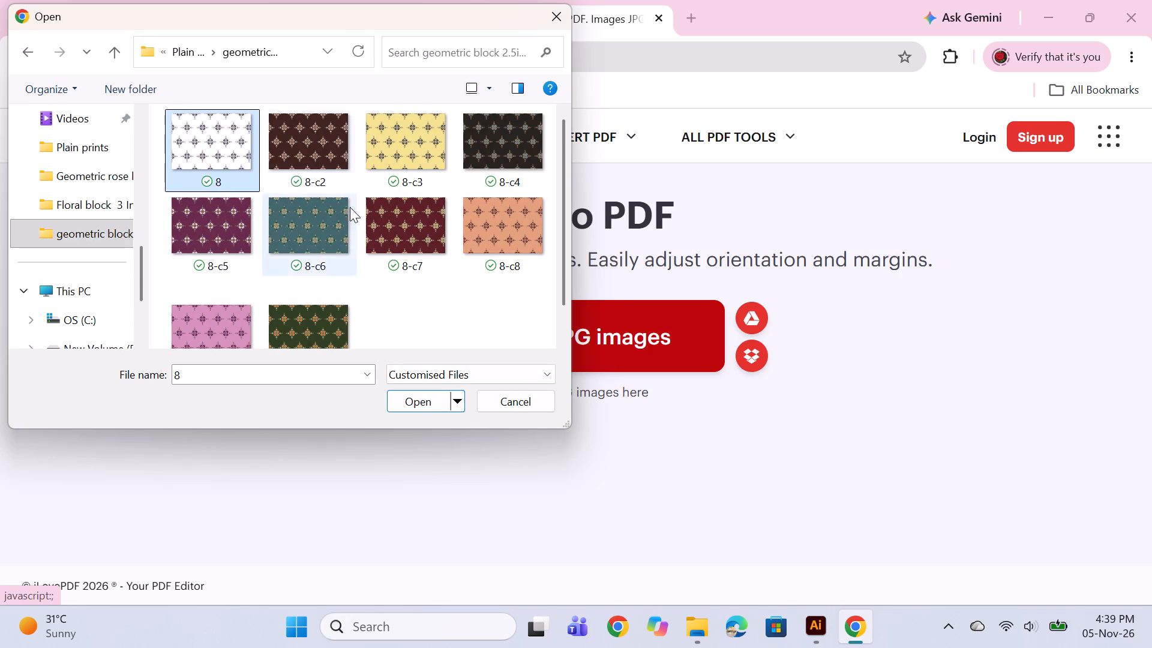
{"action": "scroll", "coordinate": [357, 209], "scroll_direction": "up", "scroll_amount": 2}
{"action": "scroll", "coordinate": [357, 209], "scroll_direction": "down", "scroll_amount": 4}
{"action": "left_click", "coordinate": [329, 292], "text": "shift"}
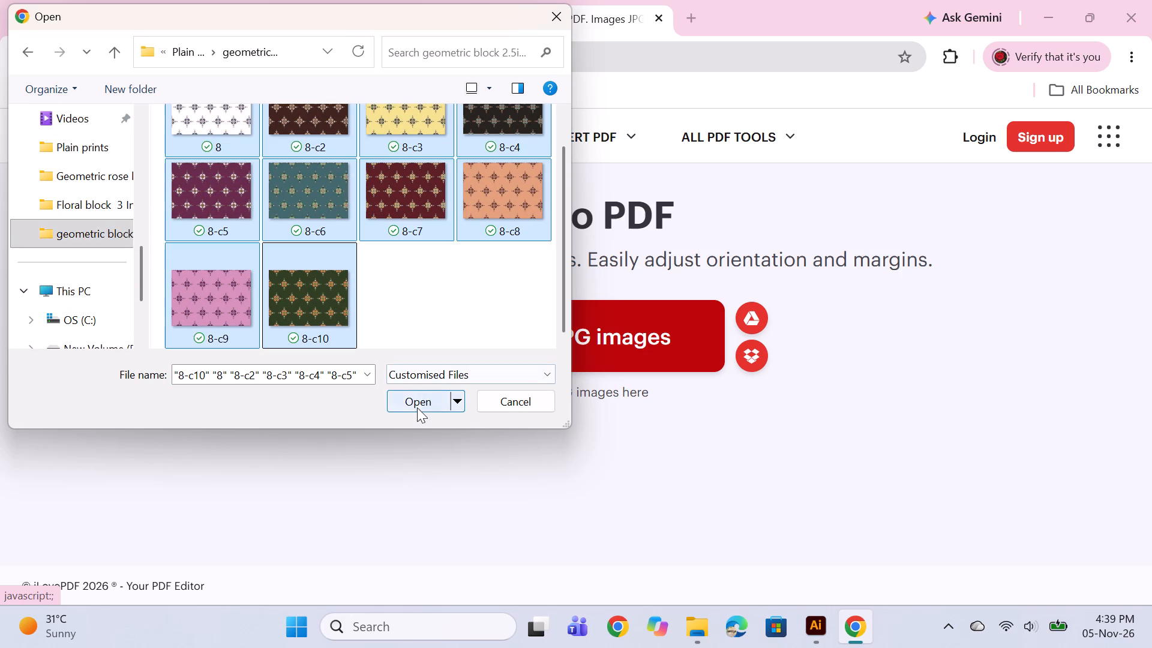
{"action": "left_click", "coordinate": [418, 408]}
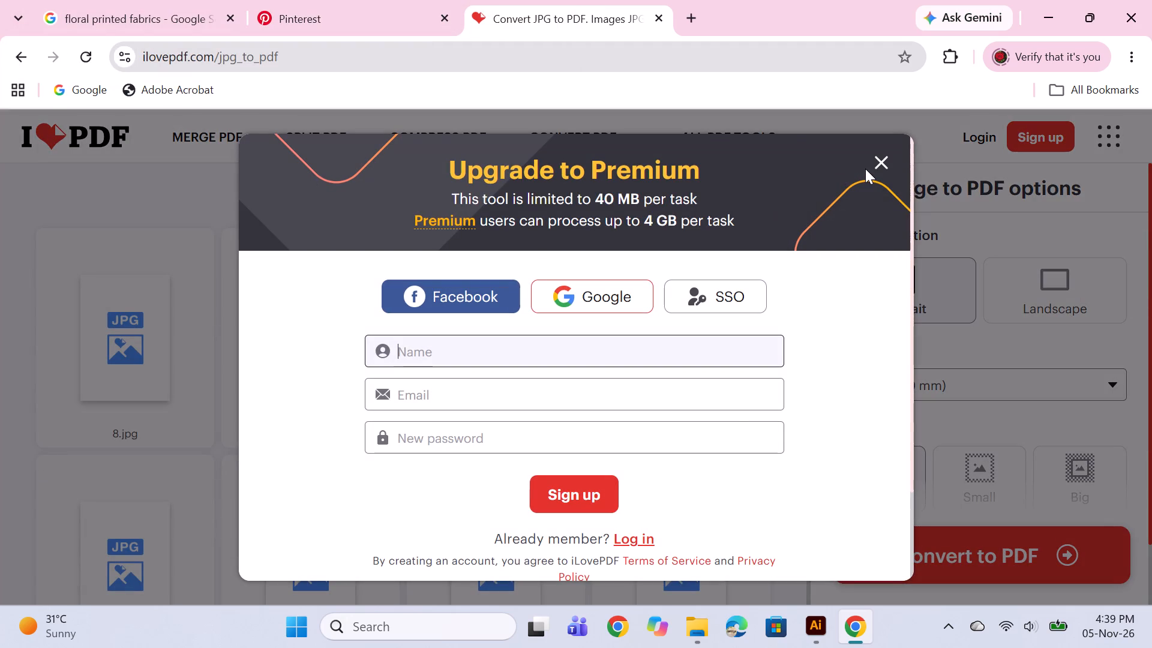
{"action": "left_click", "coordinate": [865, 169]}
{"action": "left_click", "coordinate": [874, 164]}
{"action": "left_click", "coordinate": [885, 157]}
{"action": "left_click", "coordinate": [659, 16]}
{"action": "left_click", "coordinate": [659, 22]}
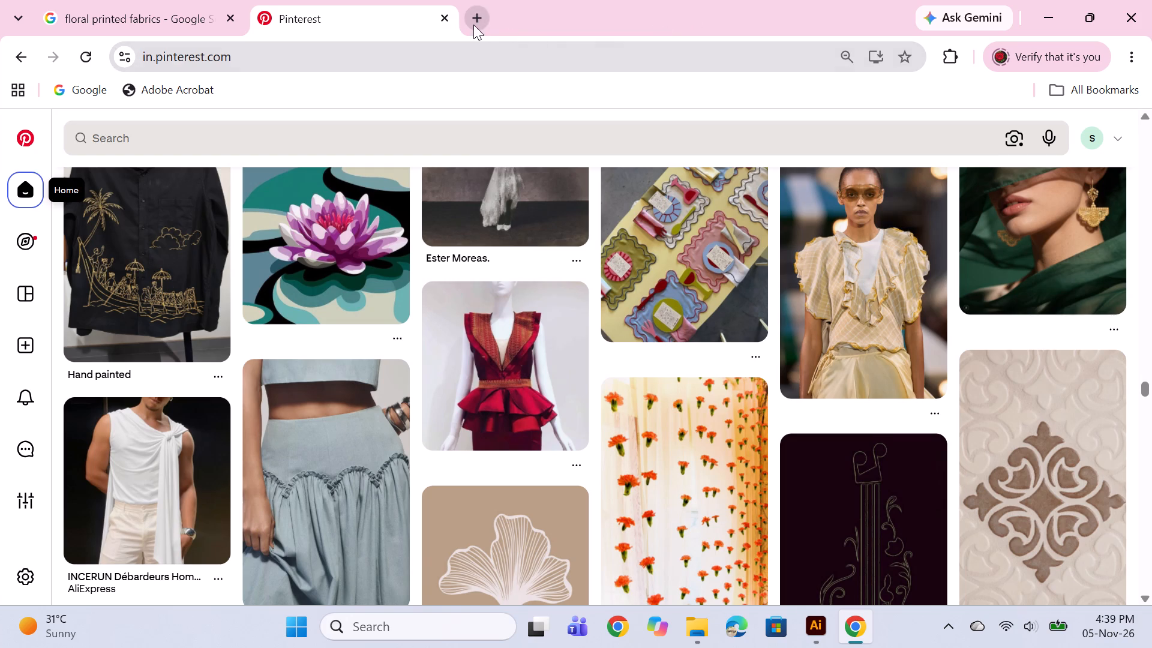
Search for jpg to pdf in a new browser tab and open the Smallpdf converter page.
{"action": "left_click", "coordinate": [473, 25]}
{"action": "left_click", "coordinate": [470, 378]}
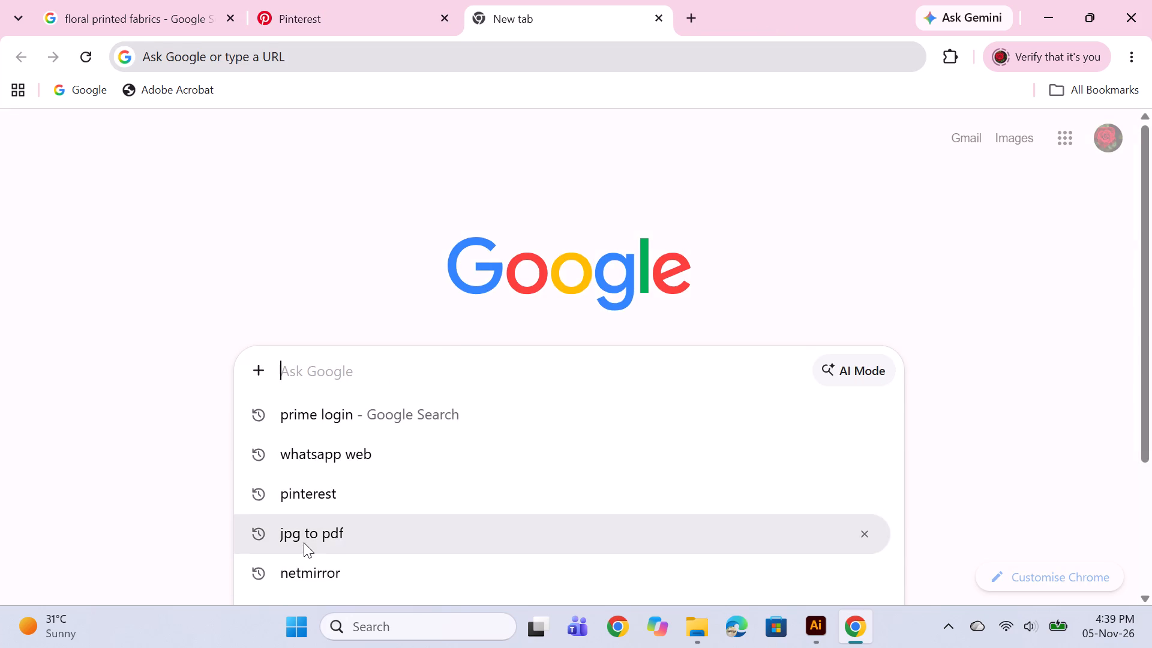
{"action": "left_click", "coordinate": [304, 542]}
{"action": "left_click", "coordinate": [223, 453]}
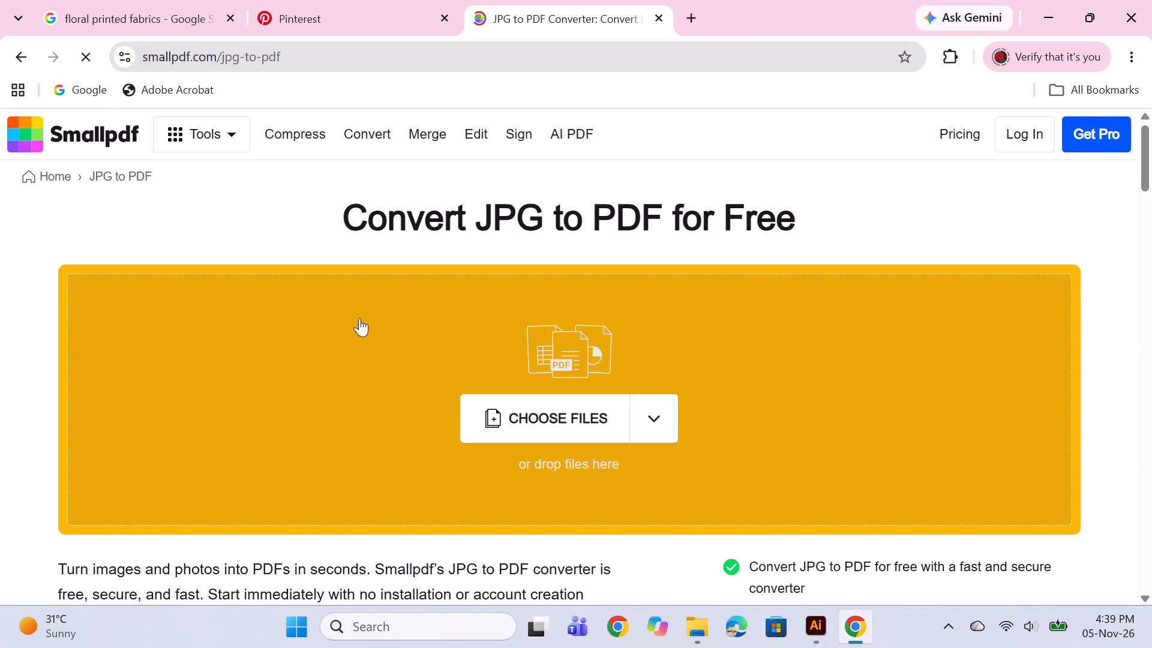
Load JPGs 8 through 8-c10 from the geometric block folder into the Smallpdf converter.
{"action": "left_click", "coordinate": [634, 405]}
{"action": "left_click", "coordinate": [554, 434]}
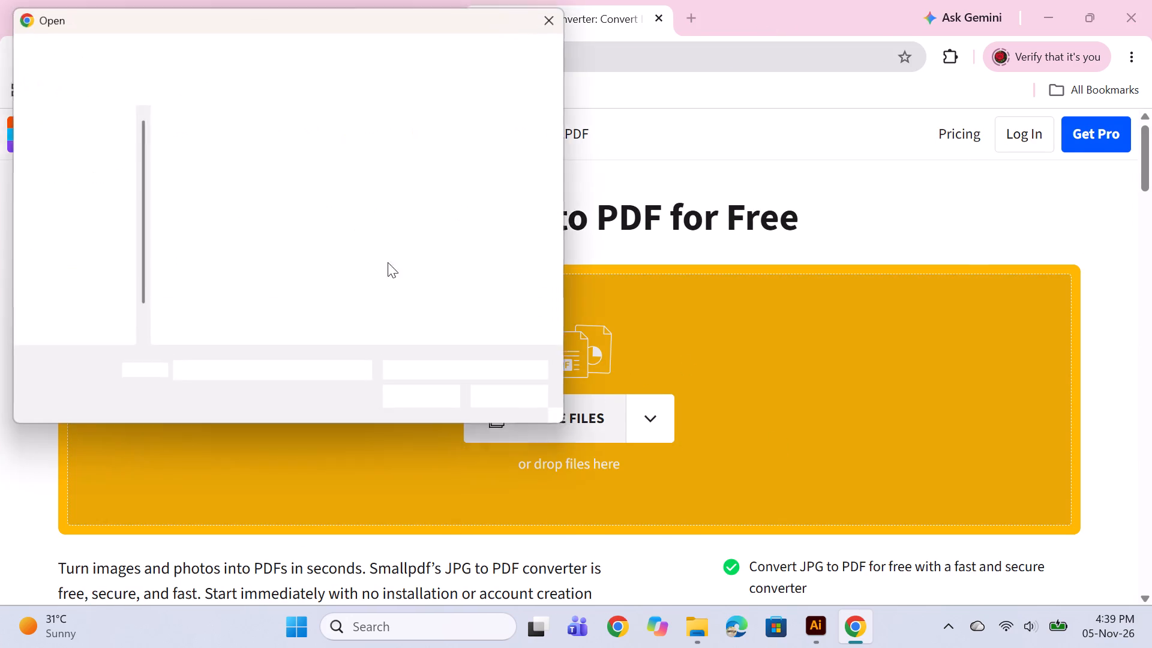
{"action": "left_click", "coordinate": [238, 163]}
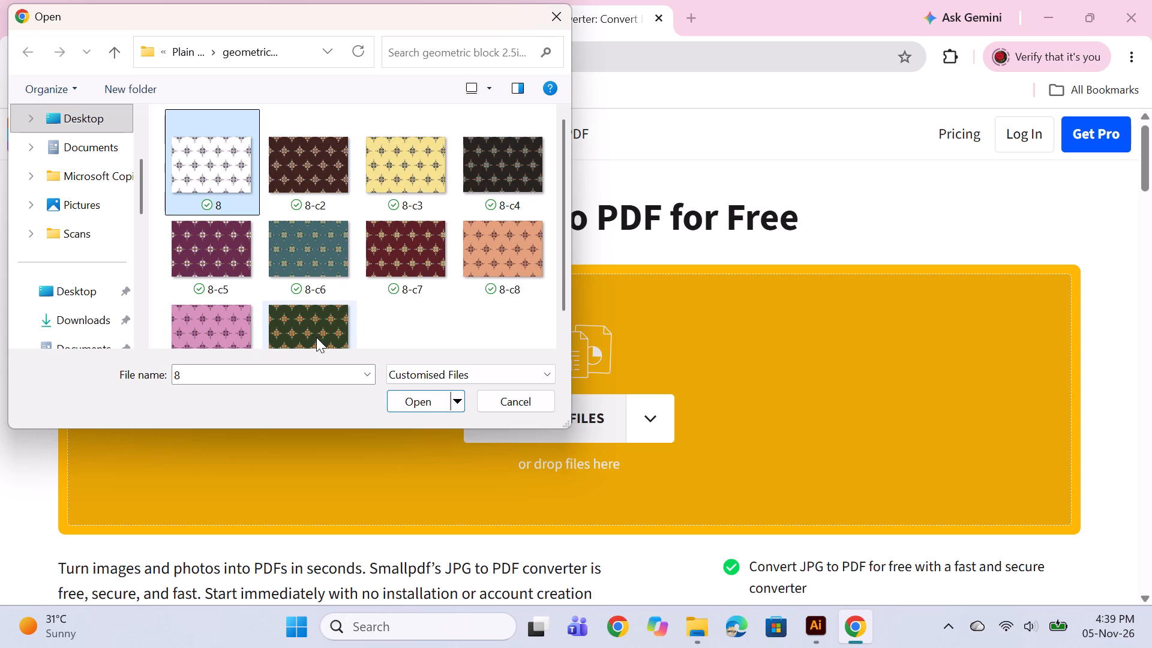
{"action": "left_click", "coordinate": [311, 331], "text": "shift"}
{"action": "left_click", "coordinate": [412, 404]}
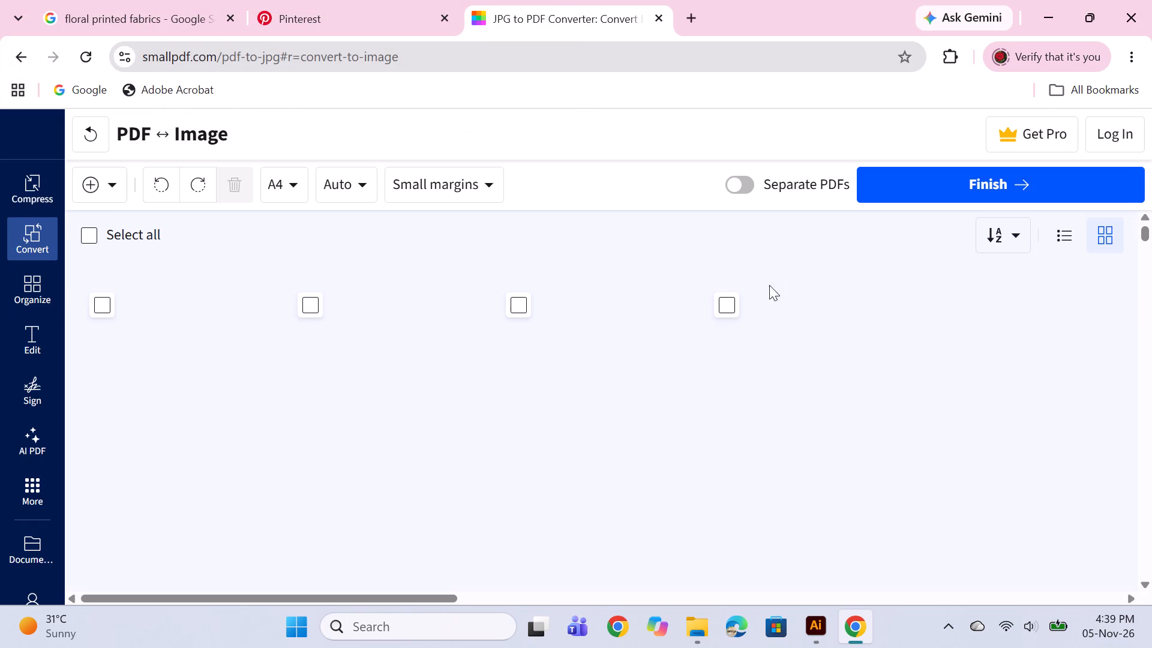
Convert the loaded images into a single PDF, download it as 8.pdf and dismiss the Pro offer.
{"action": "left_click", "coordinate": [952, 177]}
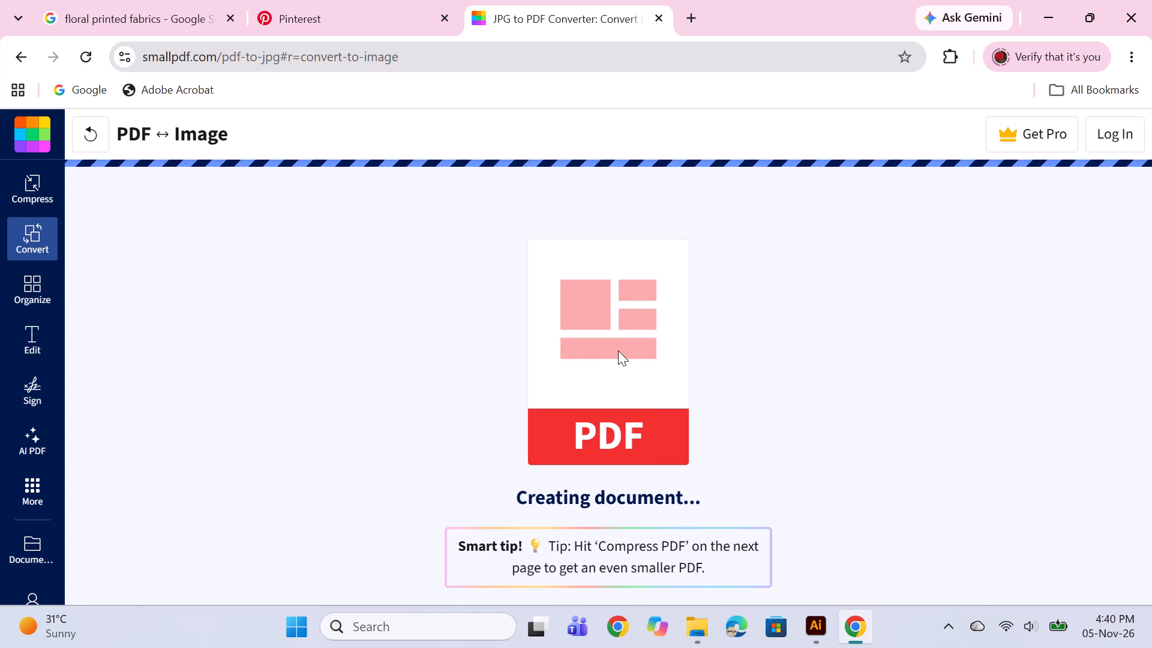
{"action": "left_click", "coordinate": [953, 350]}
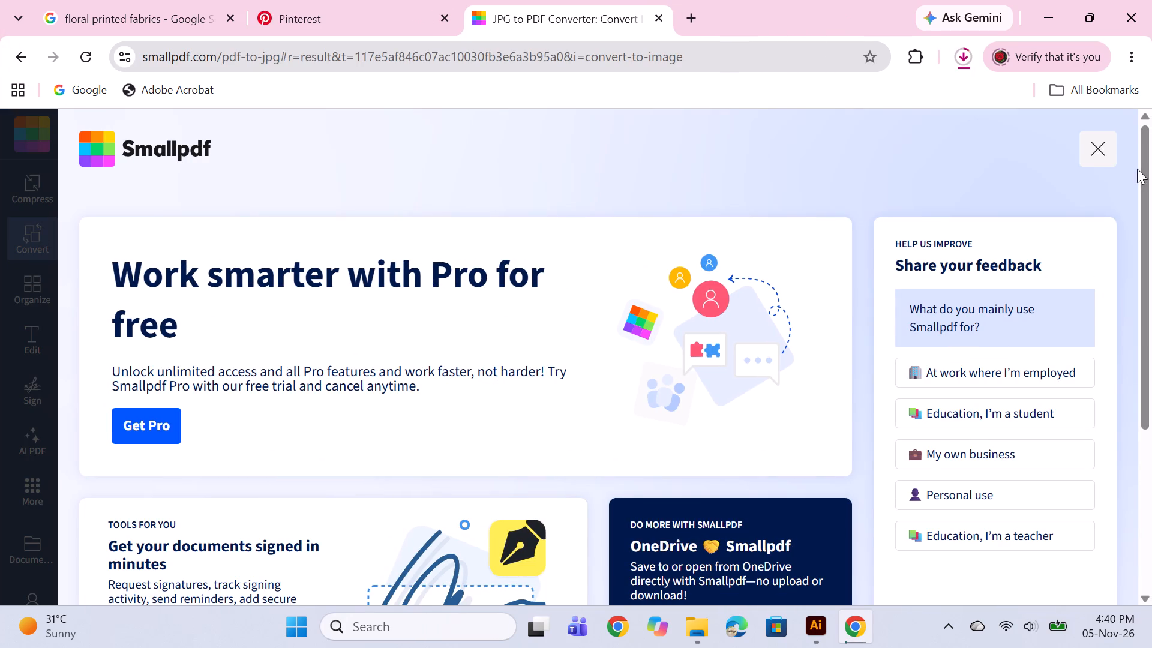
{"action": "left_click", "coordinate": [1108, 164]}
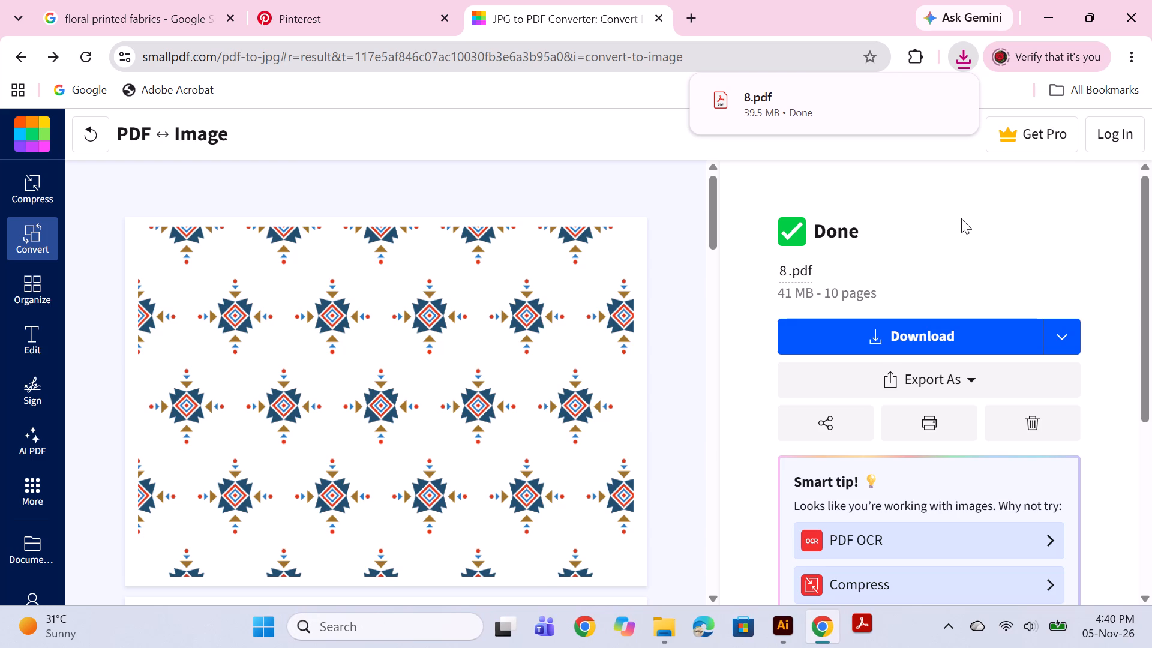
Switch to File Explorer and cut the PDF named 8 from the Downloads folder.
{"action": "left_click", "coordinate": [674, 643]}
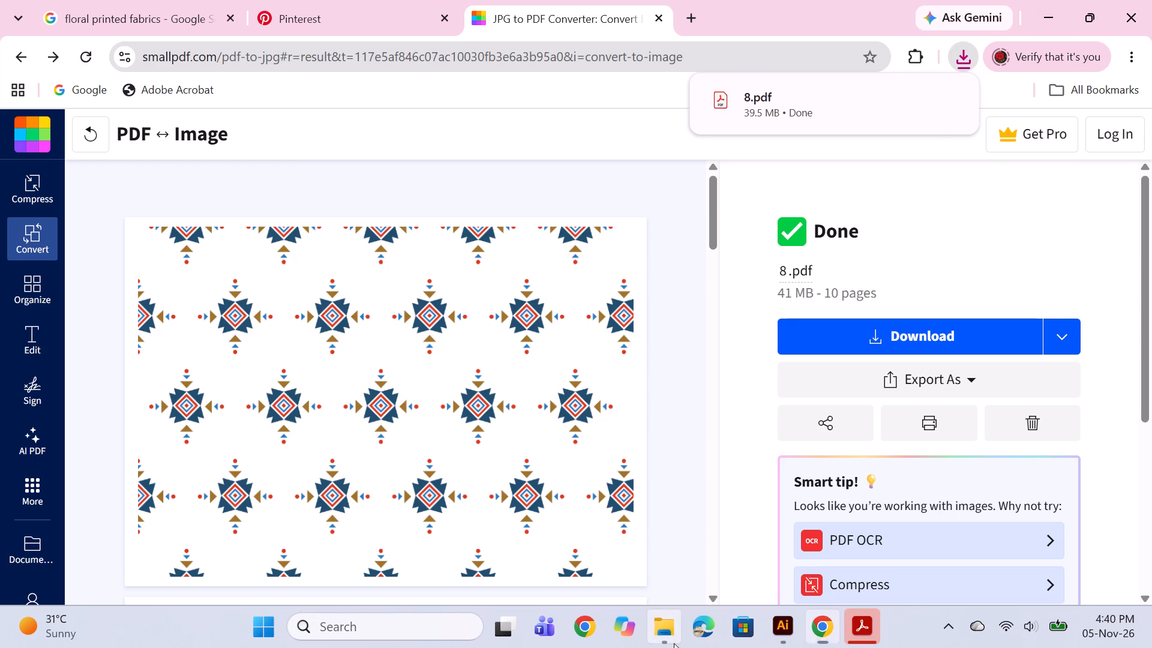
{"action": "scroll", "coordinate": [288, 376], "scroll_direction": "down", "scroll_amount": 5}
{"action": "scroll", "coordinate": [230, 441], "scroll_direction": "up", "scroll_amount": 7}
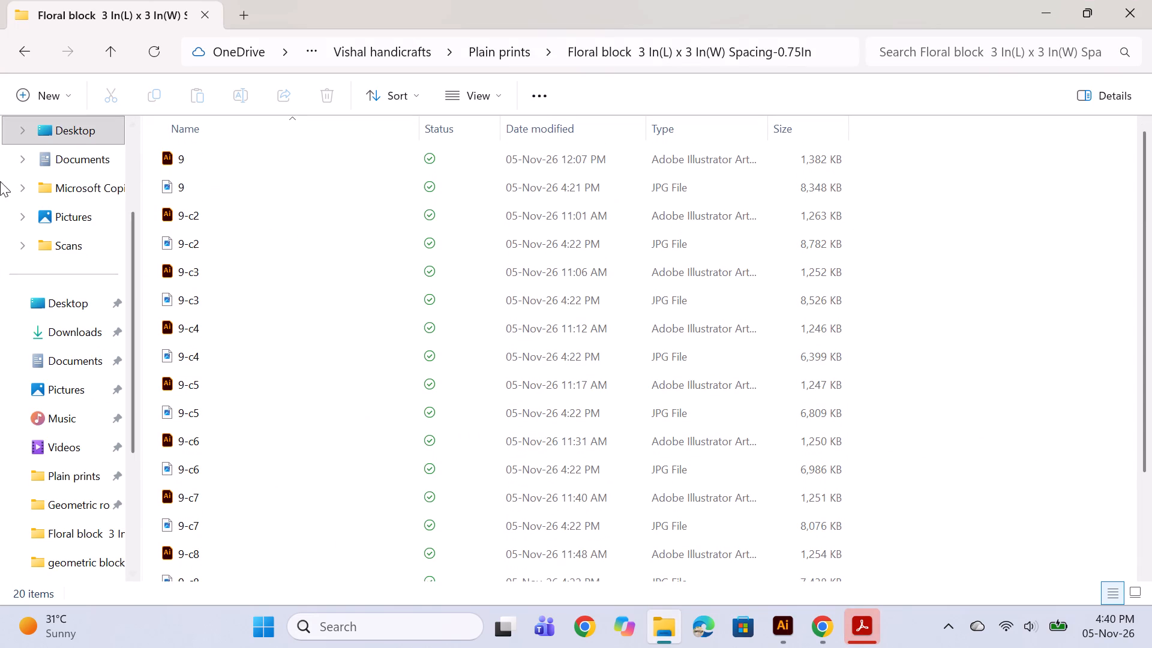
{"action": "left_click", "coordinate": [23, 59]}
{"action": "scroll", "coordinate": [238, 223], "scroll_direction": "down", "scroll_amount": 3}
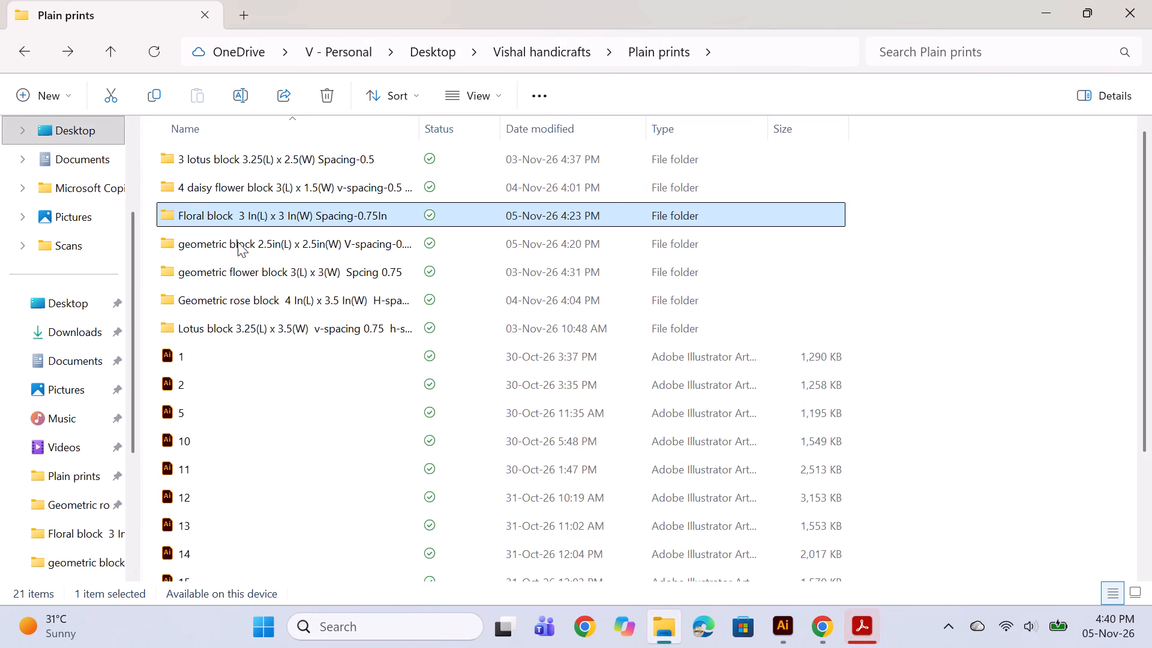
{"action": "scroll", "coordinate": [238, 242], "scroll_direction": "down", "scroll_amount": 2}
{"action": "scroll", "coordinate": [258, 347], "scroll_direction": "down", "scroll_amount": 6}
{"action": "left_click", "coordinate": [56, 336]}
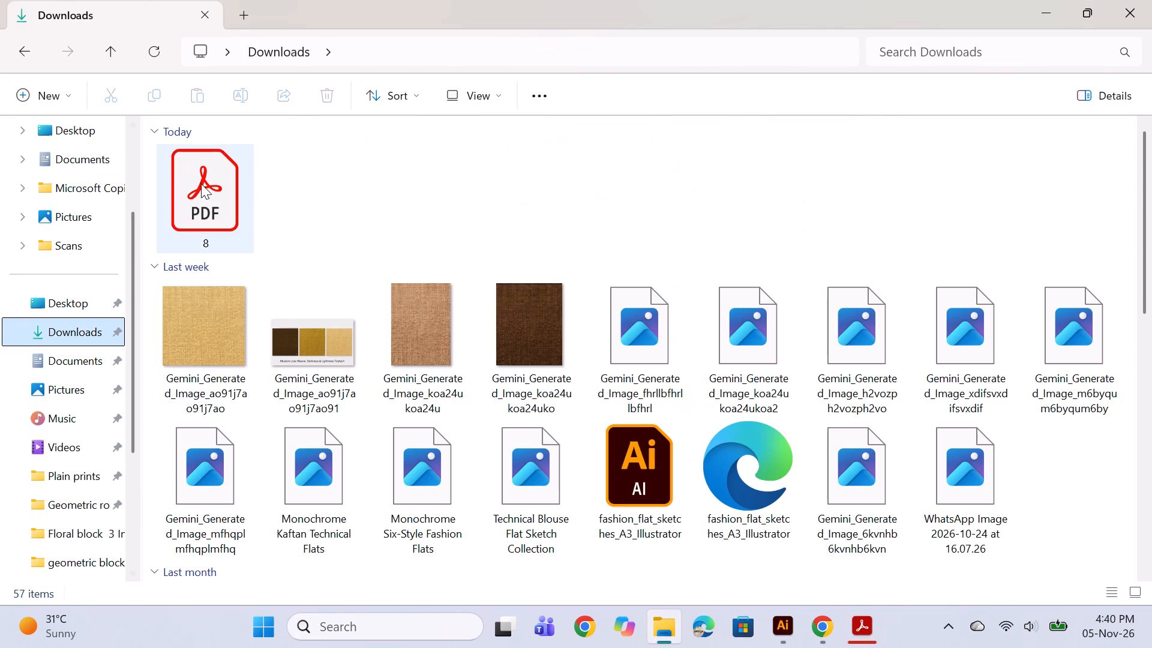
{"action": "right_click", "coordinate": [201, 185]}
{"action": "left_click", "coordinate": [230, 84]}
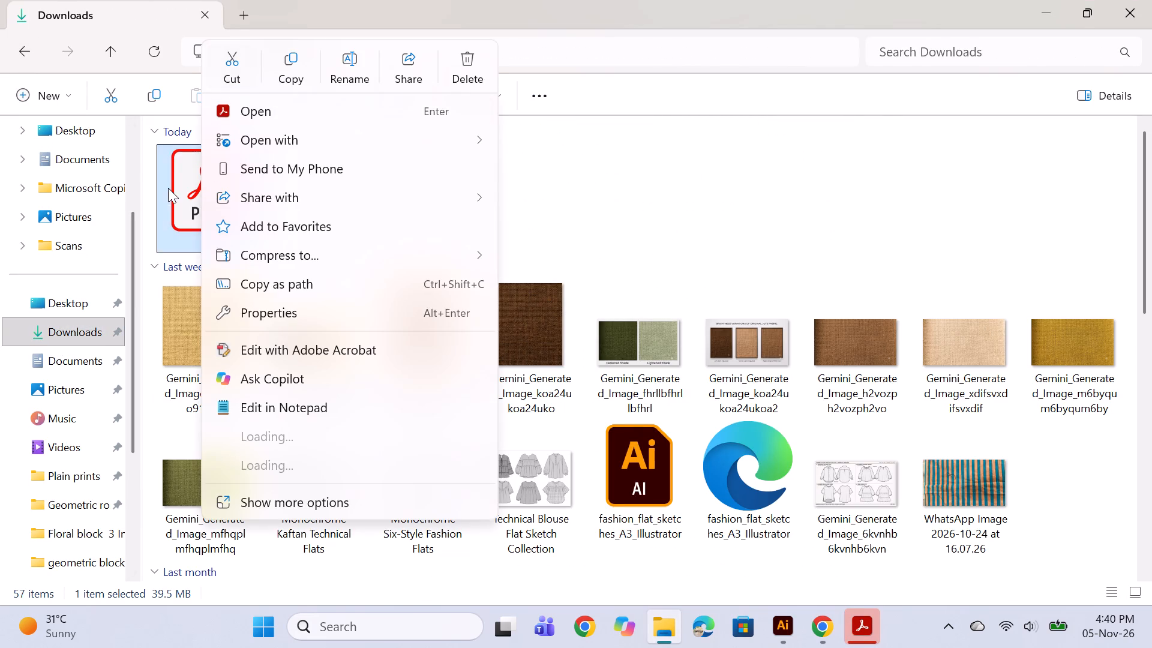
{"action": "left_click", "coordinate": [242, 61]}
Try to paste the cut PDF 8 into the geometric block 2.5in(L) x 2.5in(W) folder.
{"action": "scroll", "coordinate": [69, 465], "scroll_direction": "down", "scroll_amount": 1}
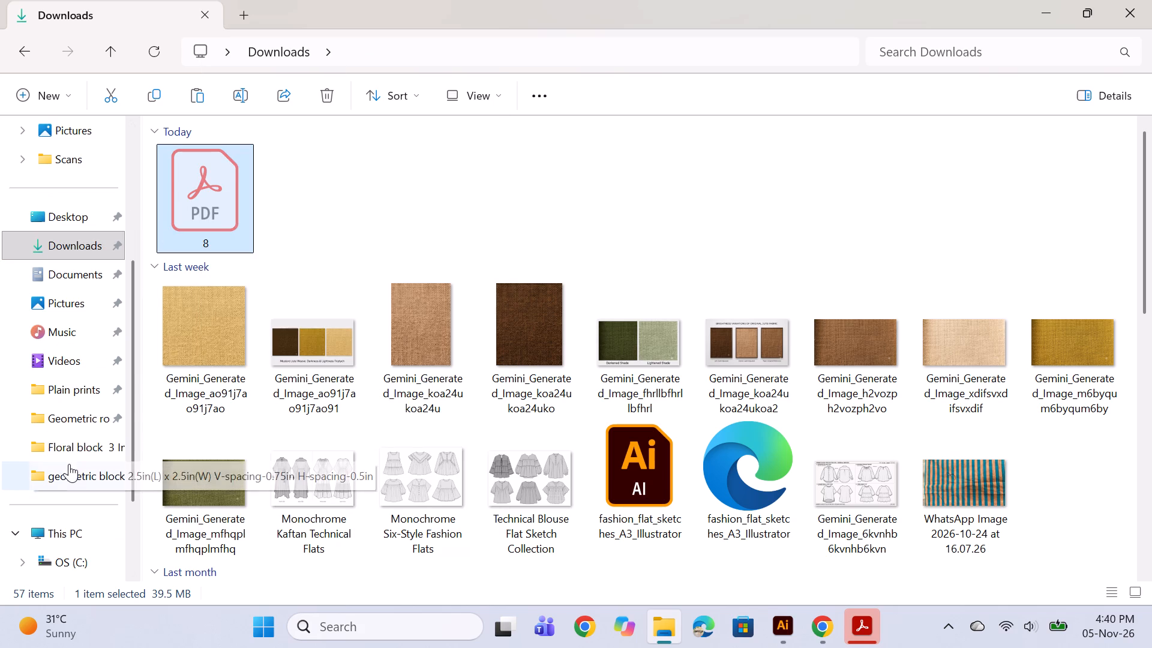
{"action": "left_click", "coordinate": [67, 416]}
{"action": "left_click", "coordinate": [91, 478]}
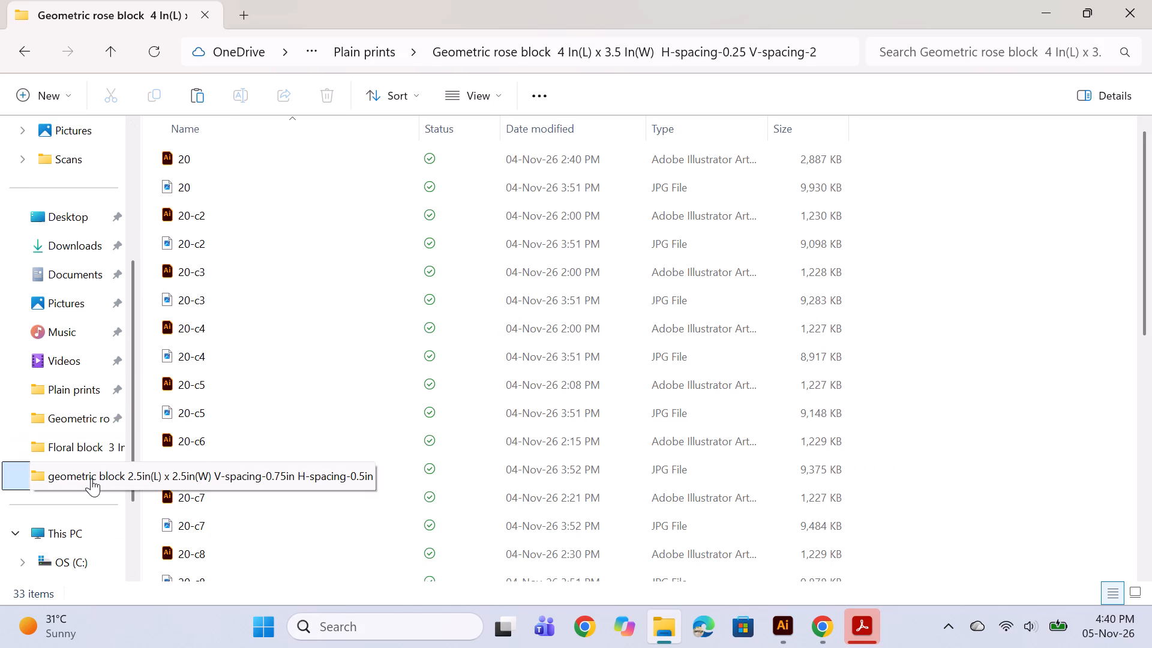
{"action": "scroll", "coordinate": [279, 346], "scroll_direction": "up", "scroll_amount": 8}
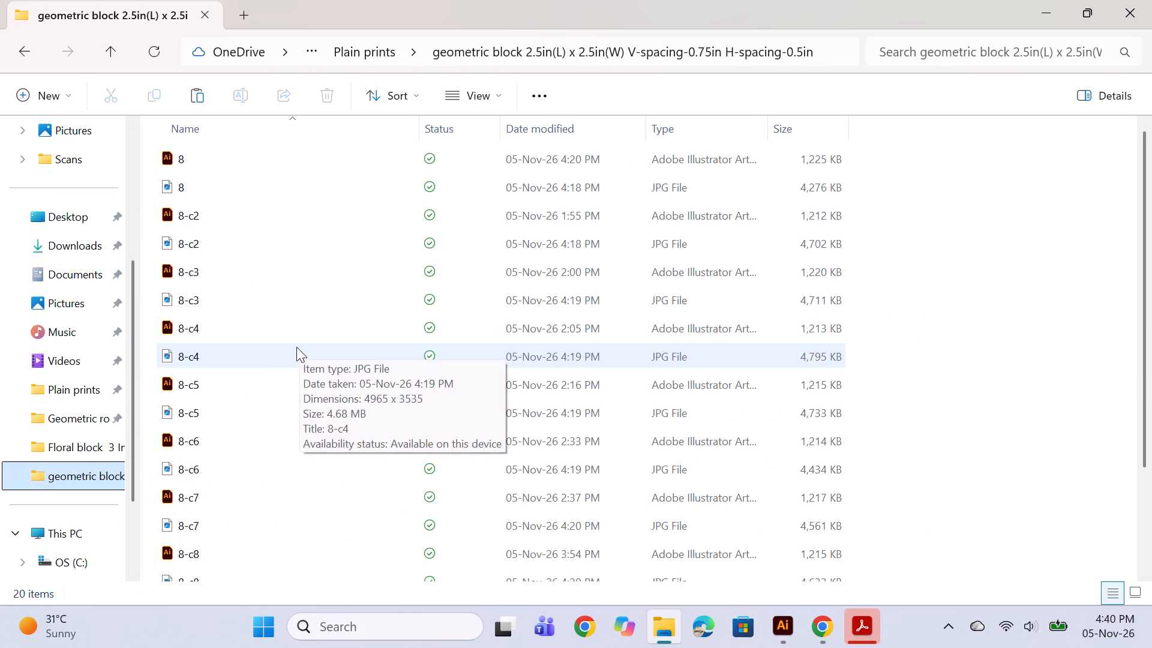
{"action": "key", "text": "ctrl+v"}
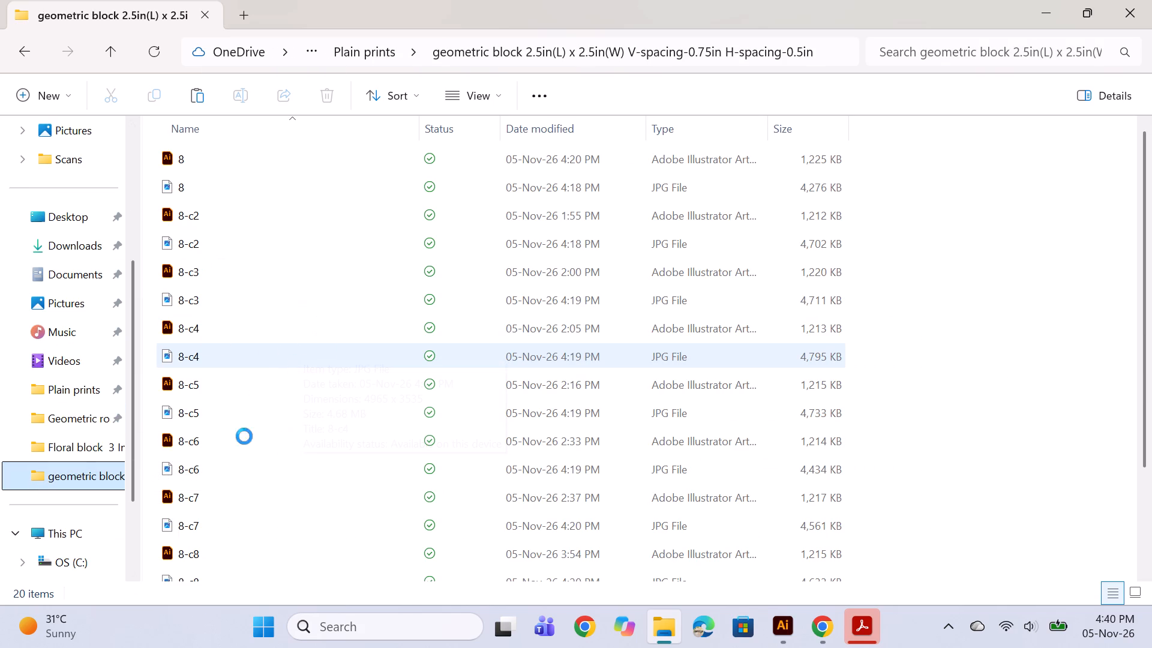
{"action": "scroll", "coordinate": [326, 392], "scroll_direction": "down", "scroll_amount": 5}
{"action": "scroll", "coordinate": [322, 422], "scroll_direction": "up", "scroll_amount": 6}
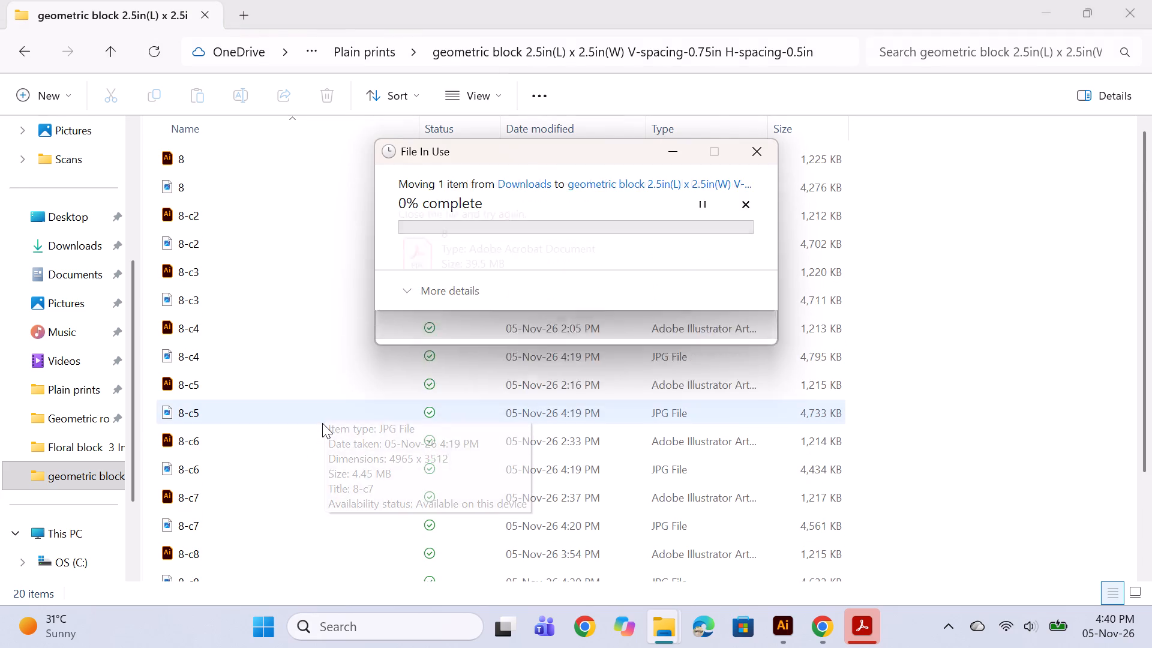
{"action": "left_click", "coordinate": [648, 308]}
Close 8.pdf in Adobe Acrobat and retry moving it into the geometric block folder.
{"action": "left_click", "coordinate": [864, 616]}
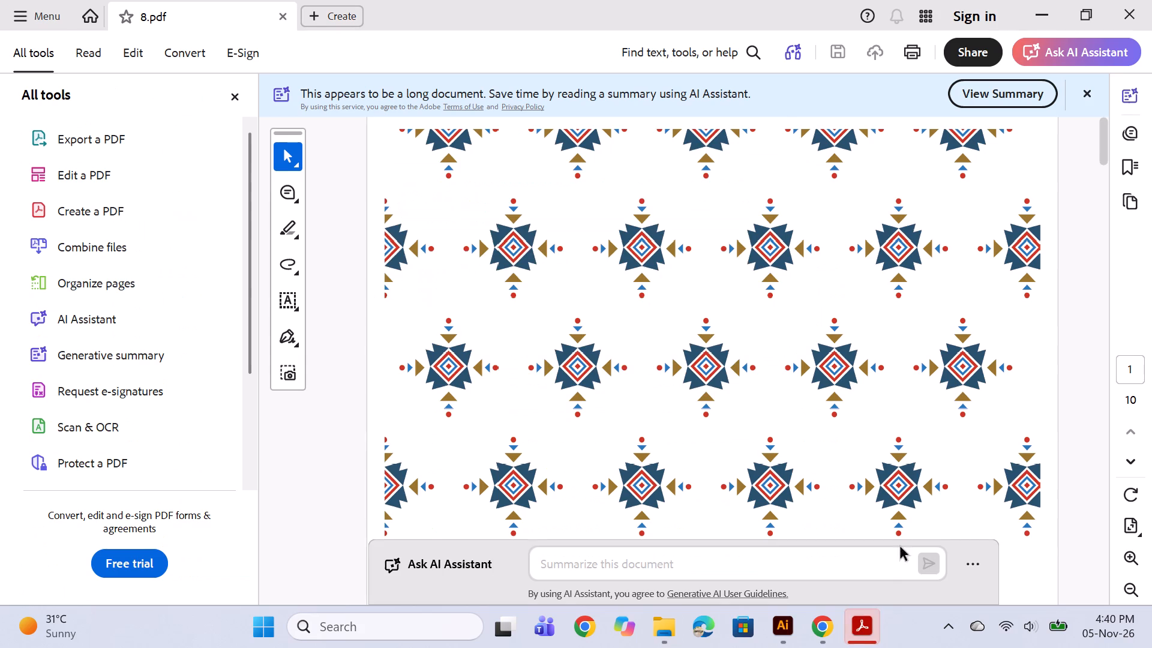
{"action": "left_click", "coordinate": [1129, 8]}
{"action": "key", "text": "ctrl+v"}
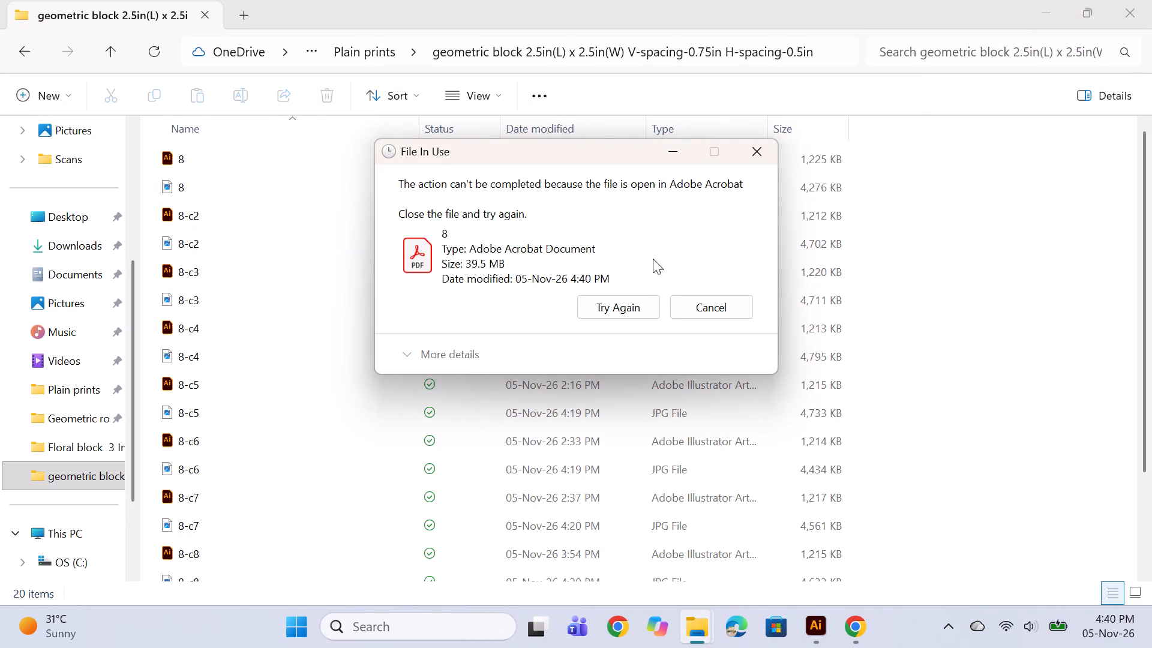
{"action": "left_click", "coordinate": [634, 306]}
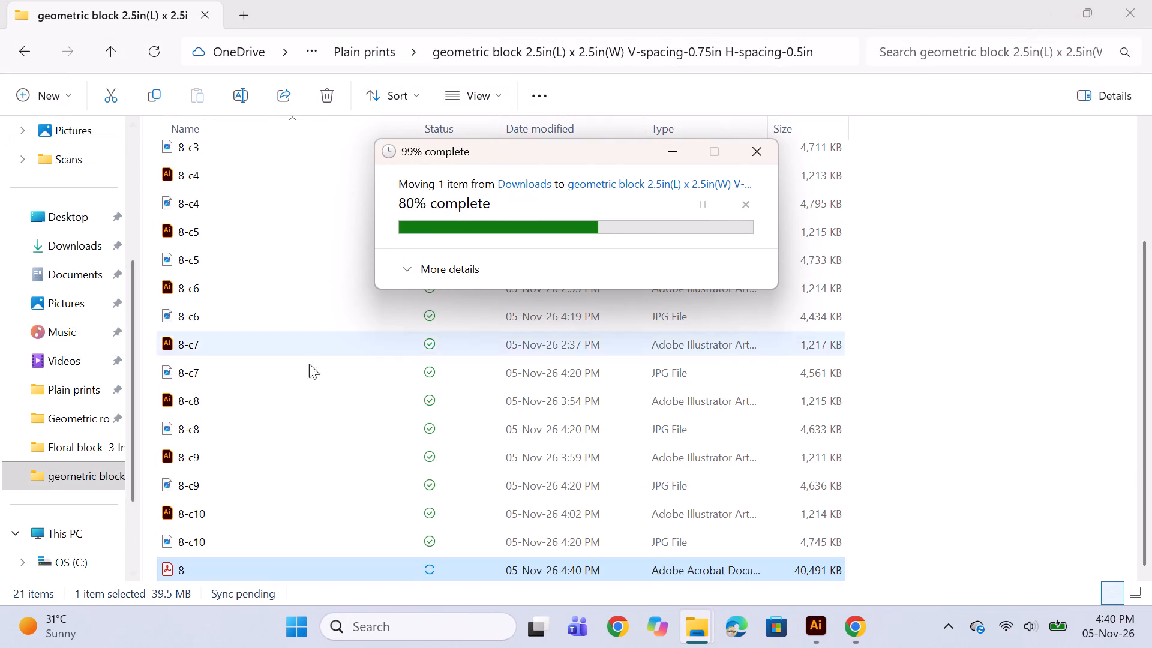
Copy the address of the geometric block 2.5in(L) x 2.5in(W) folder as text.
{"action": "scroll", "coordinate": [259, 421], "scroll_direction": "down", "scroll_amount": 13}
{"action": "scroll", "coordinate": [298, 385], "scroll_direction": "down", "scroll_amount": 4}
{"action": "scroll", "coordinate": [280, 376], "scroll_direction": "up", "scroll_amount": 4}
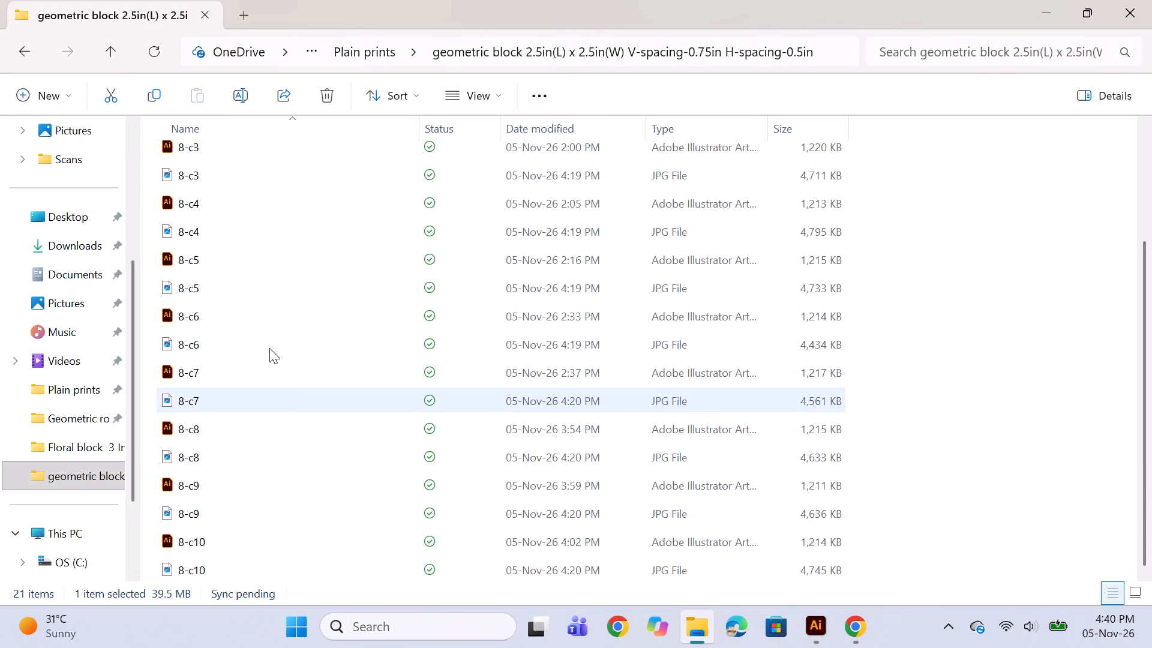
{"action": "scroll", "coordinate": [269, 348], "scroll_direction": "up", "scroll_amount": 8}
{"action": "right_click", "coordinate": [612, 51]}
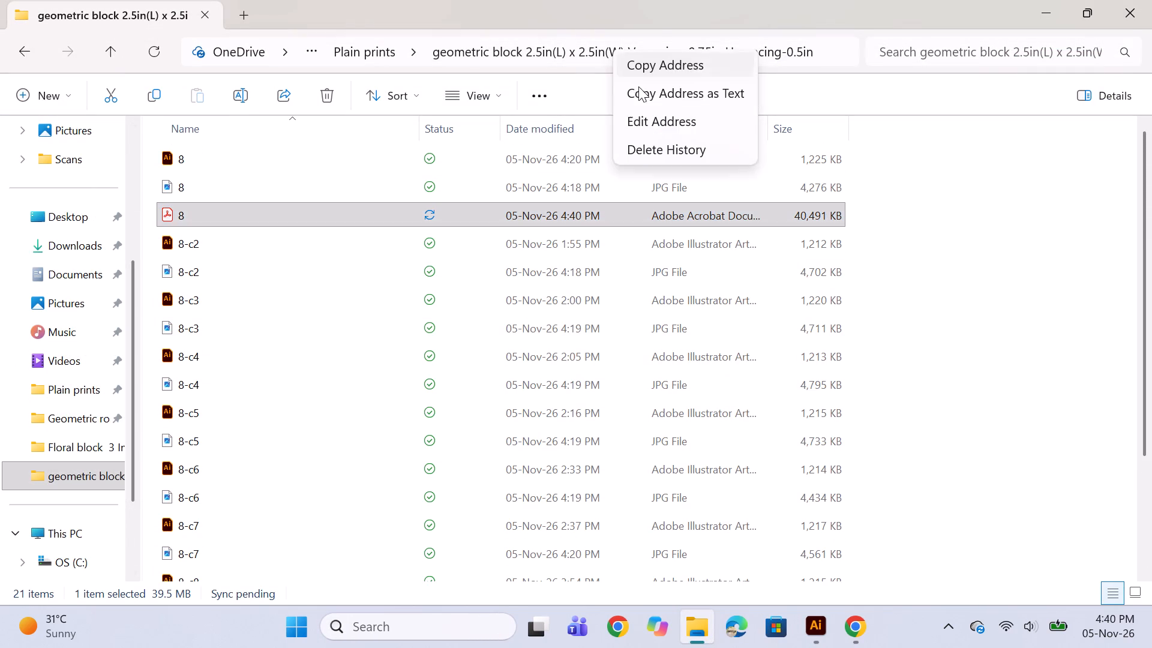
{"action": "left_click", "coordinate": [653, 100]}
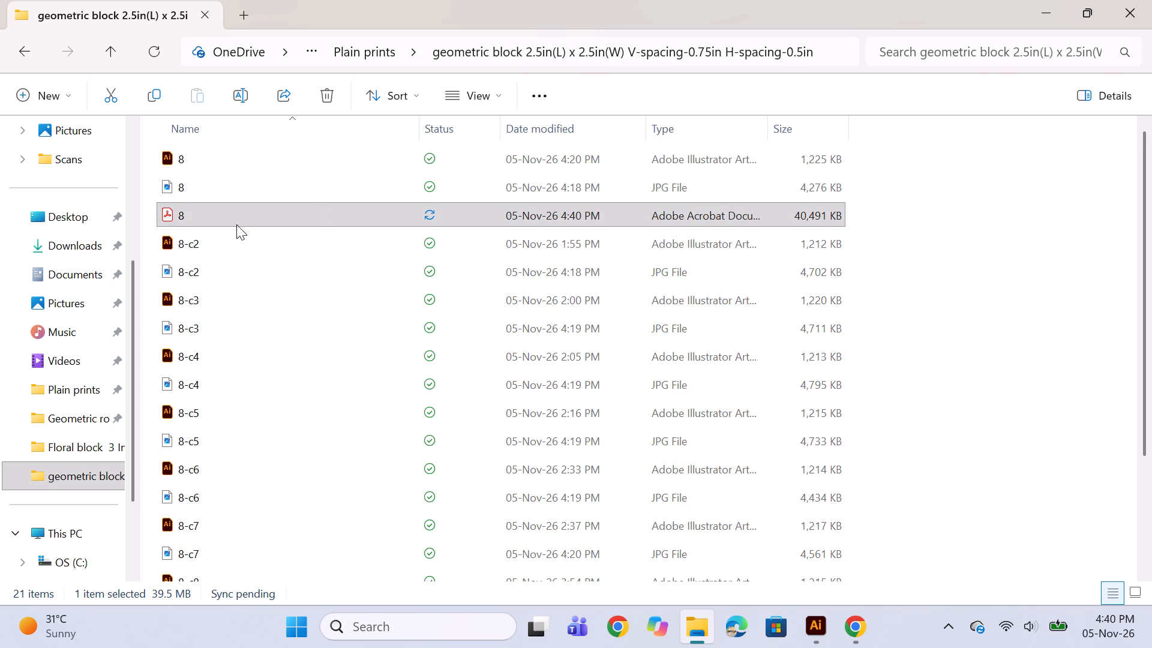
Rename the PDF 8 from the copied address, trimming the leading path to leave "geometric block 2.5in(L) x 2.5in(W) V-spacing-0.75in H-spa".
{"action": "right_click", "coordinate": [239, 218]}
{"action": "left_click", "coordinate": [376, 27]}
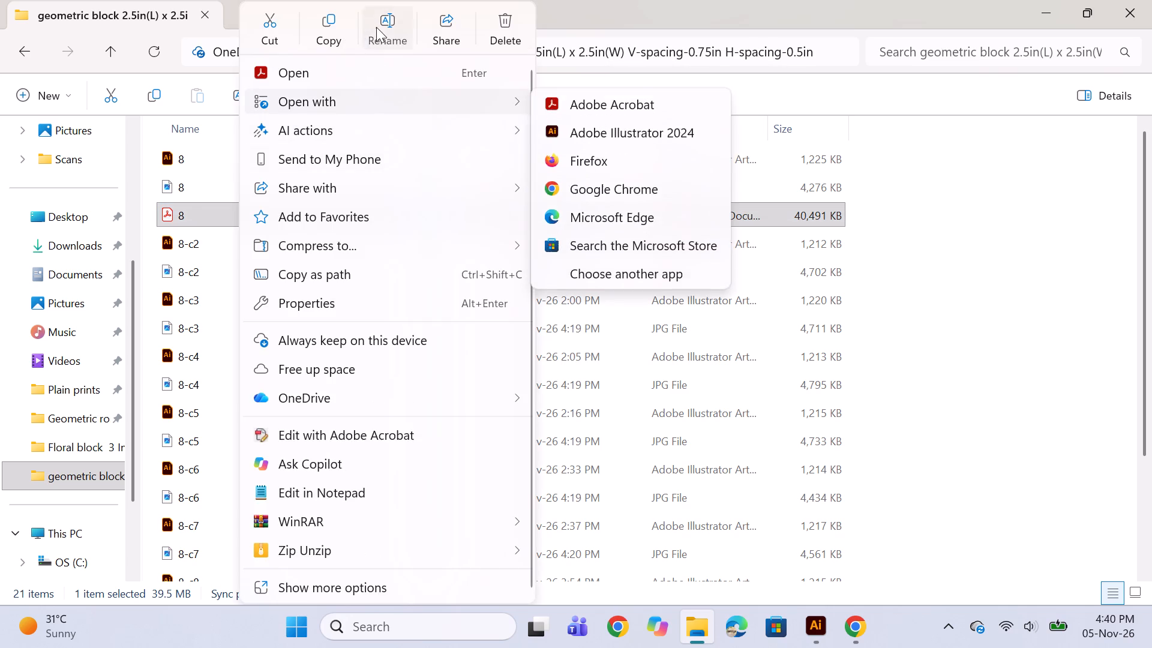
{"action": "key", "text": "ctrl+v"}
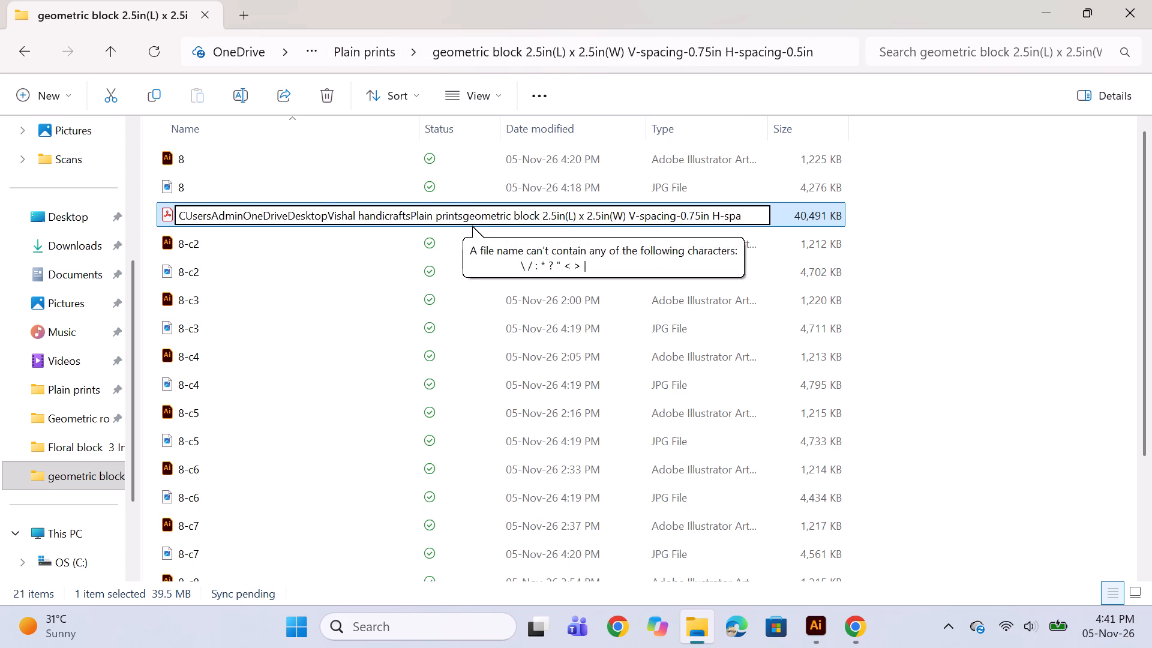
{"action": "left_click_drag", "start_coordinate": [457, 212], "coordinate": [134, 242]}
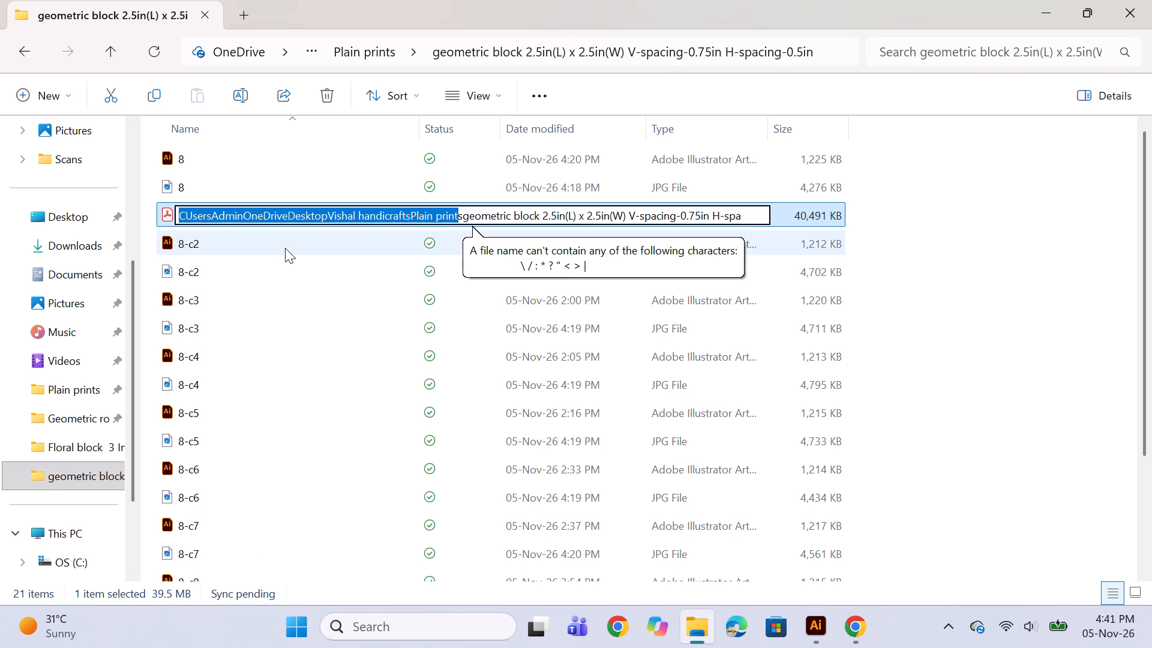
{"action": "key", "text": "BackSpace"}
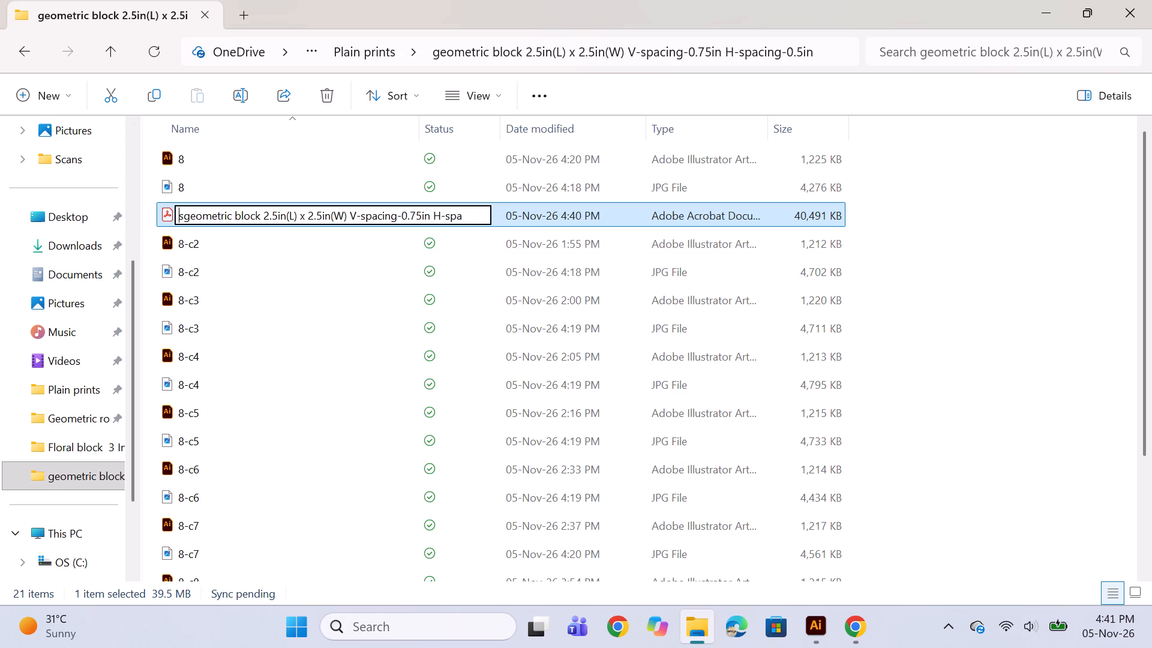
{"action": "left_click", "coordinate": [181, 215]}
{"action": "key", "text": "BackSpace"}
{"action": "key", "text": "BackSpace"}
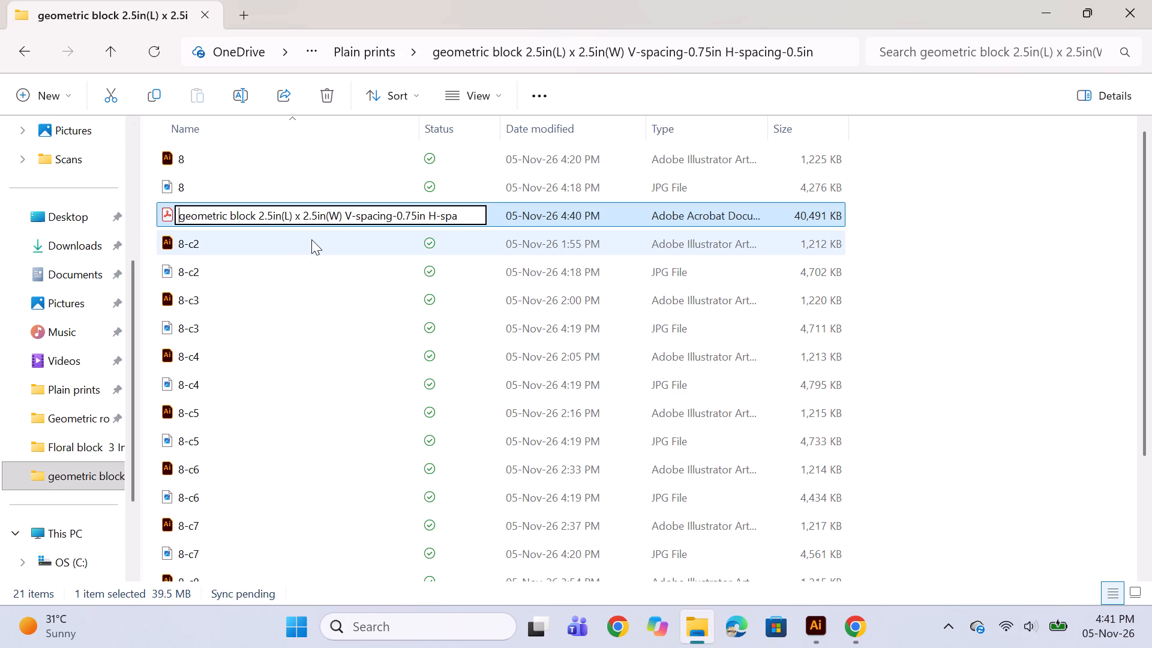
{"action": "key", "text": "Return"}
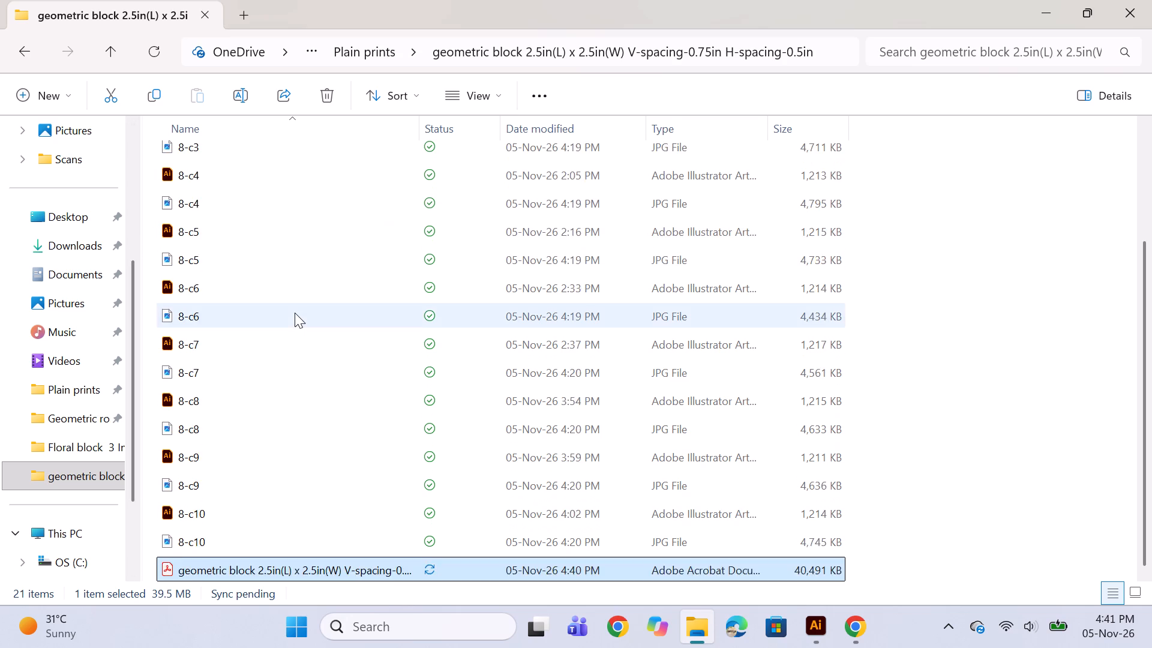
Look through the geometric block, Geometric rose block and Floral block 3 In(L) x 3 In(W) folders to check their files.
{"action": "scroll", "coordinate": [295, 313], "scroll_direction": "up", "scroll_amount": 6}
{"action": "scroll", "coordinate": [296, 305], "scroll_direction": "down", "scroll_amount": 5}
{"action": "scroll", "coordinate": [308, 308], "scroll_direction": "up", "scroll_amount": 12}
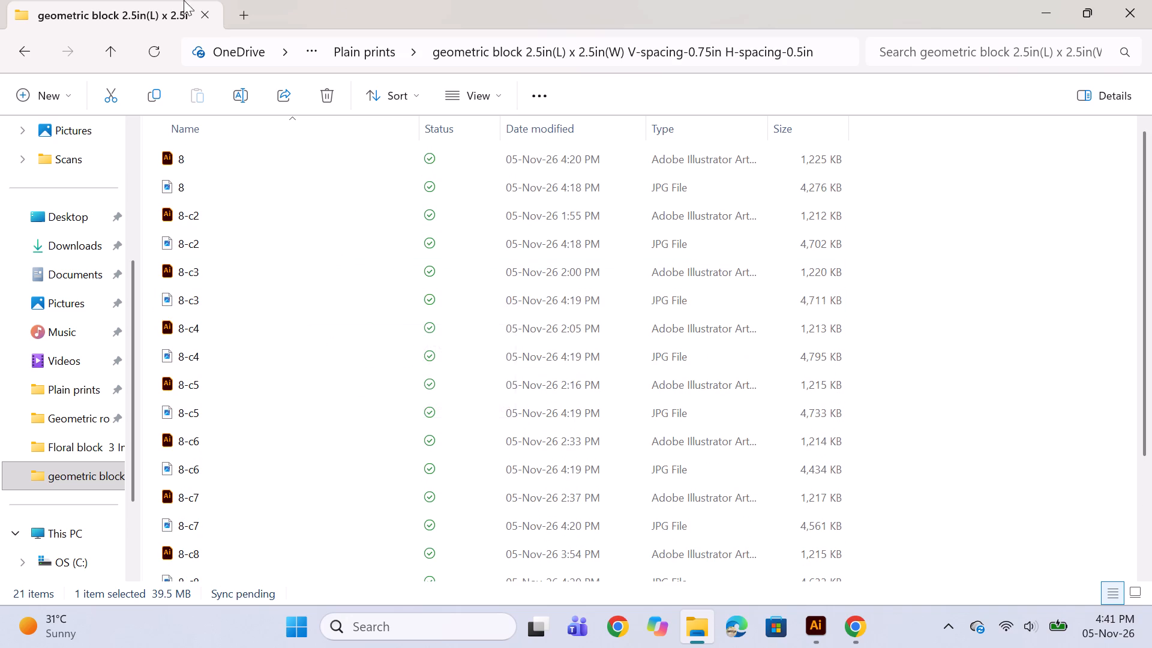
{"action": "left_click", "coordinate": [19, 61]}
{"action": "scroll", "coordinate": [178, 223], "scroll_direction": "down", "scroll_amount": 2}
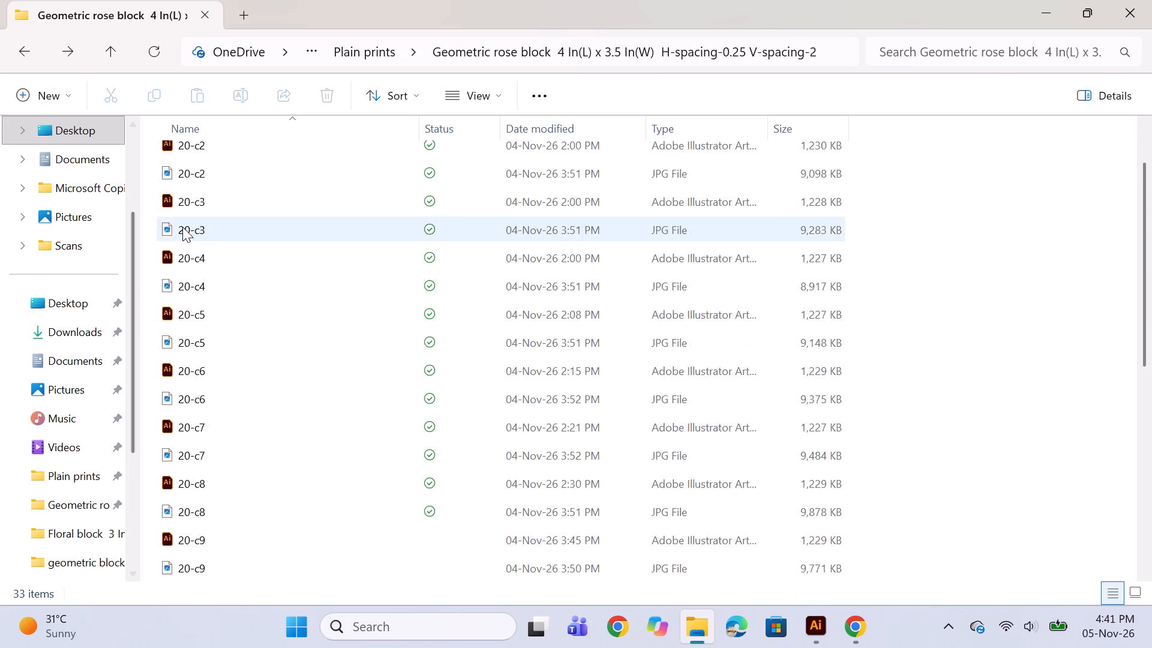
{"action": "scroll", "coordinate": [182, 227], "scroll_direction": "down", "scroll_amount": 2}
{"action": "scroll", "coordinate": [269, 316], "scroll_direction": "up", "scroll_amount": 10}
{"action": "scroll", "coordinate": [243, 271], "scroll_direction": "down", "scroll_amount": 11}
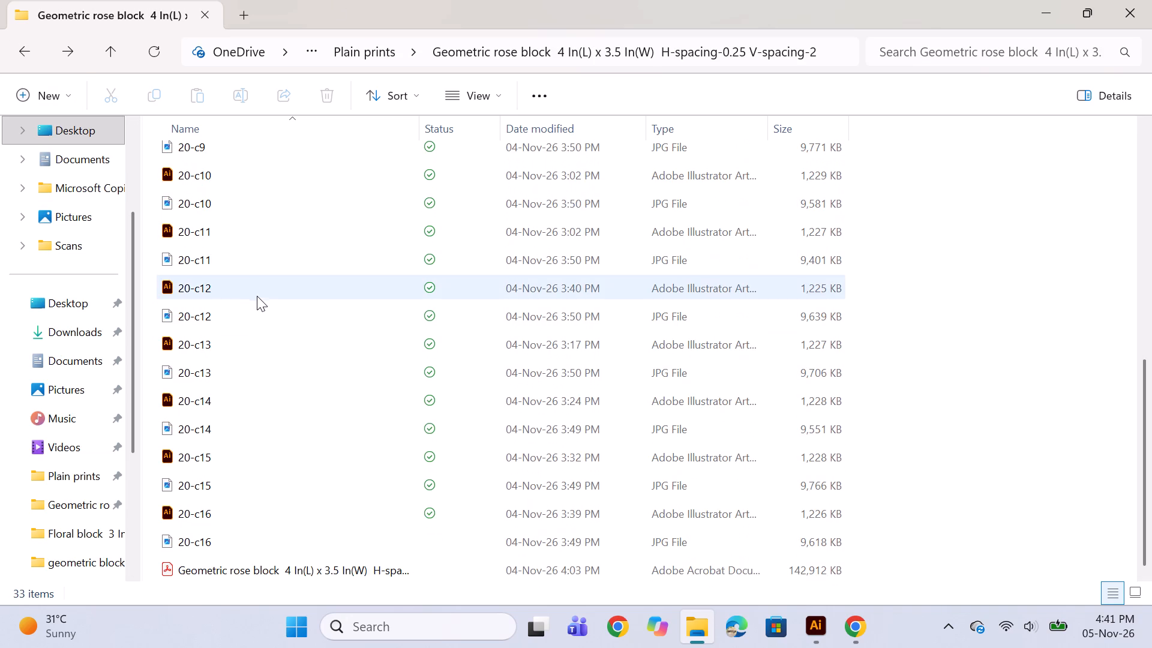
{"action": "scroll", "coordinate": [250, 280], "scroll_direction": "up", "scroll_amount": 7}
{"action": "scroll", "coordinate": [62, 481], "scroll_direction": "down", "scroll_amount": 2}
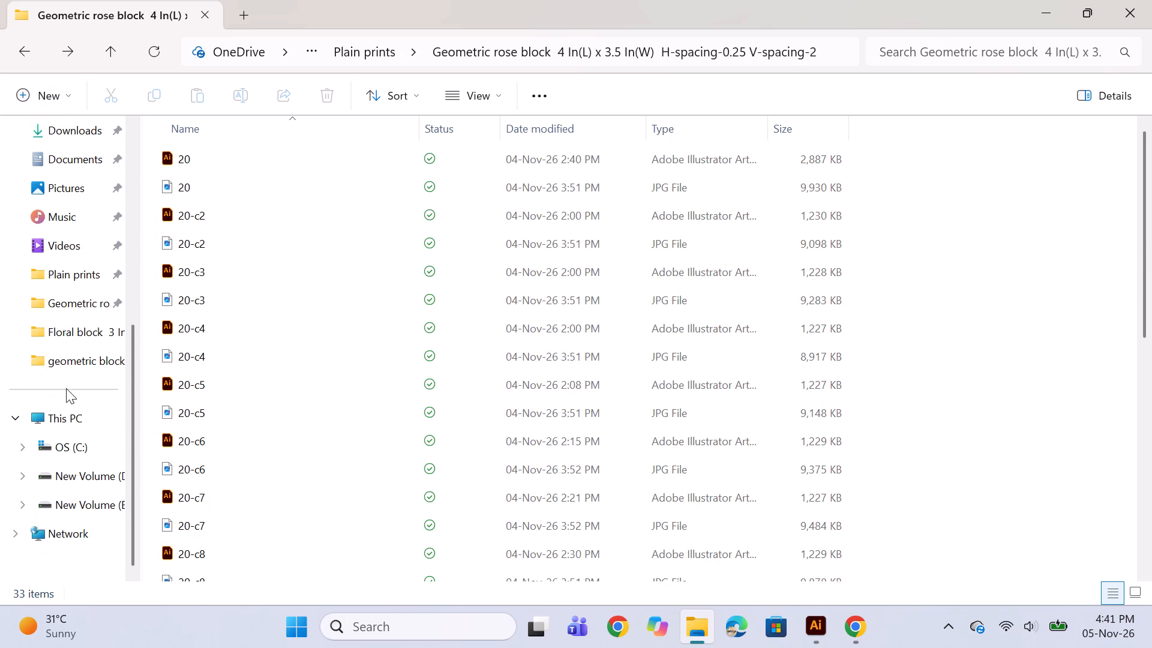
{"action": "left_click", "coordinate": [79, 331]}
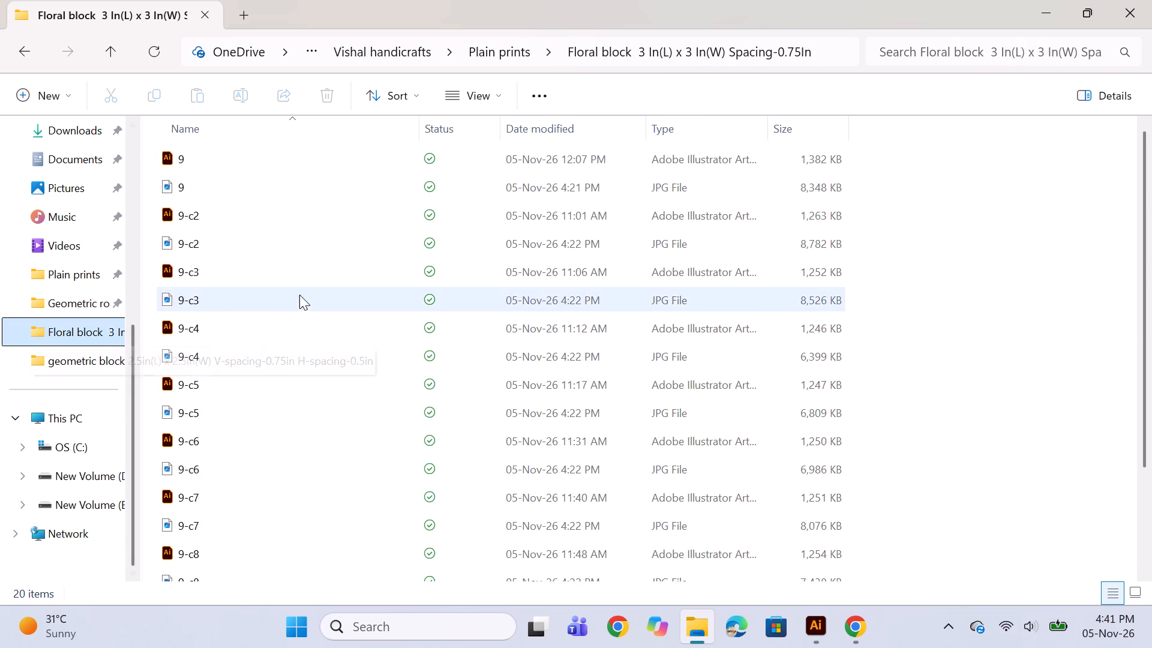
{"action": "scroll", "coordinate": [278, 295], "scroll_direction": "down", "scroll_amount": 4}
Switch to Chrome, return to Smallpdf's JPG to PDF start page and load images 9 to 9-c10 from the Floral block folder.
{"action": "left_click", "coordinate": [857, 639]}
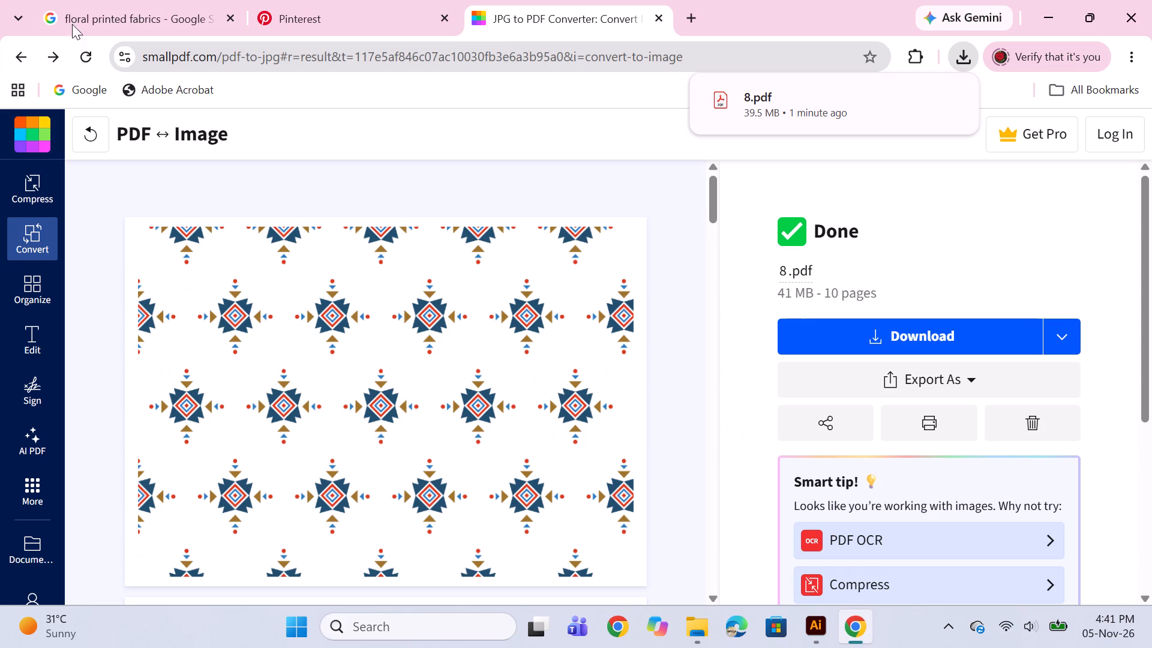
{"action": "left_click", "coordinate": [25, 57]}
{"action": "left_click", "coordinate": [25, 57]}
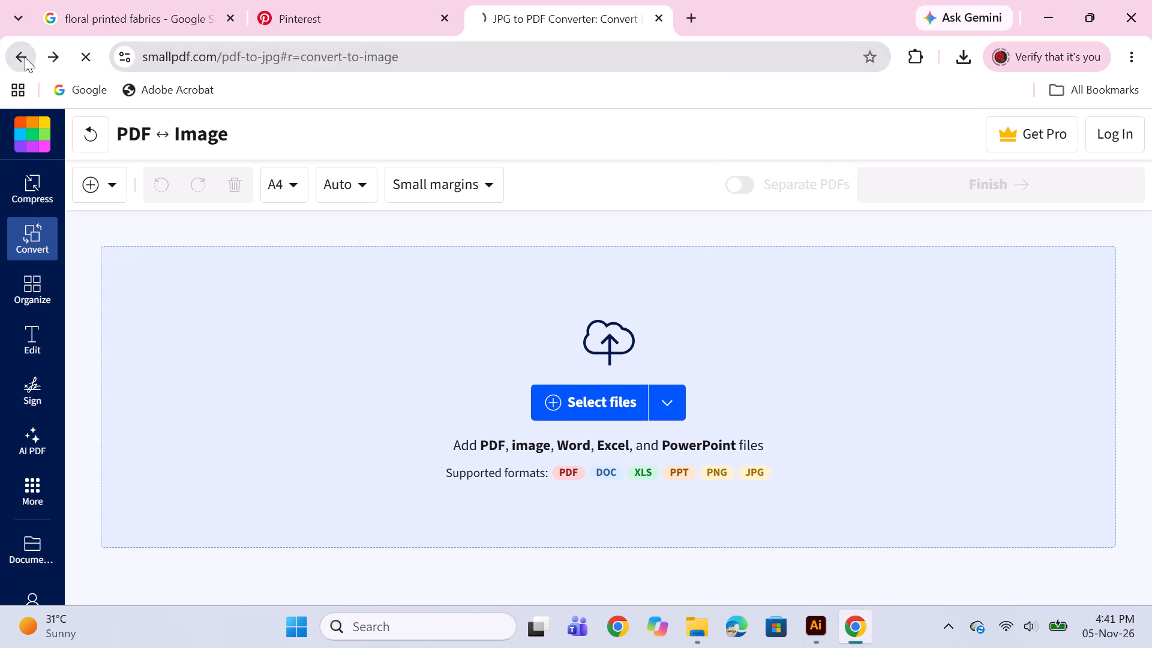
{"action": "left_click", "coordinate": [25, 57]}
{"action": "left_click", "coordinate": [561, 412]}
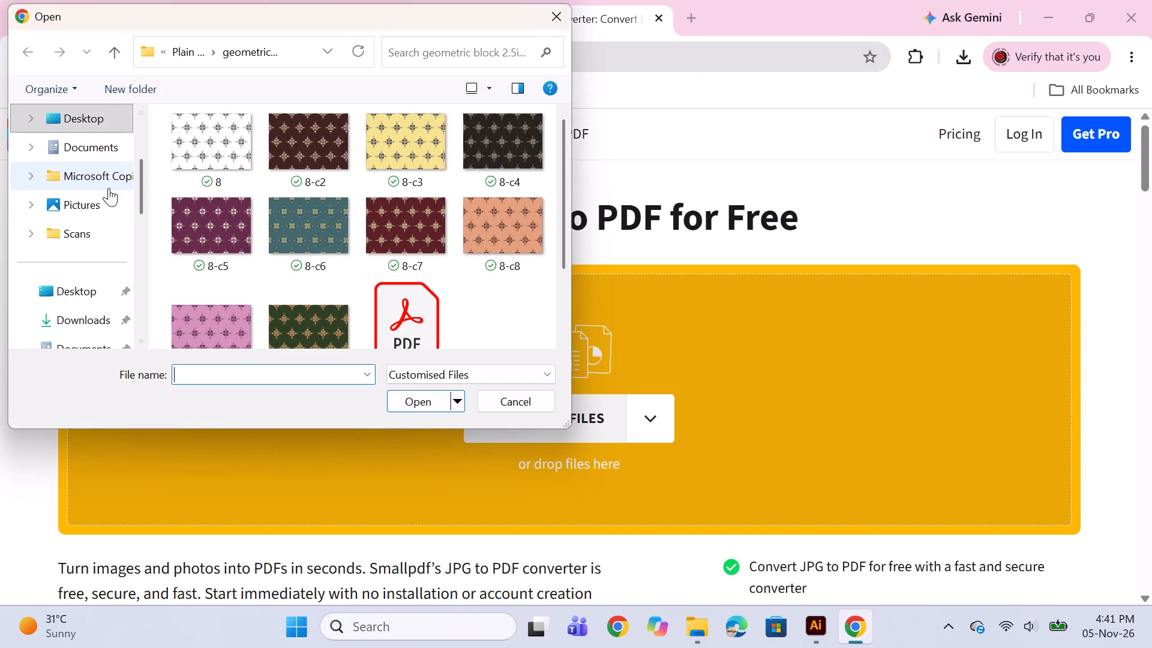
{"action": "scroll", "coordinate": [86, 292], "scroll_direction": "down", "scroll_amount": 3}
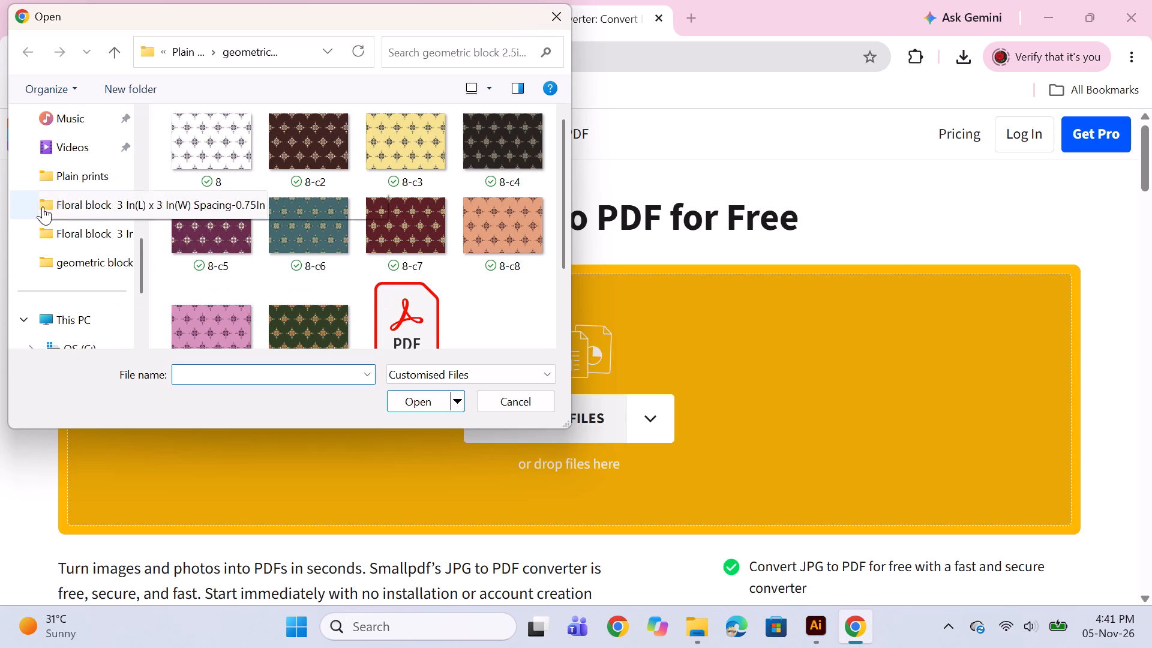
{"action": "left_click", "coordinate": [104, 238]}
{"action": "left_click", "coordinate": [199, 157]}
{"action": "scroll", "coordinate": [317, 203], "scroll_direction": "down", "scroll_amount": 2}
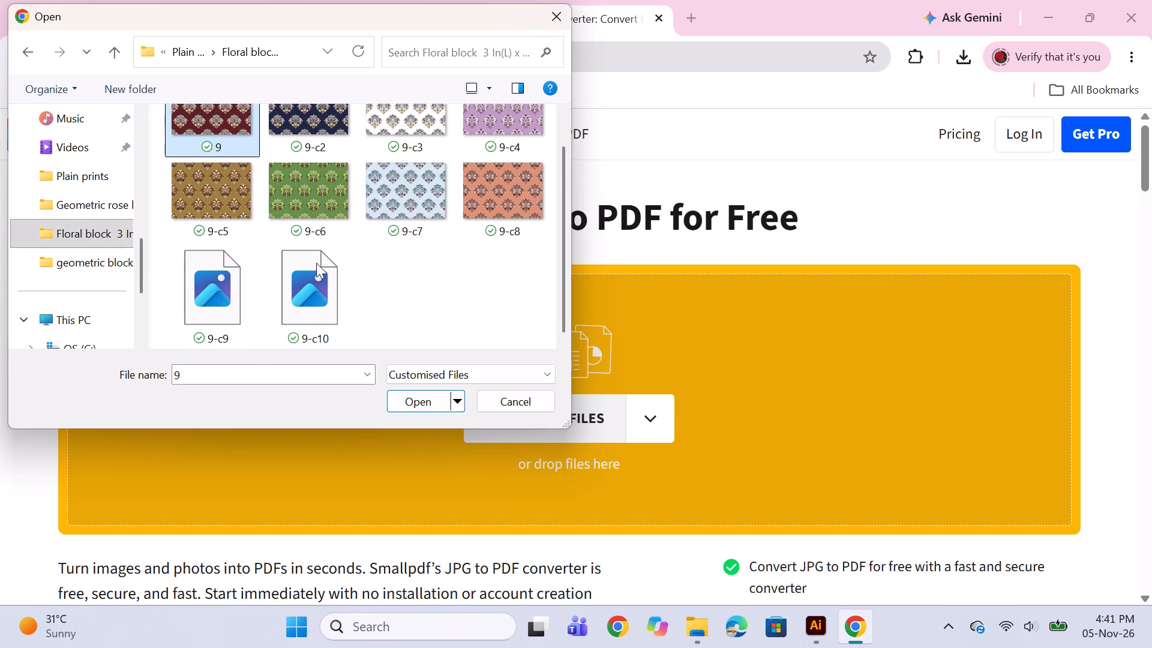
{"action": "left_click", "coordinate": [311, 277], "text": "shift"}
{"action": "left_click", "coordinate": [431, 398]}
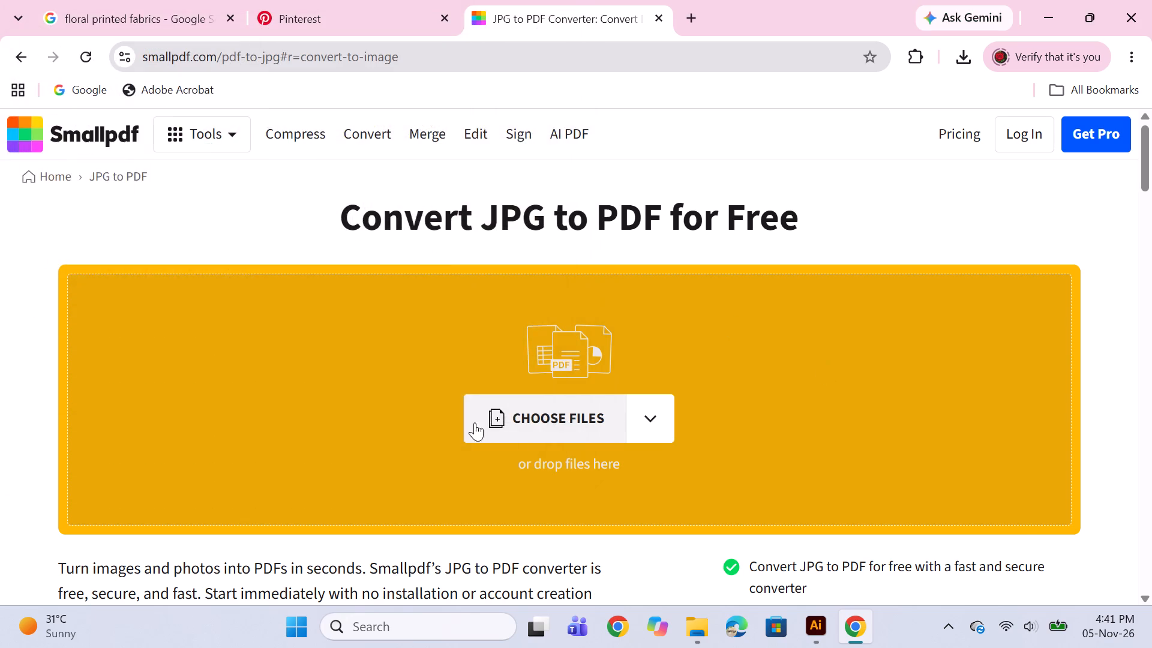
Convert the loaded images into a single PDF, download it as 9.pdf and close the copy opened in Adobe Acrobat.
{"action": "left_click", "coordinate": [934, 194]}
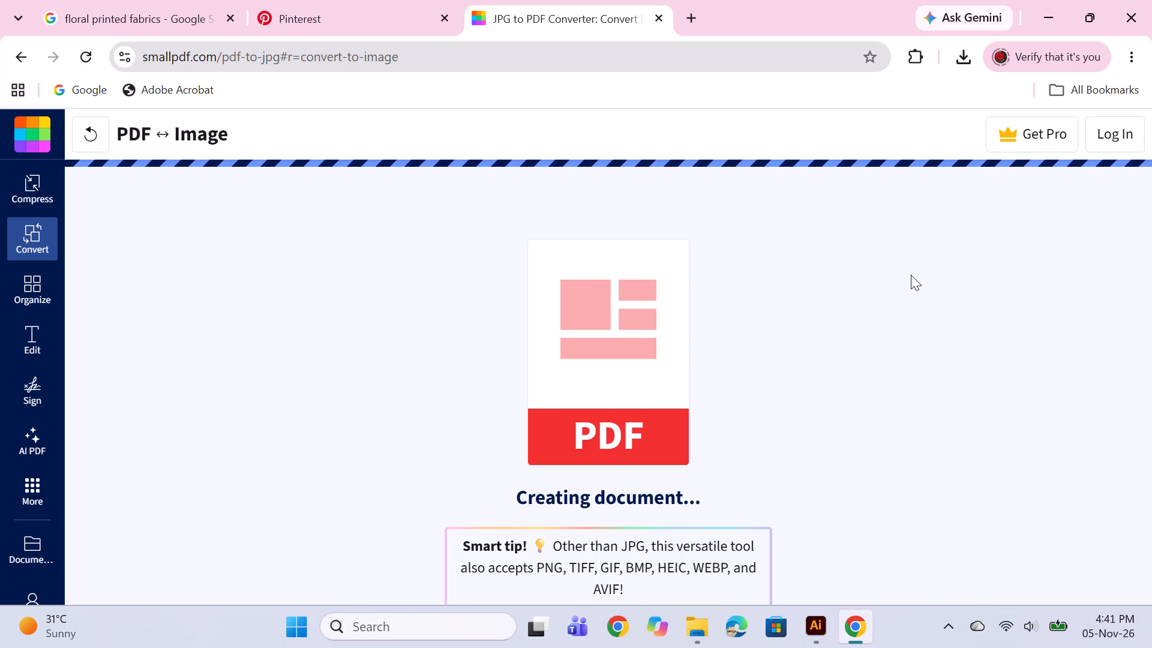
{"action": "left_click", "coordinate": [340, 9]}
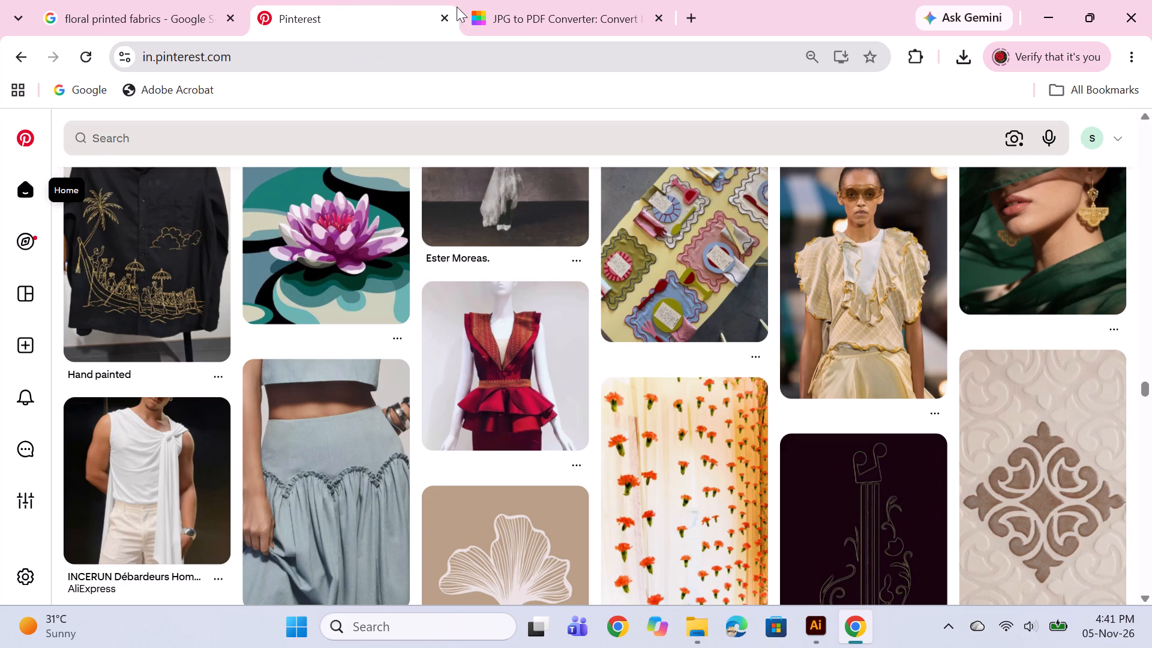
{"action": "left_click", "coordinate": [533, 14]}
{"action": "scroll", "coordinate": [697, 251], "scroll_direction": "down", "scroll_amount": 4}
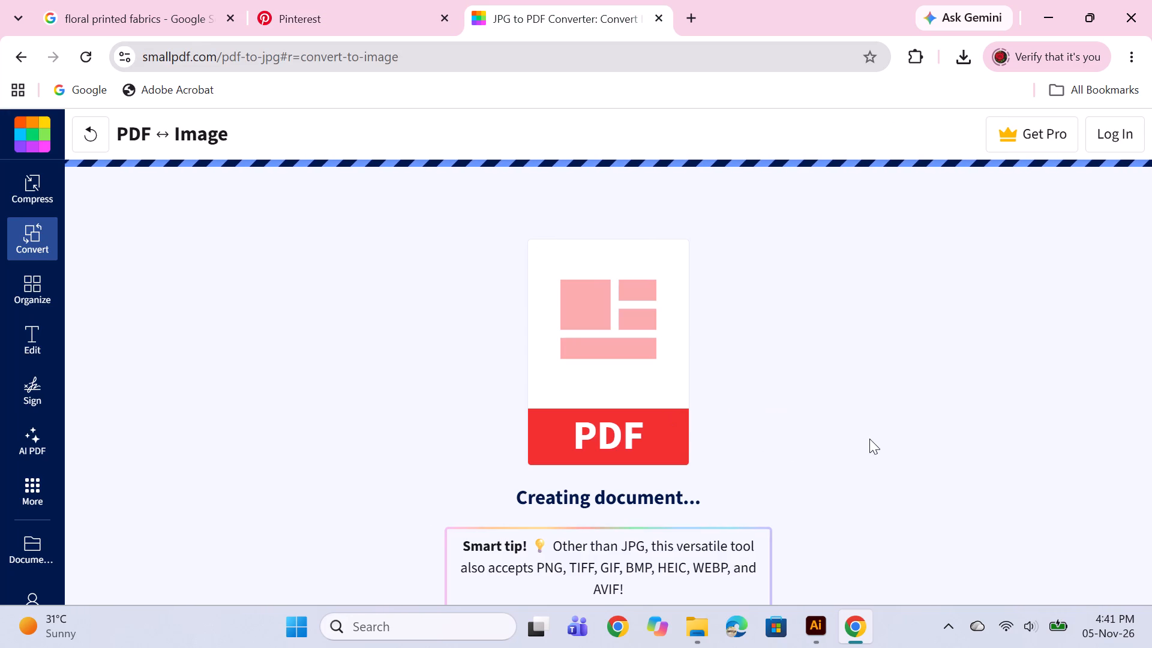
{"action": "scroll", "coordinate": [869, 439], "scroll_direction": "down", "scroll_amount": 3}
{"action": "scroll", "coordinate": [584, 446], "scroll_direction": "up", "scroll_amount": 2}
{"action": "scroll", "coordinate": [783, 426], "scroll_direction": "down", "scroll_amount": 3}
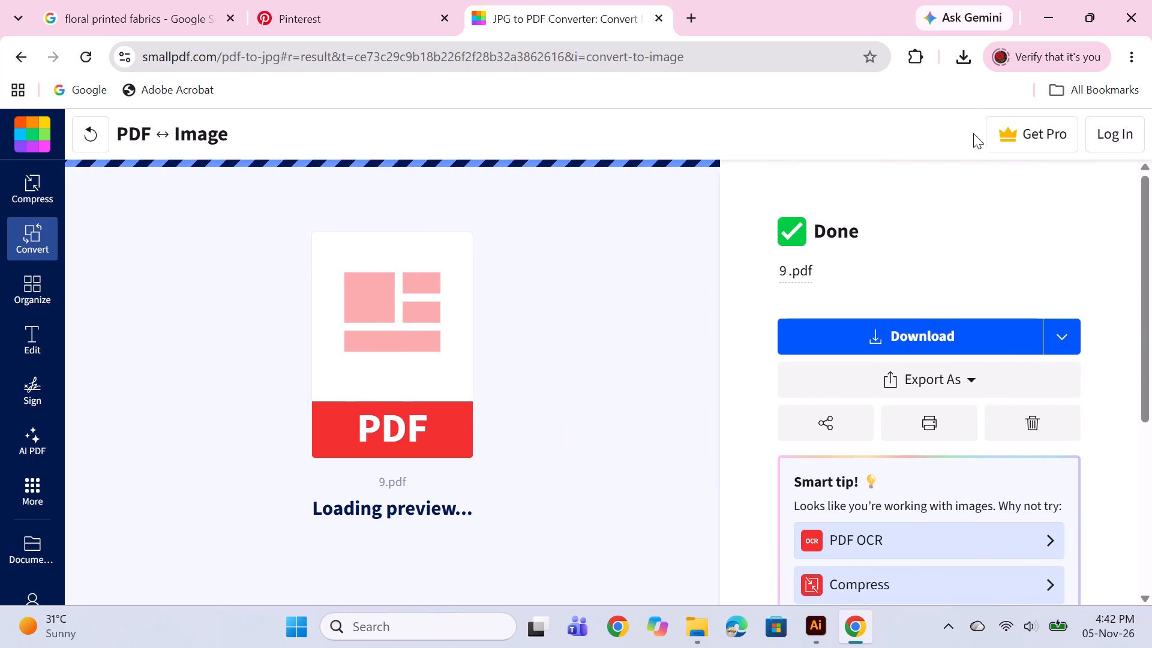
{"action": "left_click", "coordinate": [915, 333]}
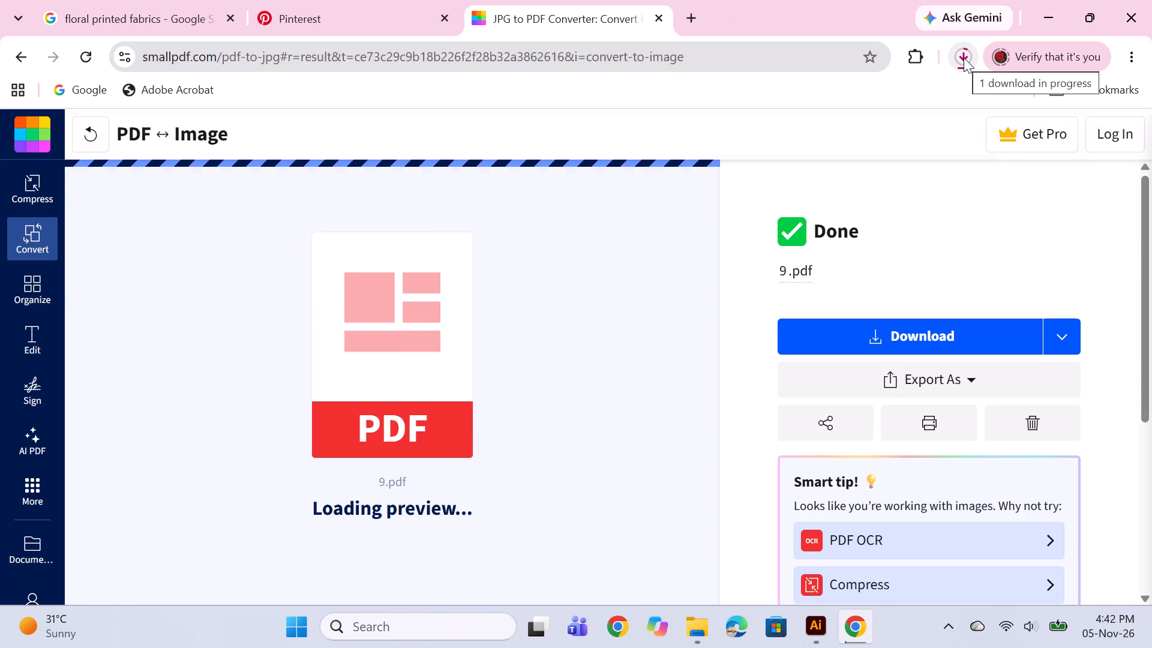
{"action": "left_click", "coordinate": [1115, 160]}
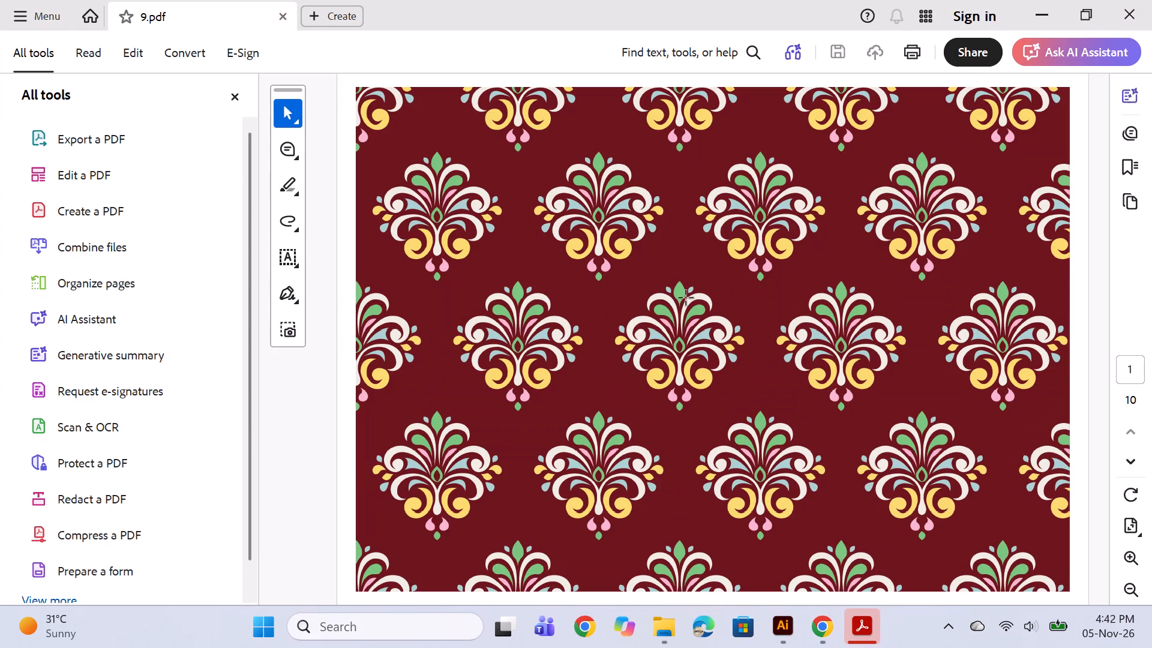
{"action": "left_click", "coordinate": [1119, 0]}
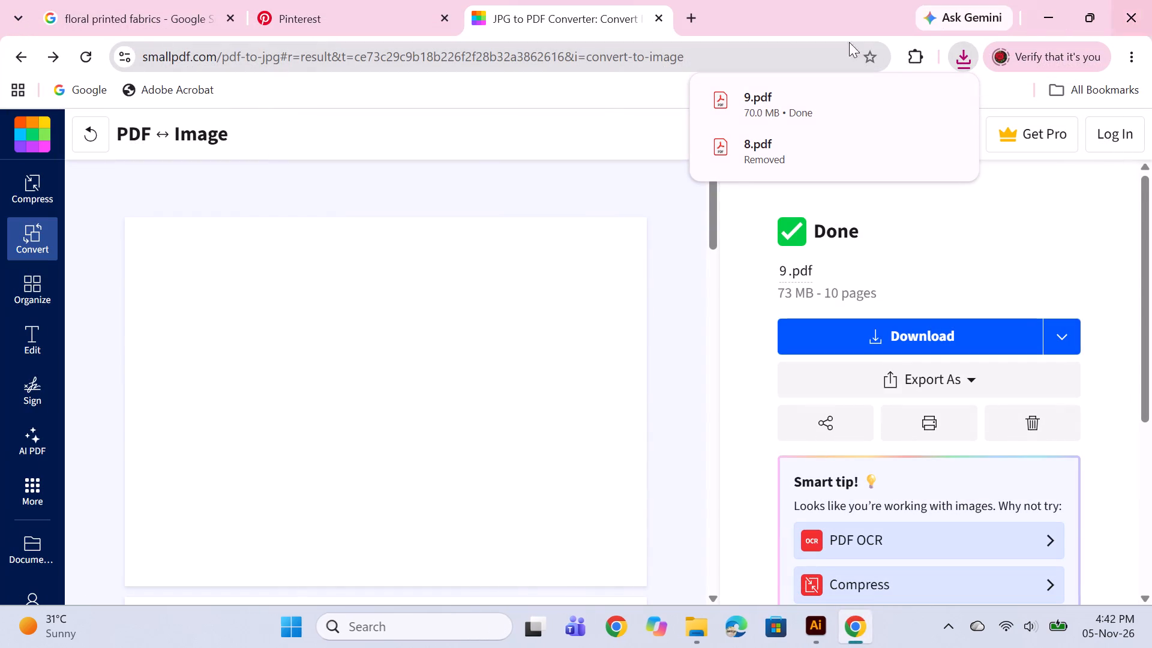
Switch to File Explorer and move the PDF 9 from Downloads into the Floral block 3 In(L) x 3 In(W) Spacing-0.75In folder.
{"action": "left_click", "coordinate": [681, 633]}
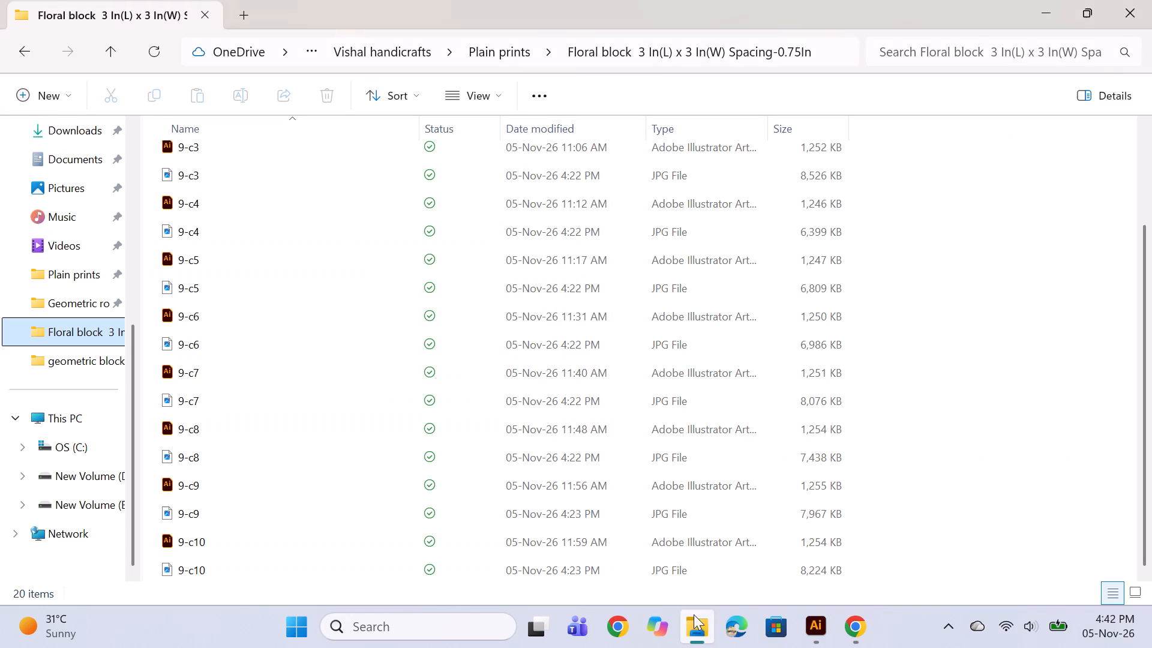
{"action": "scroll", "coordinate": [491, 532], "scroll_direction": "down", "scroll_amount": 4}
{"action": "scroll", "coordinate": [320, 459], "scroll_direction": "up", "scroll_amount": 3}
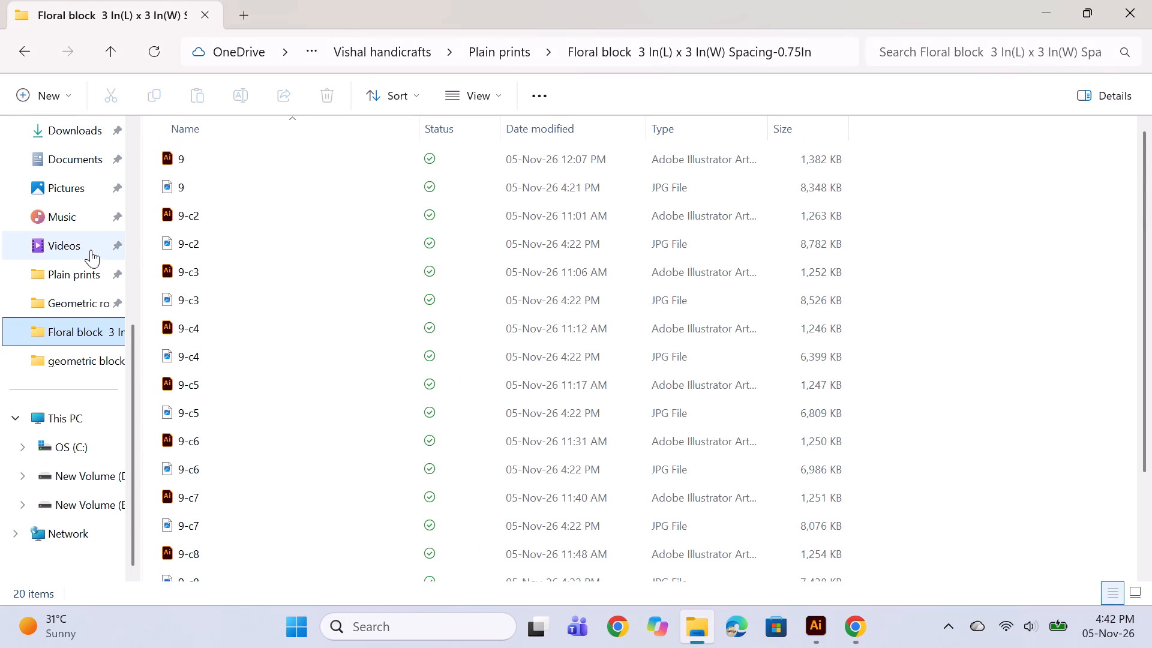
{"action": "left_click", "coordinate": [68, 139]}
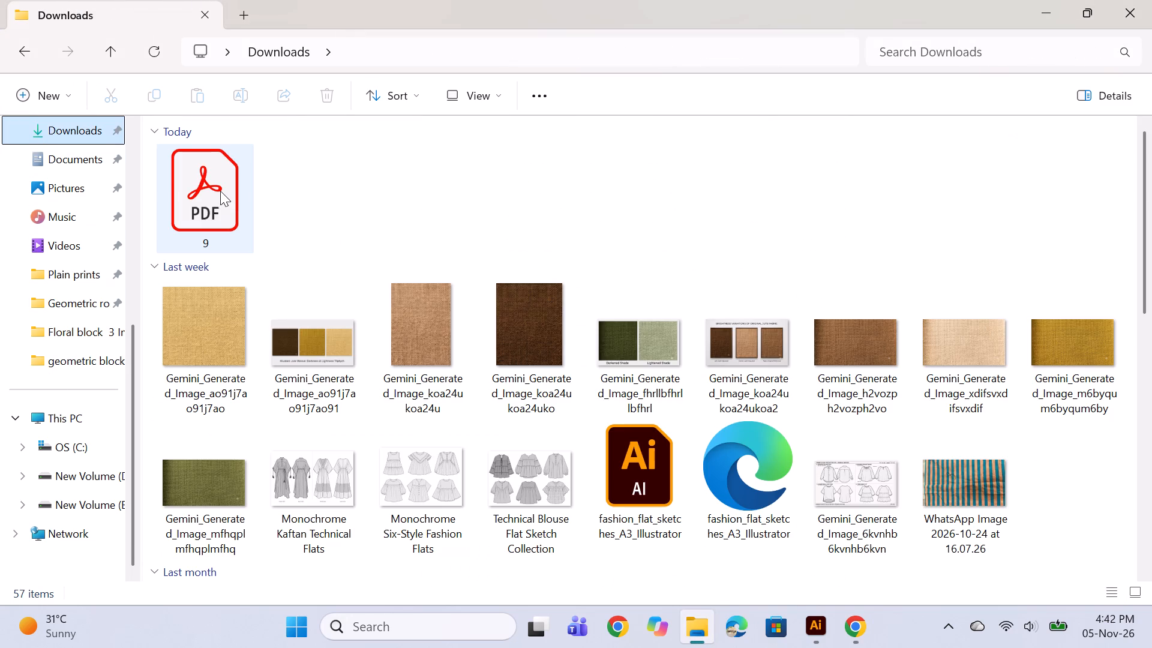
{"action": "right_click", "coordinate": [220, 191]}
{"action": "left_click", "coordinate": [256, 77]}
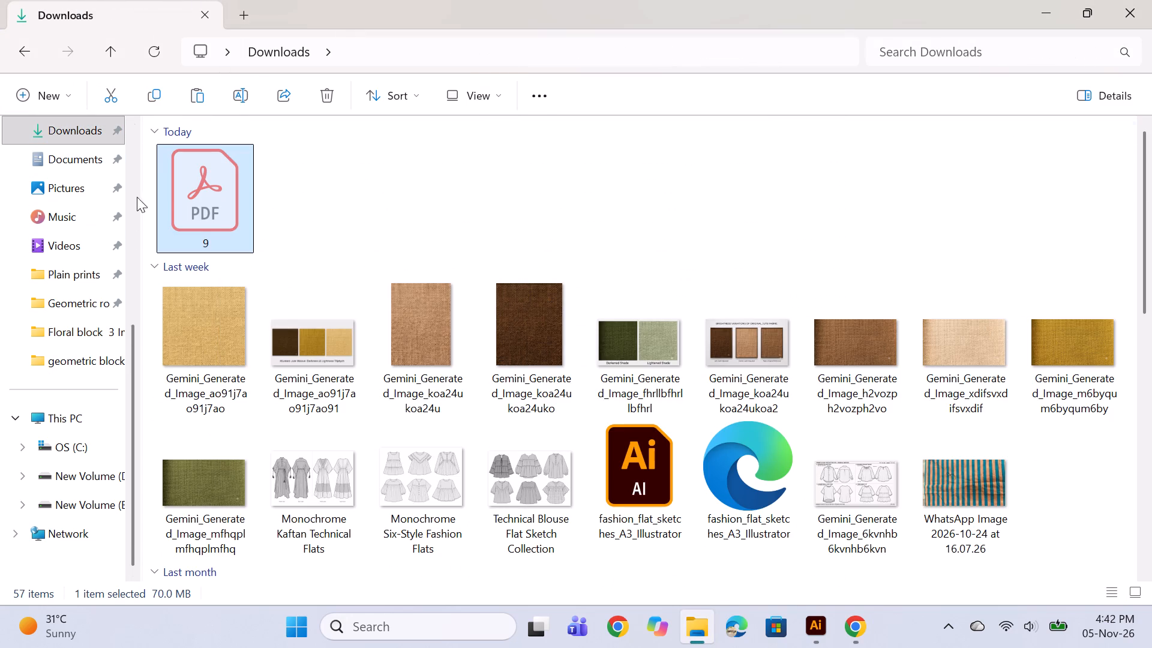
{"action": "left_click", "coordinate": [87, 334]}
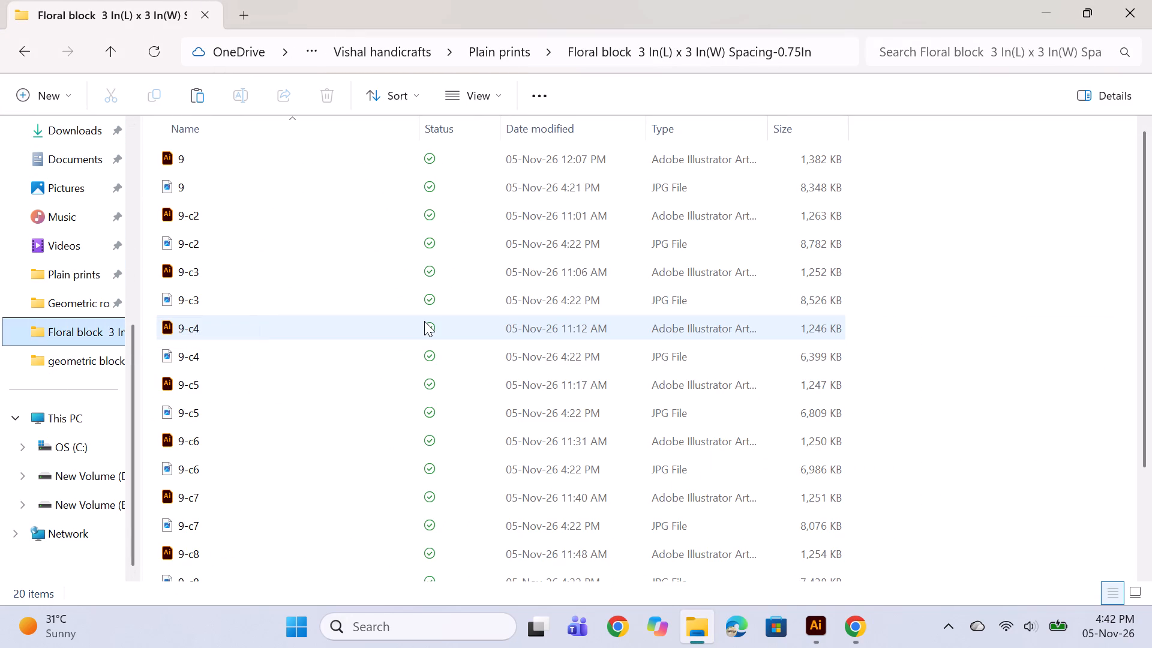
{"action": "key", "text": "ctrl+v"}
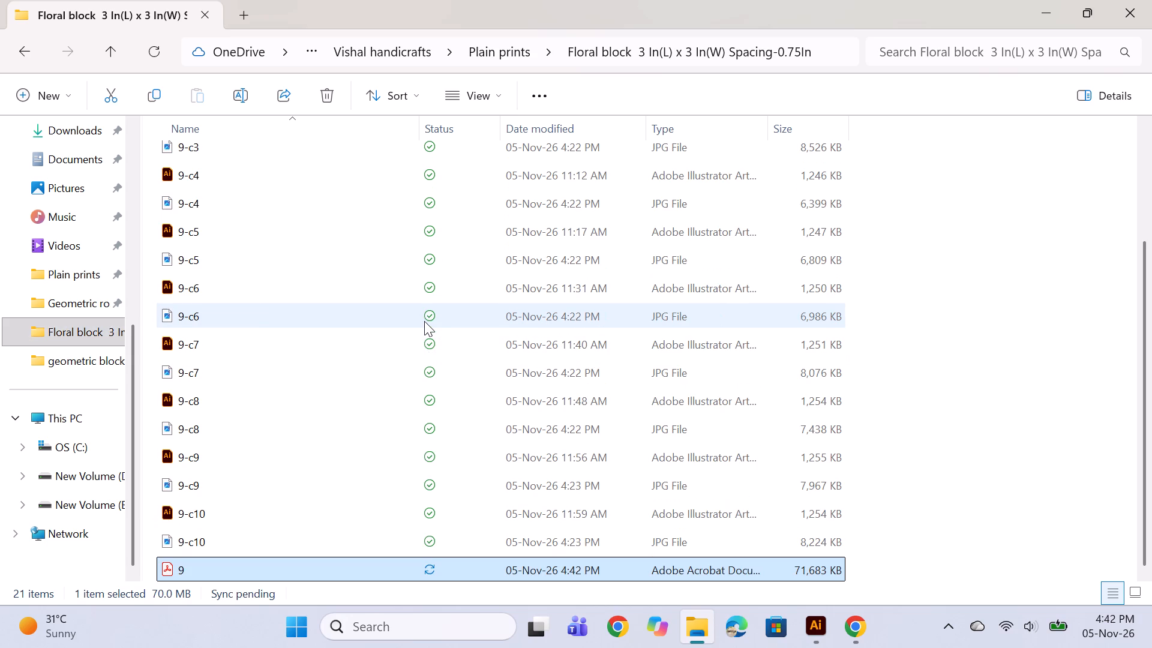
{"action": "scroll", "coordinate": [246, 356], "scroll_direction": "down", "scroll_amount": 6}
{"action": "scroll", "coordinate": [197, 356], "scroll_direction": "up", "scroll_amount": 7}
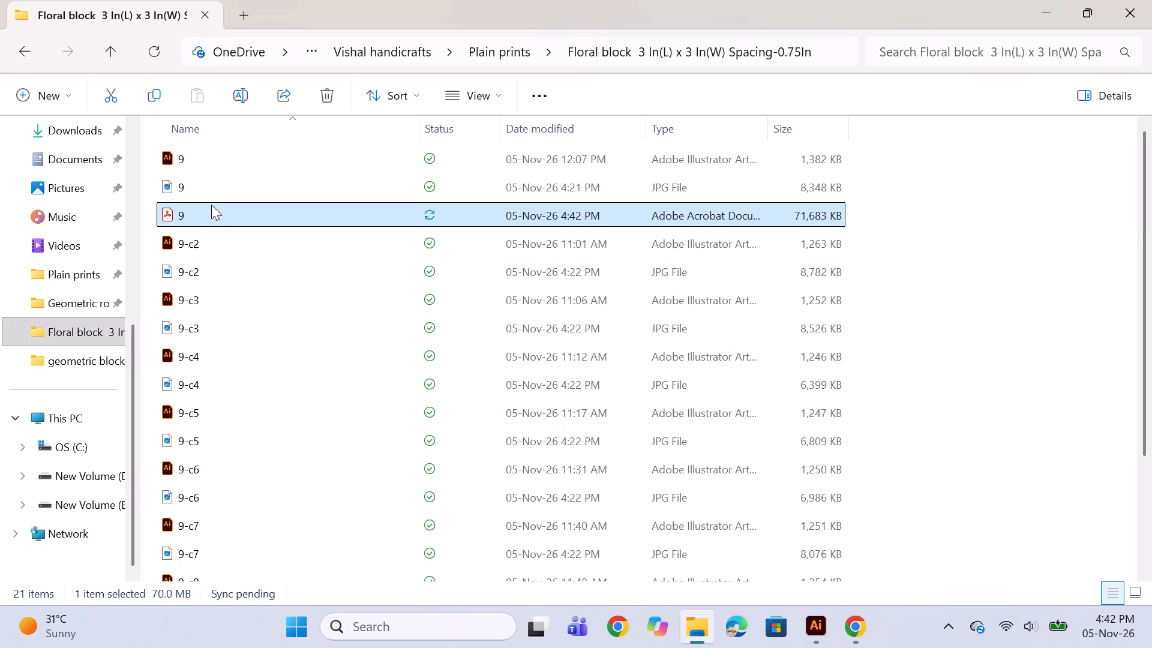
Rename the PDF 9 after its folder, as Floral block 3 In(L) x 3 In(W) Spacing-0.75In.
{"action": "right_click", "coordinate": [218, 210]}
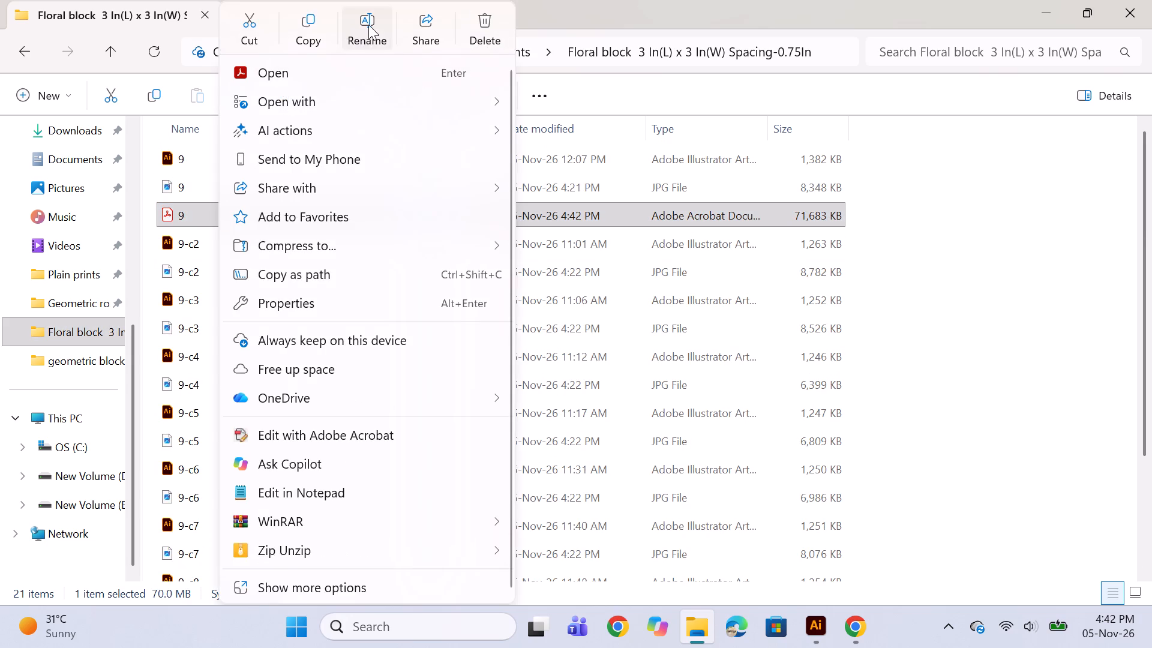
{"action": "left_click", "coordinate": [368, 25]}
{"action": "right_click", "coordinate": [625, 44]}
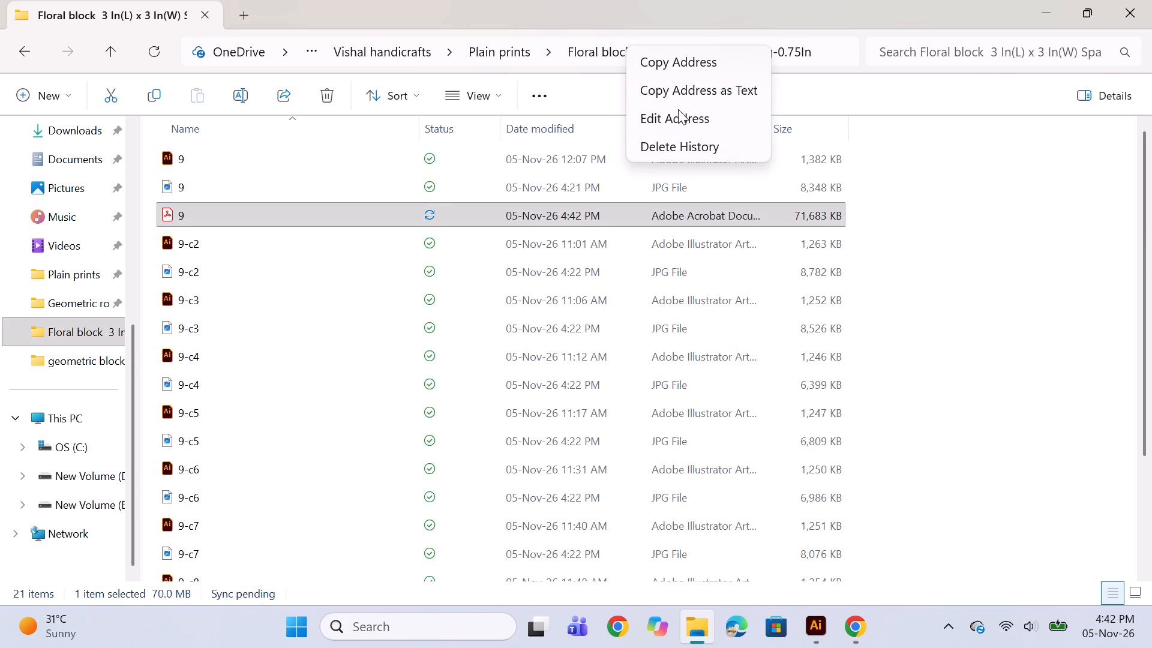
{"action": "left_click", "coordinate": [674, 99]}
{"action": "right_click", "coordinate": [211, 216]}
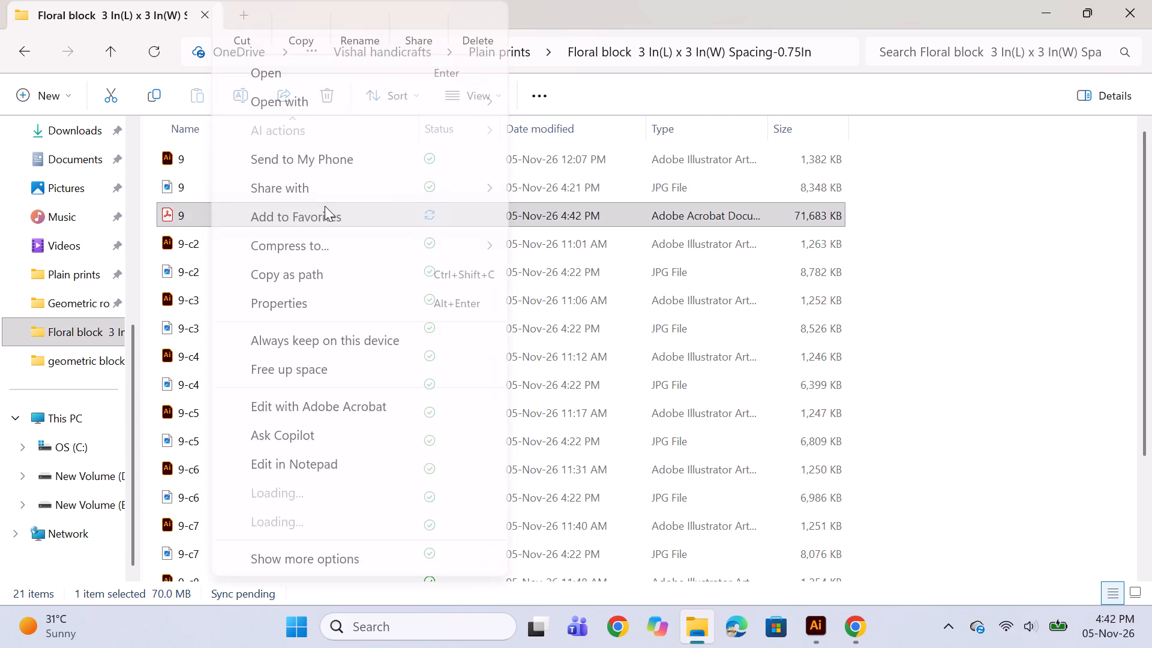
{"action": "left_click", "coordinate": [353, 17]}
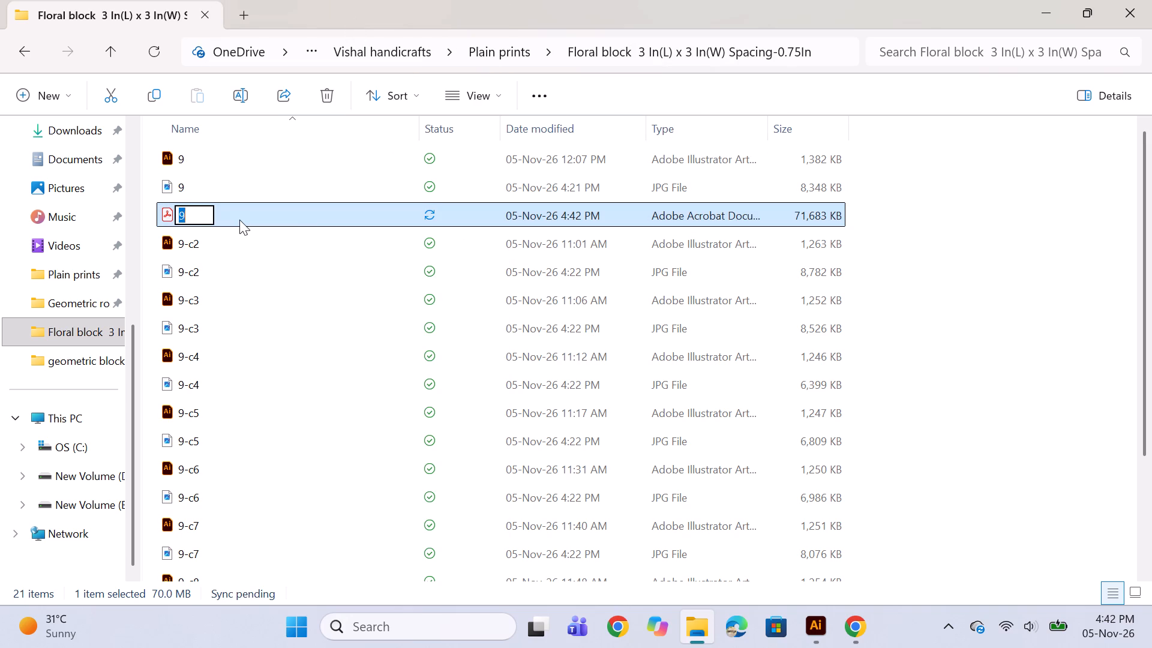
{"action": "key", "text": "ctrl+v"}
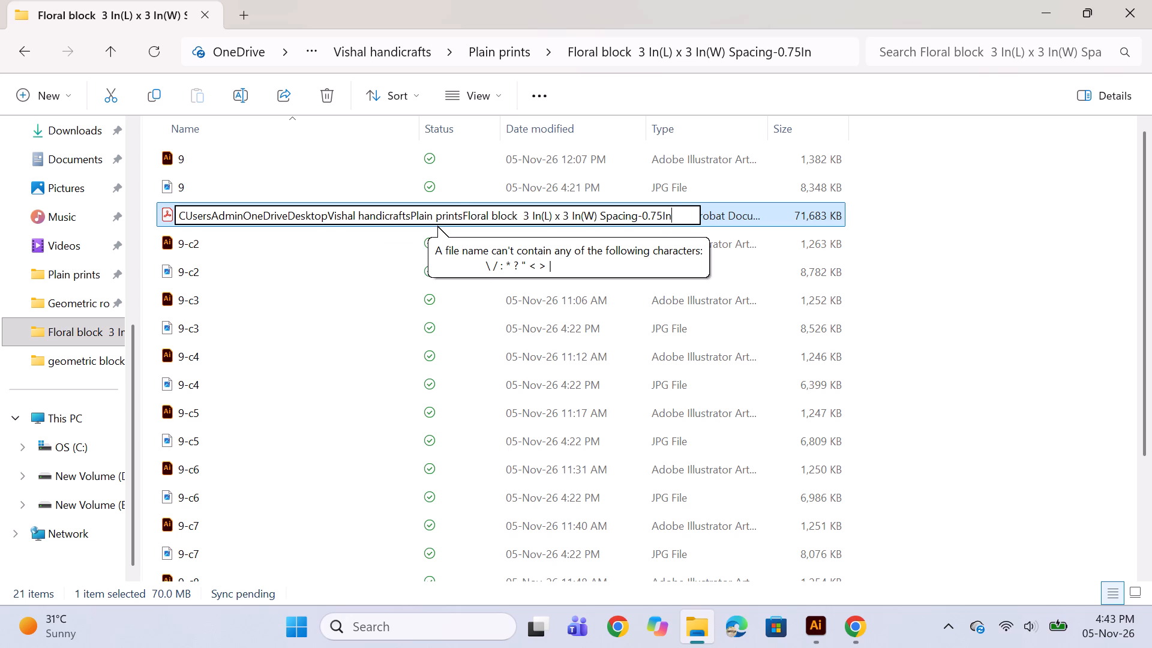
{"action": "left_click_drag", "start_coordinate": [461, 215], "coordinate": [143, 202]}
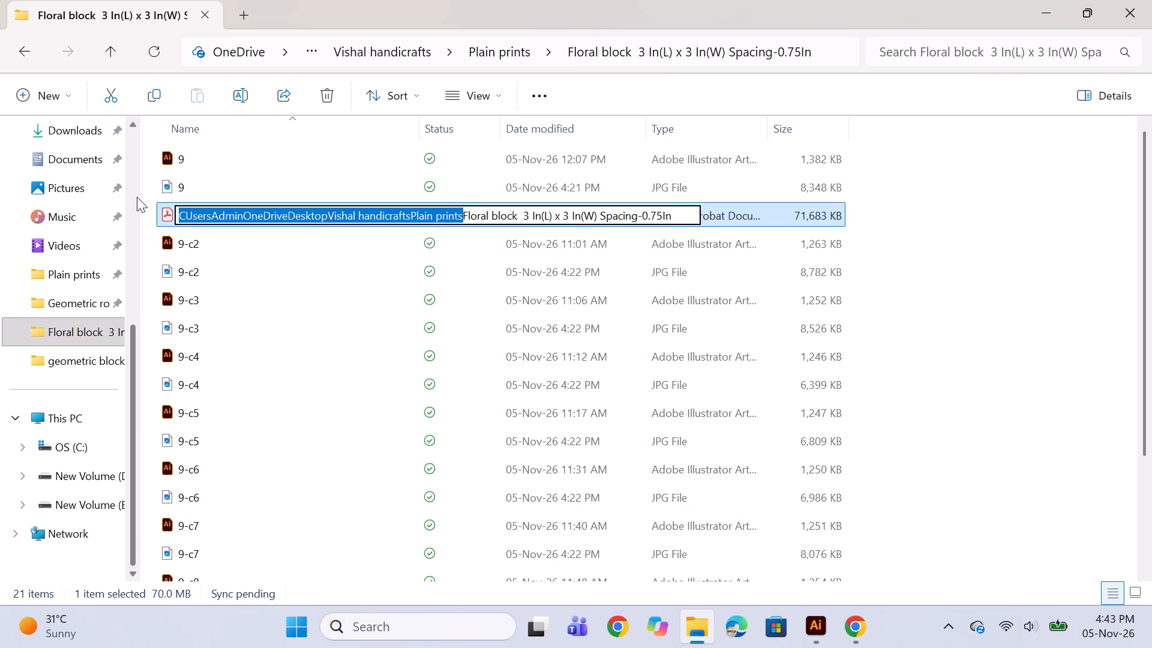
{"action": "key", "text": "BackSpace"}
{"action": "key", "text": "Return"}
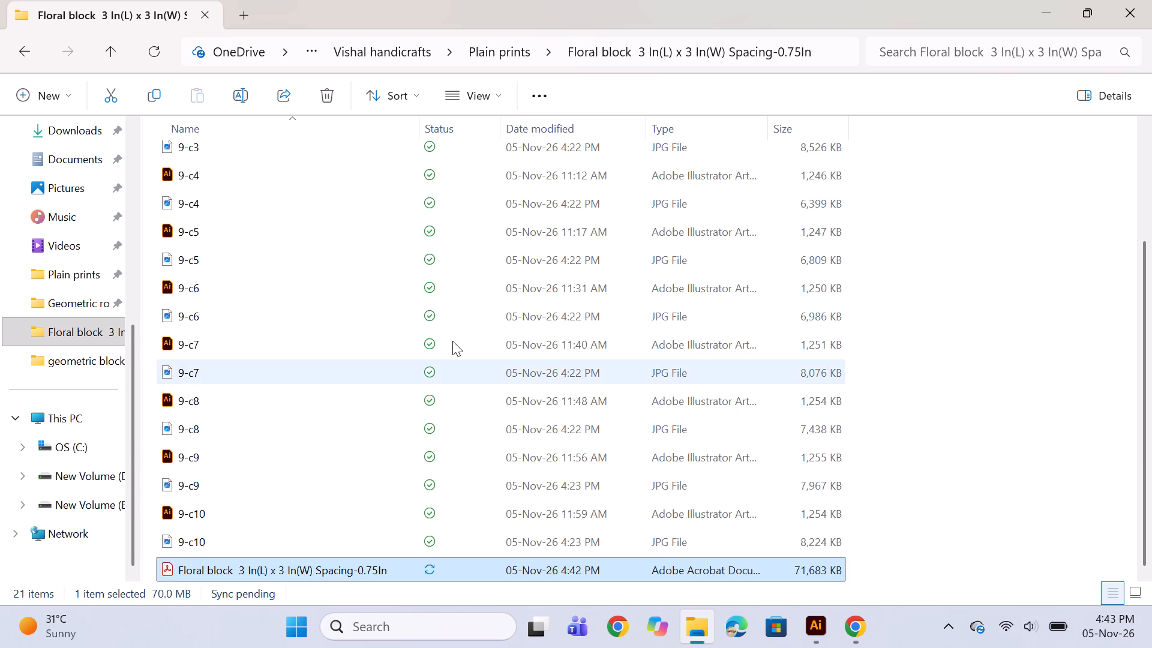
Switch to Chrome and browse the Pinterest home feed for floral, block-print and motif design ideas.
{"action": "left_click", "coordinate": [811, 630]}
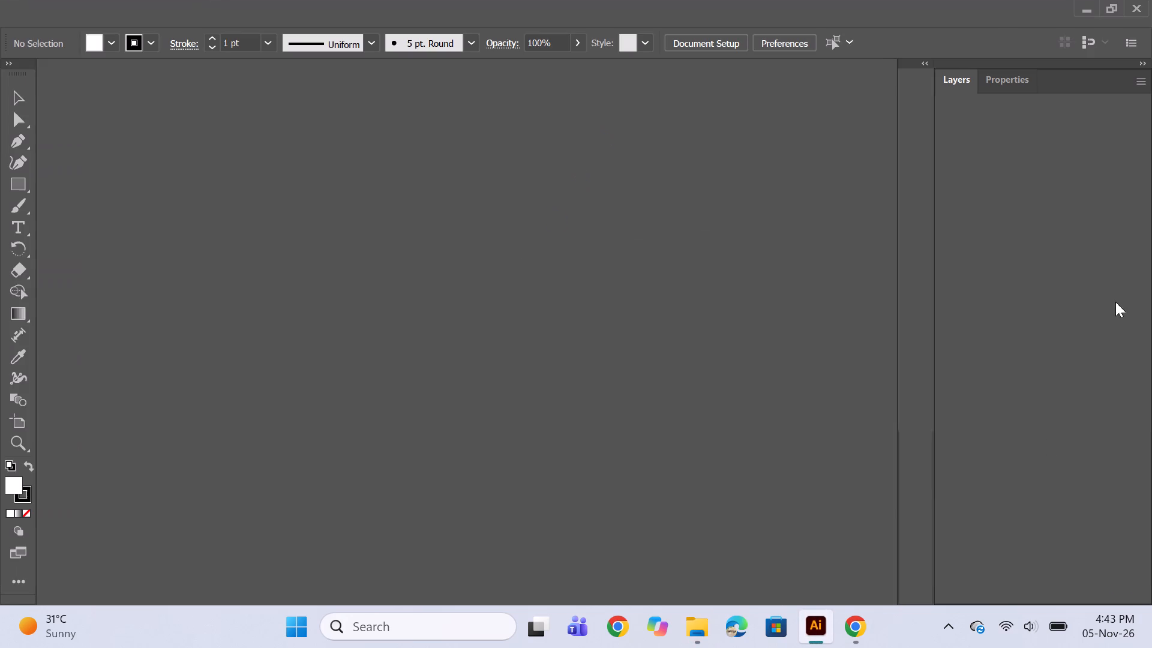
{"action": "left_click", "coordinate": [852, 629]}
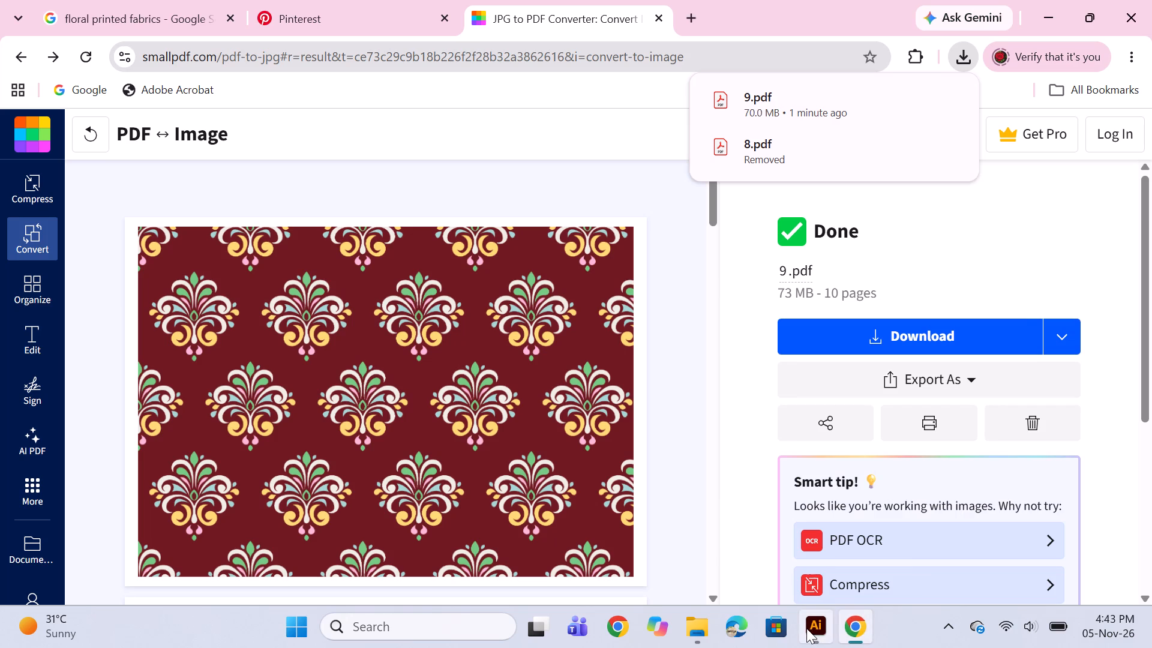
{"action": "left_click", "coordinate": [806, 629]}
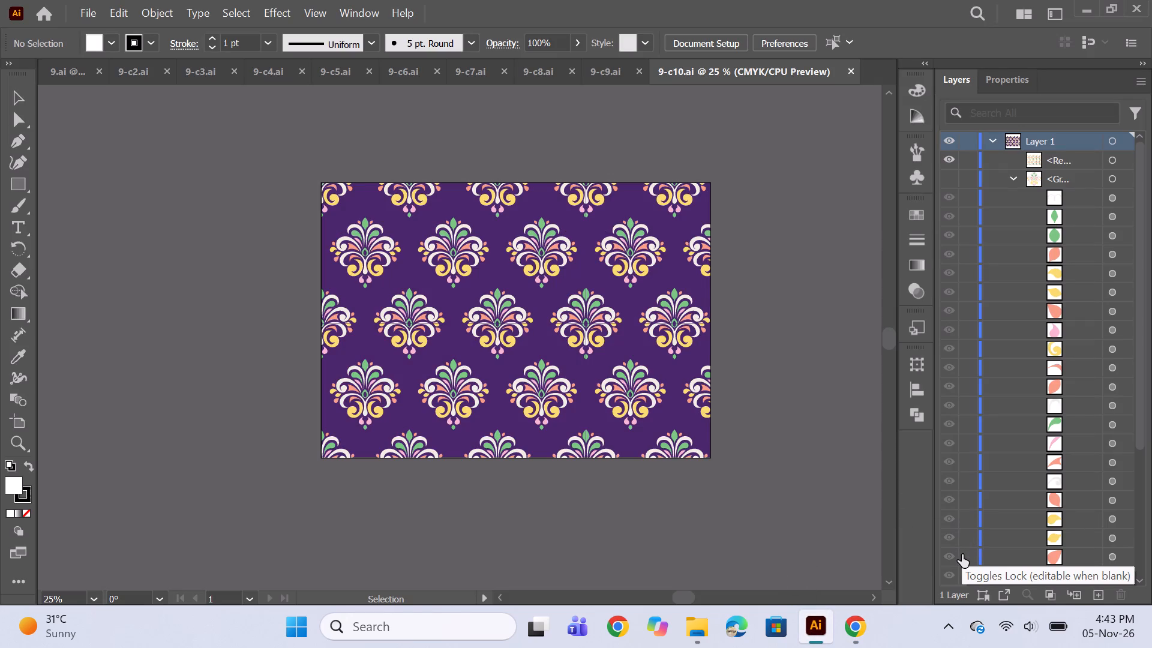
{"action": "left_click", "coordinate": [846, 628]}
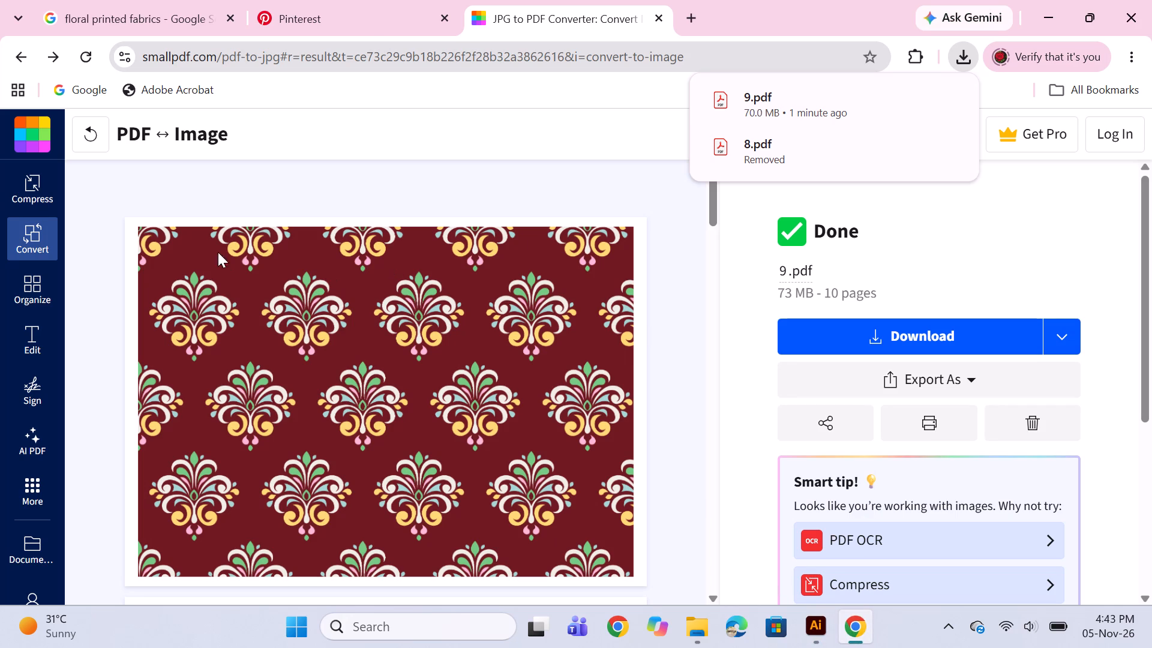
{"action": "left_click", "coordinate": [356, 19]}
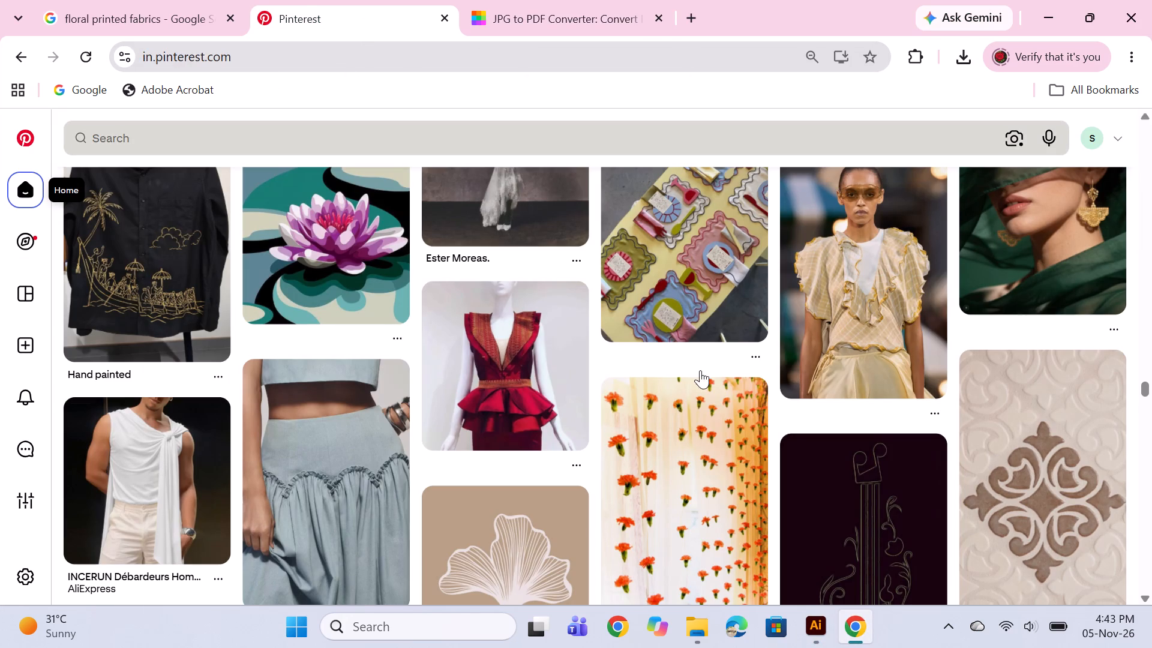
{"action": "scroll", "coordinate": [718, 380], "scroll_direction": "down", "scroll_amount": 2}
{"action": "scroll", "coordinate": [311, 418], "scroll_direction": "down", "scroll_amount": 2}
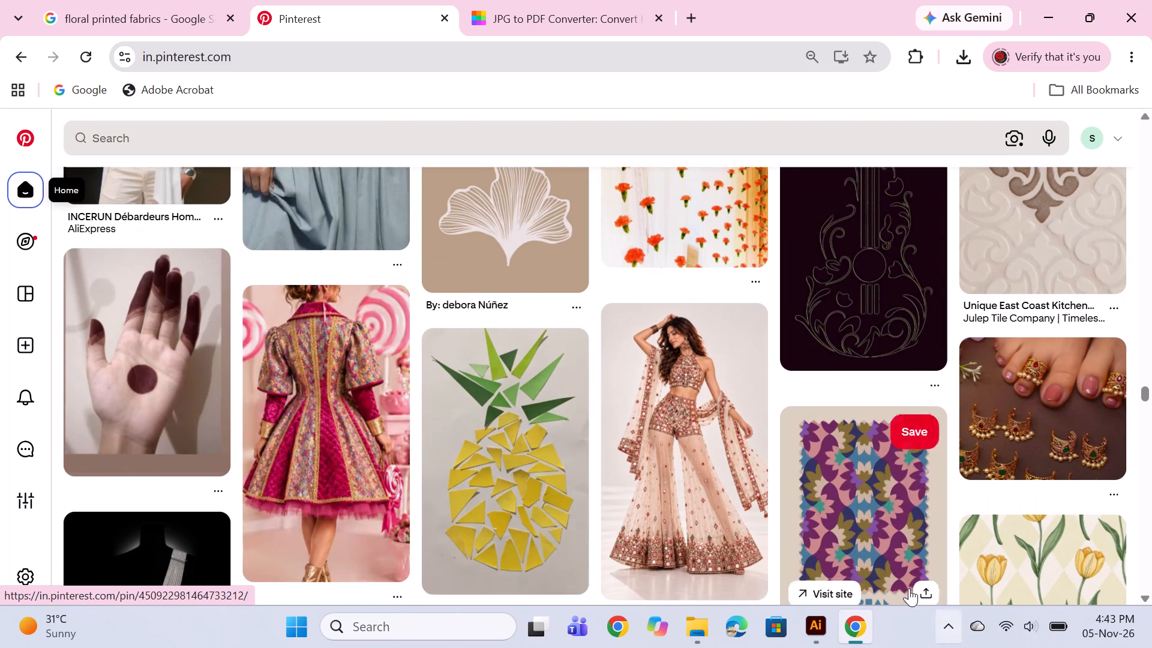
{"action": "scroll", "coordinate": [733, 513], "scroll_direction": "down", "scroll_amount": 5}
{"action": "scroll", "coordinate": [521, 449], "scroll_direction": "up", "scroll_amount": 5}
{"action": "scroll", "coordinate": [541, 528], "scroll_direction": "up", "scroll_amount": 18}
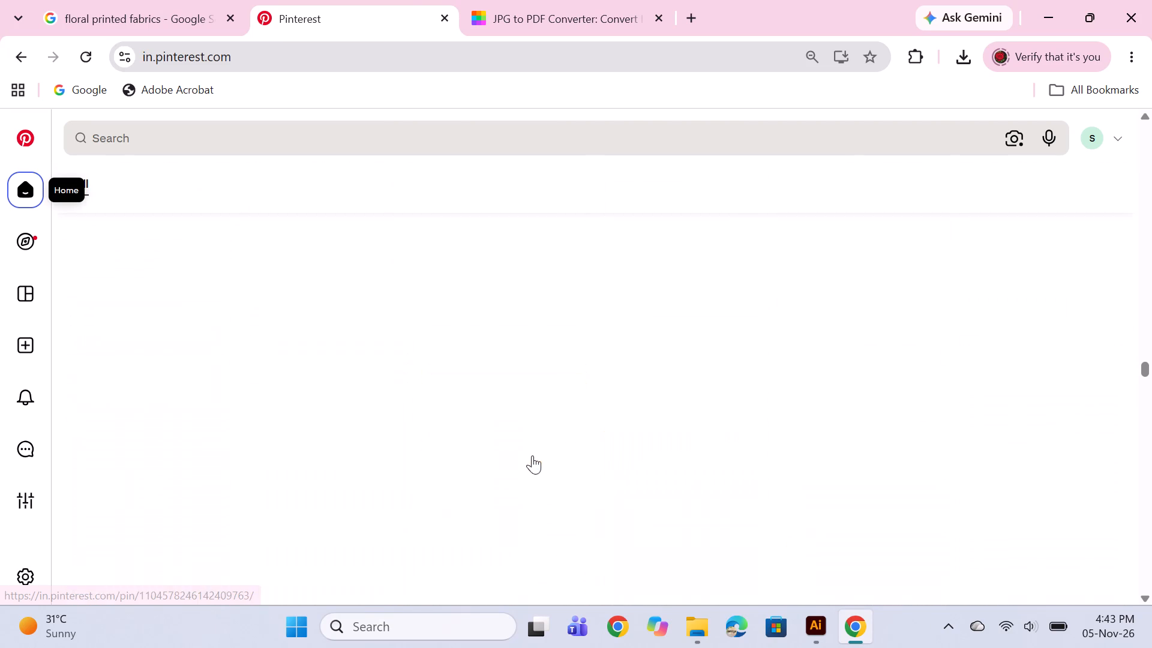
{"action": "scroll", "coordinate": [532, 455], "scroll_direction": "up", "scroll_amount": 7}
{"action": "scroll", "coordinate": [555, 508], "scroll_direction": "up", "scroll_amount": 4}
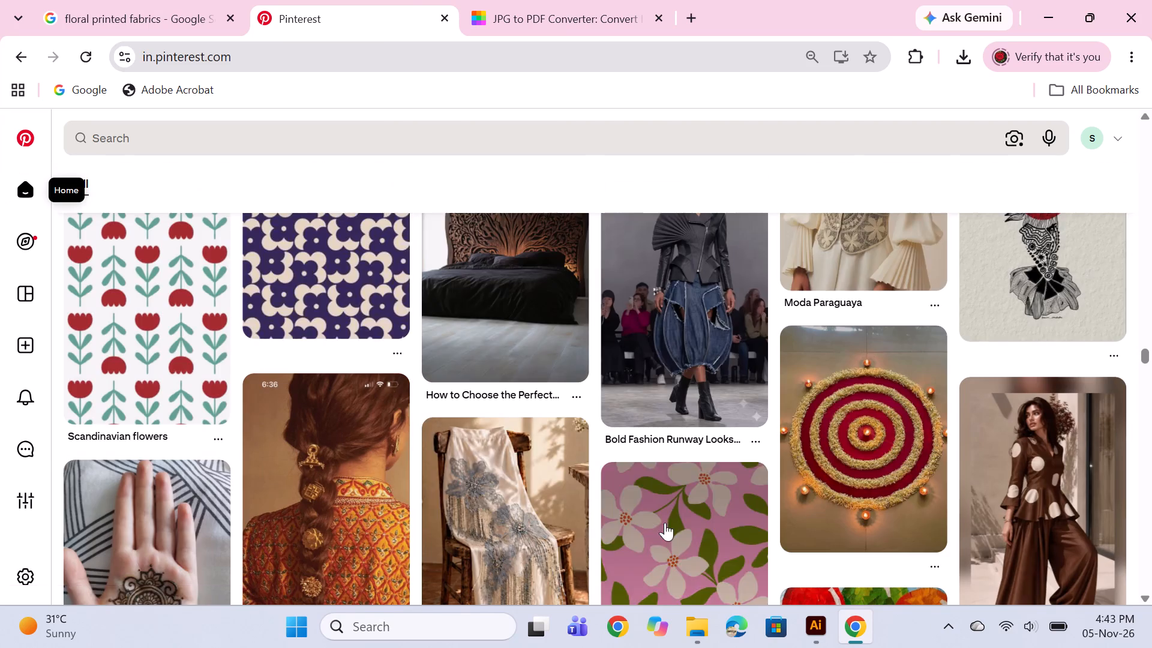
{"action": "scroll", "coordinate": [643, 493], "scroll_direction": "up", "scroll_amount": 16}
{"action": "scroll", "coordinate": [601, 474], "scroll_direction": "up", "scroll_amount": 13}
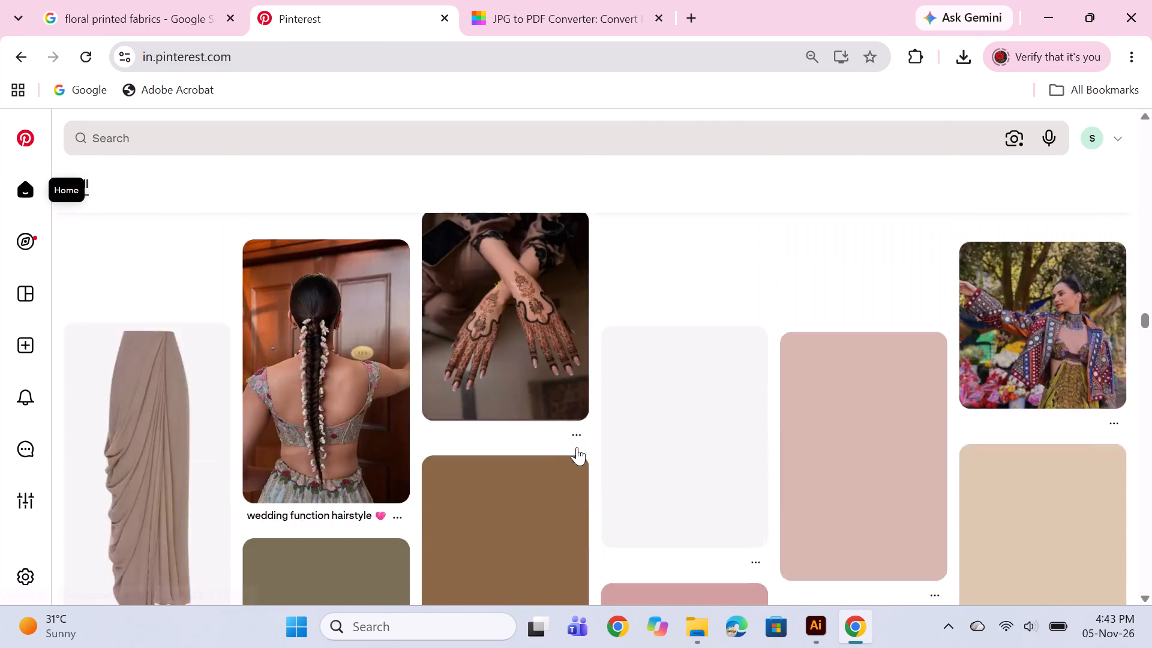
{"action": "scroll", "coordinate": [577, 447], "scroll_direction": "up", "scroll_amount": 20}
{"action": "scroll", "coordinate": [577, 447], "scroll_direction": "up", "scroll_amount": 18}
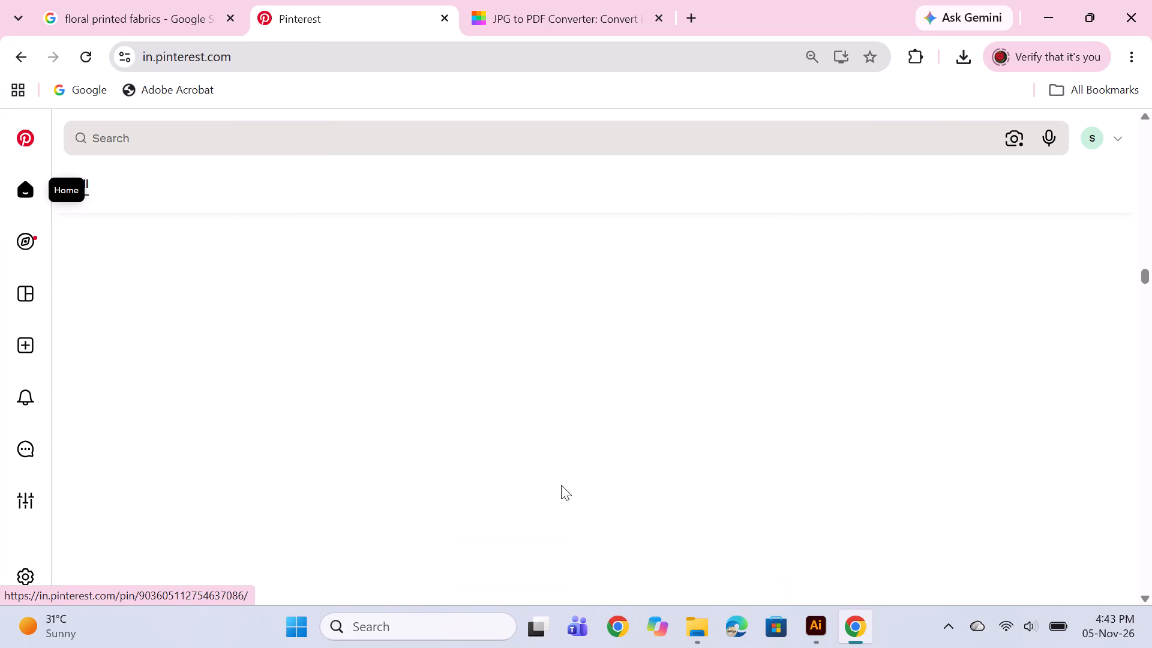
{"action": "scroll", "coordinate": [561, 485], "scroll_direction": "up", "scroll_amount": 17}
{"action": "scroll", "coordinate": [520, 445], "scroll_direction": "down", "scroll_amount": 5}
{"action": "scroll", "coordinate": [518, 445], "scroll_direction": "up", "scroll_amount": 6}
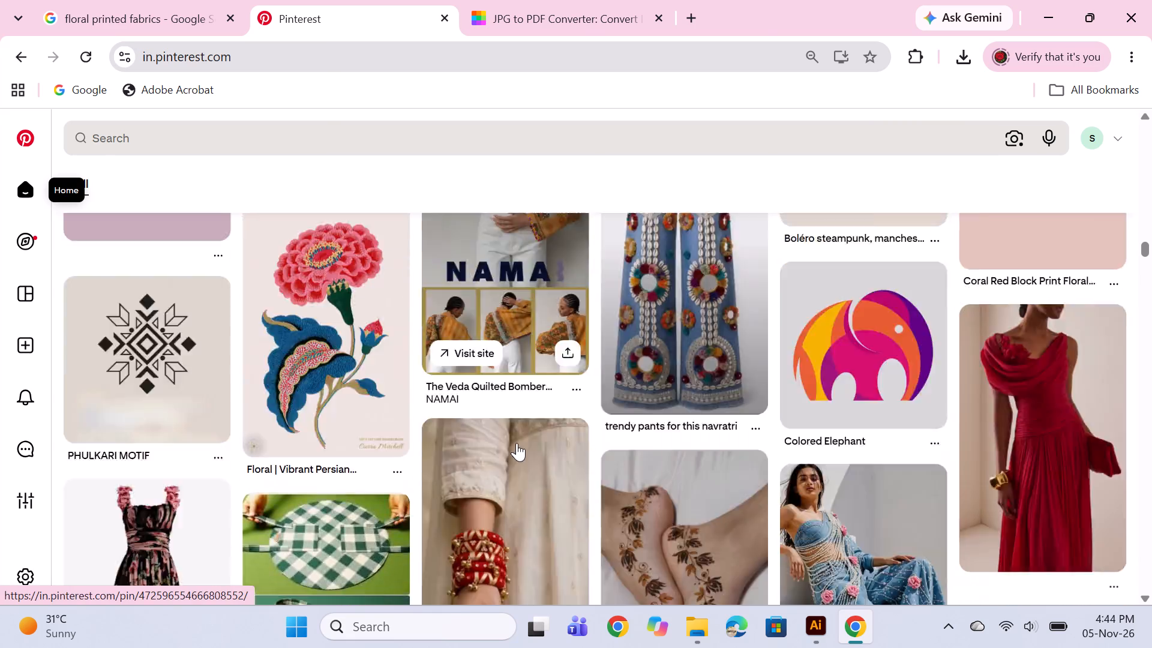
{"action": "scroll", "coordinate": [518, 442], "scroll_direction": "up", "scroll_amount": 6}
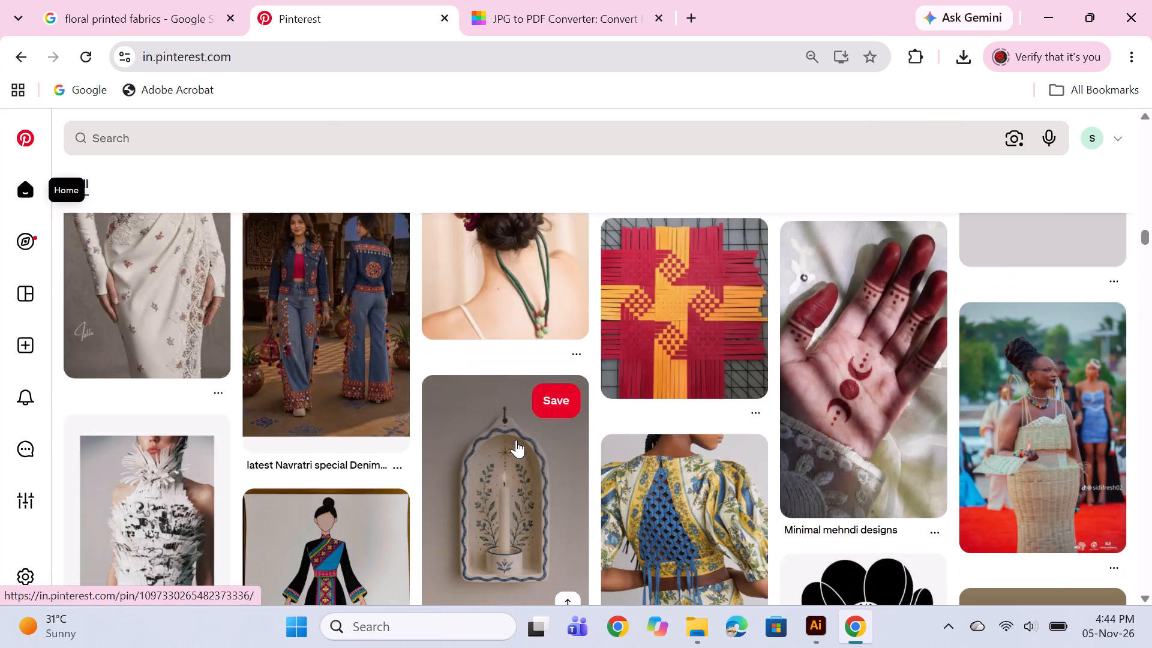